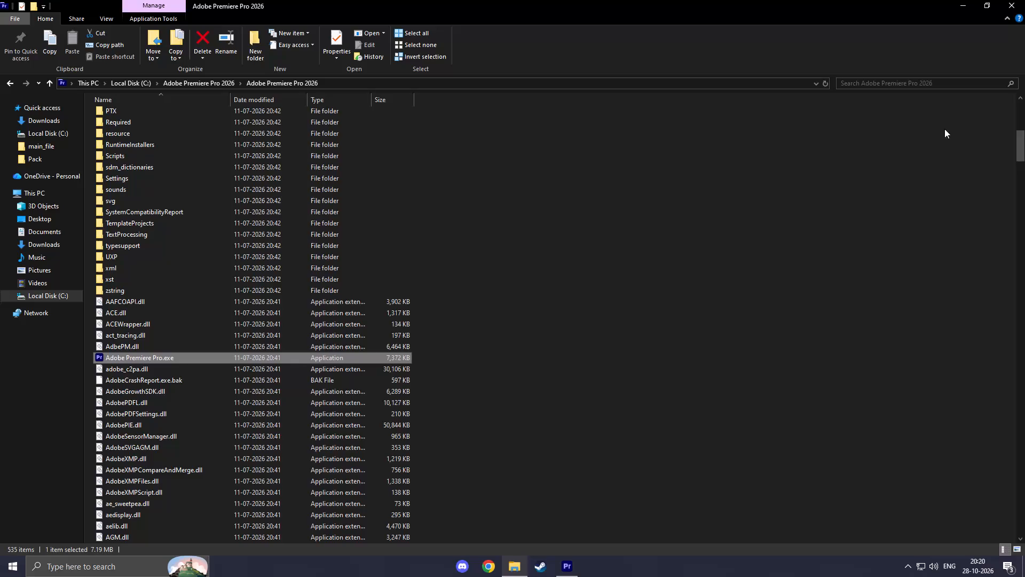
Switch from File Explorer to the running Adobe Premiere Pro 2026.
{"action": "left_click", "coordinate": [576, 564]}
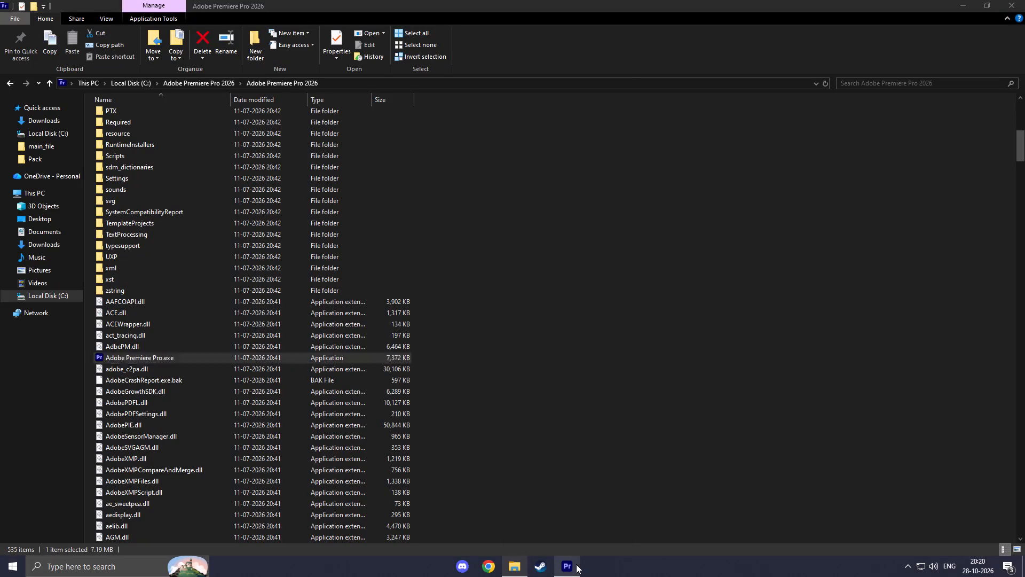
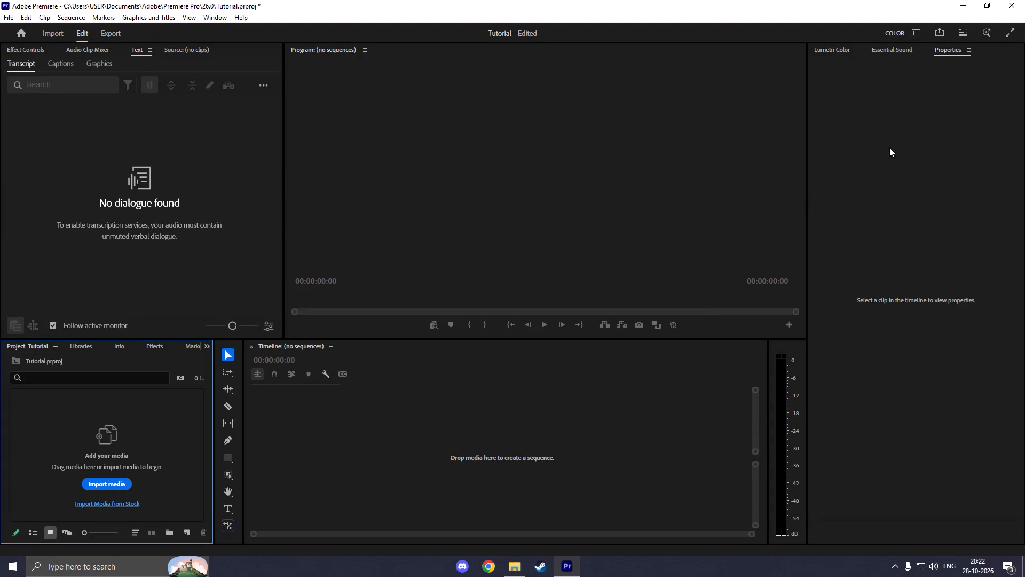
Close the Essential Sound and Lumetri Color panels in the Color workspace, leaving only Properties in that group.
{"action": "left_click", "coordinate": [910, 47]}
{"action": "left_click", "coordinate": [921, 49]}
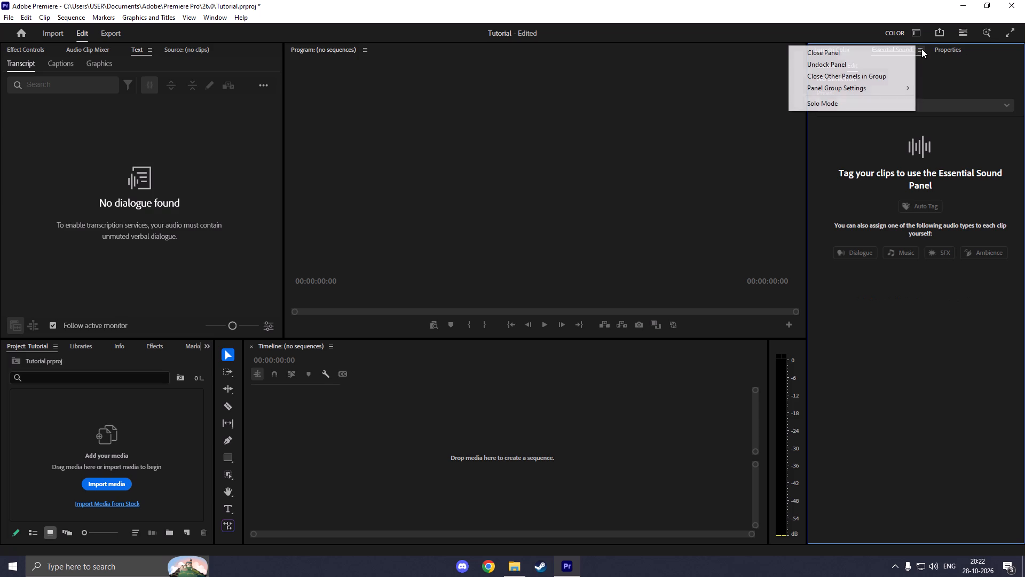
{"action": "left_click", "coordinate": [877, 52]}
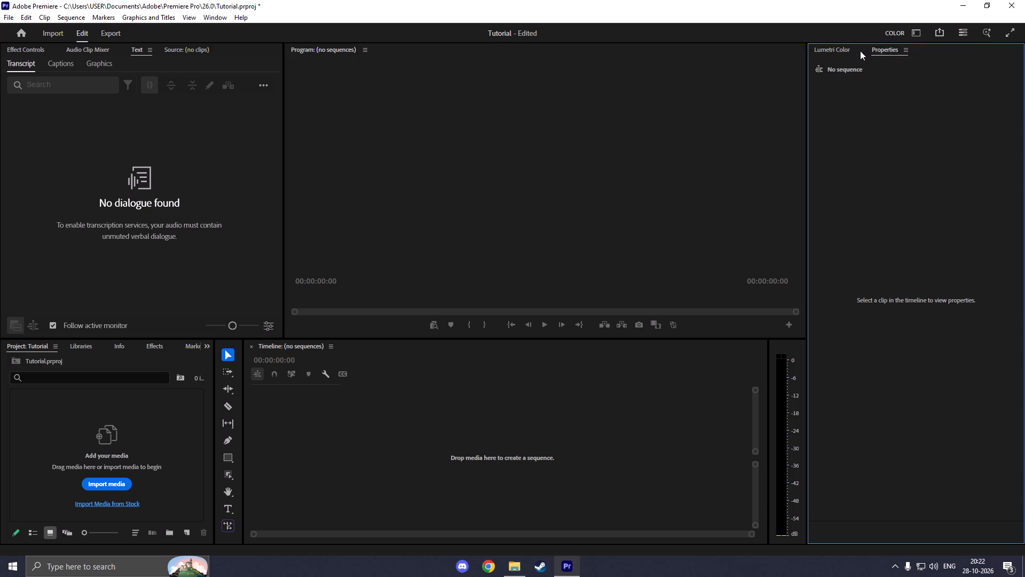
{"action": "left_click", "coordinate": [851, 49]}
{"action": "left_click", "coordinate": [856, 49]}
{"action": "left_click", "coordinate": [879, 53]}
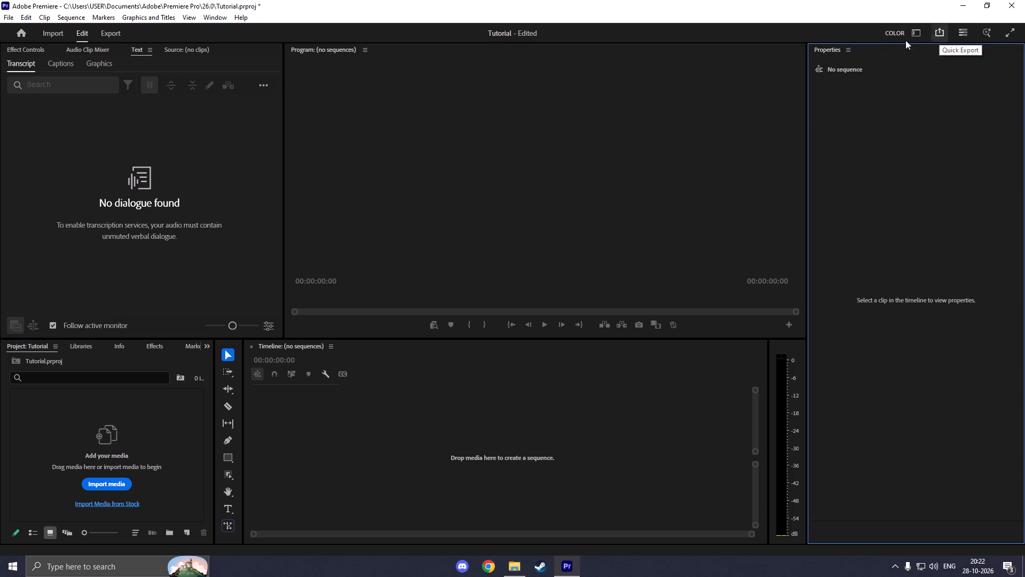
Switch the workspace from Color to Effects.
{"action": "left_click", "coordinate": [849, 46]}
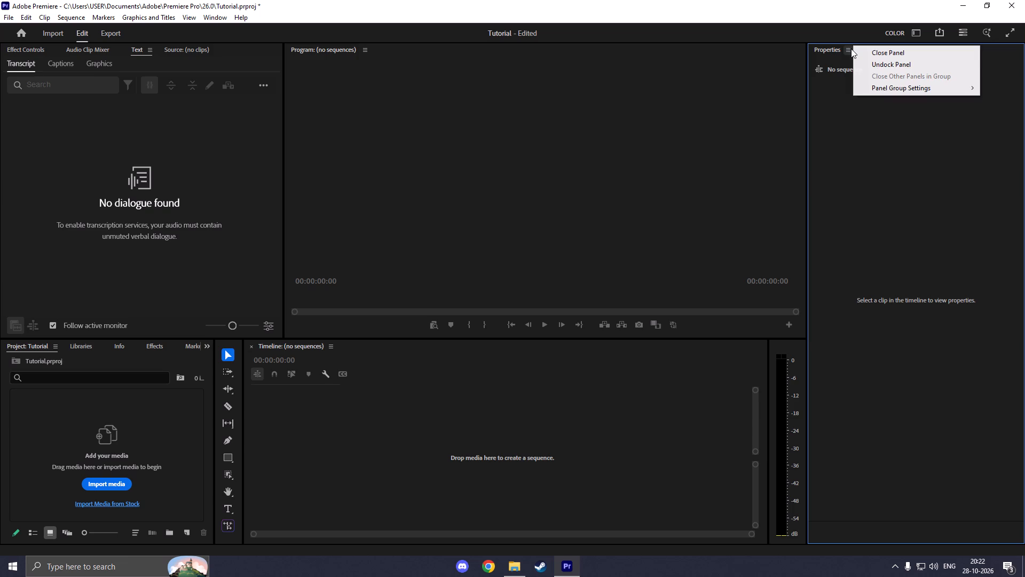
{"action": "left_click", "coordinate": [913, 32]}
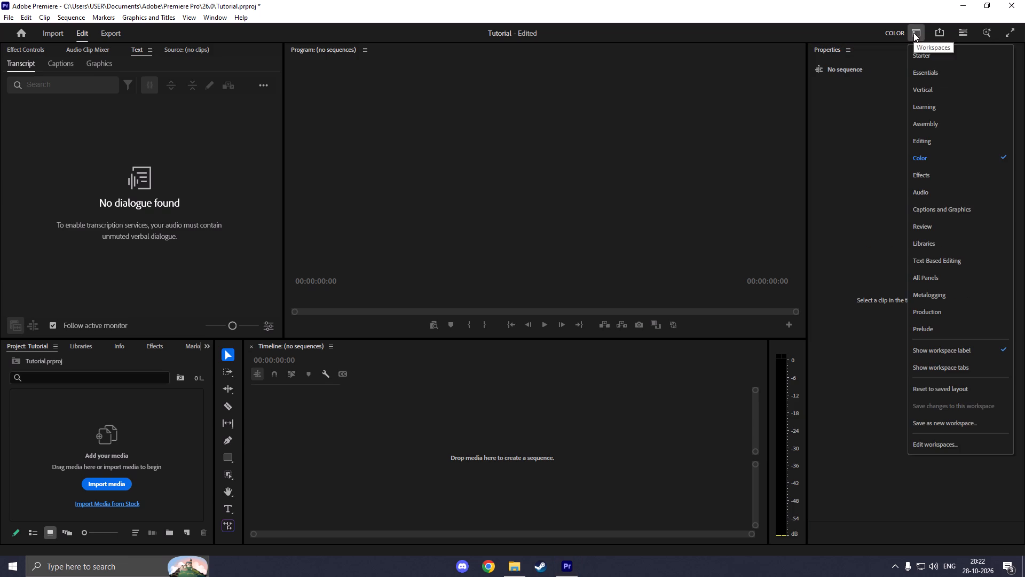
{"action": "left_click", "coordinate": [929, 175]}
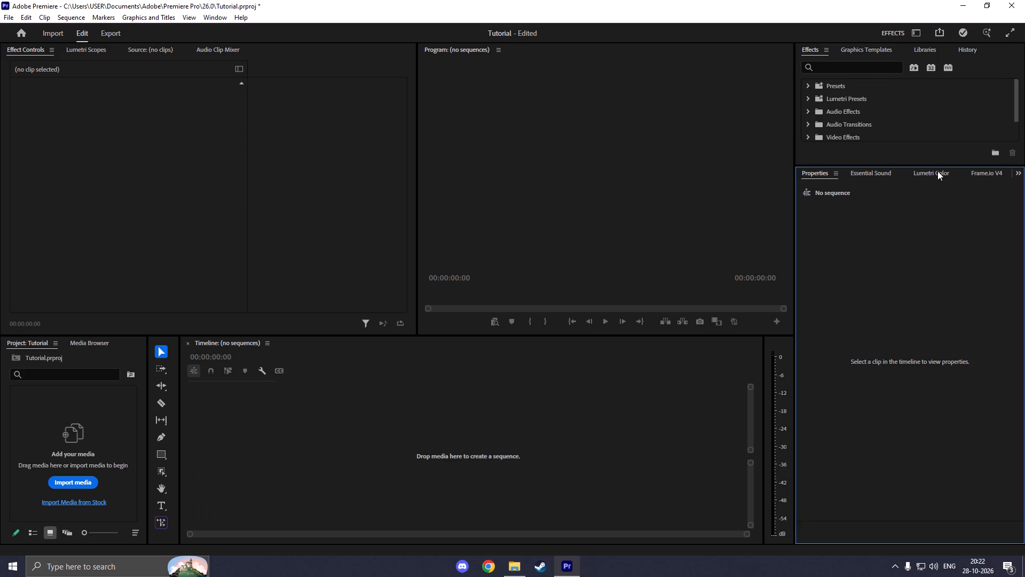
Close the Lumetri Color panel in the group it shares with Properties and Essential Sound.
{"action": "left_click", "coordinate": [939, 171]}
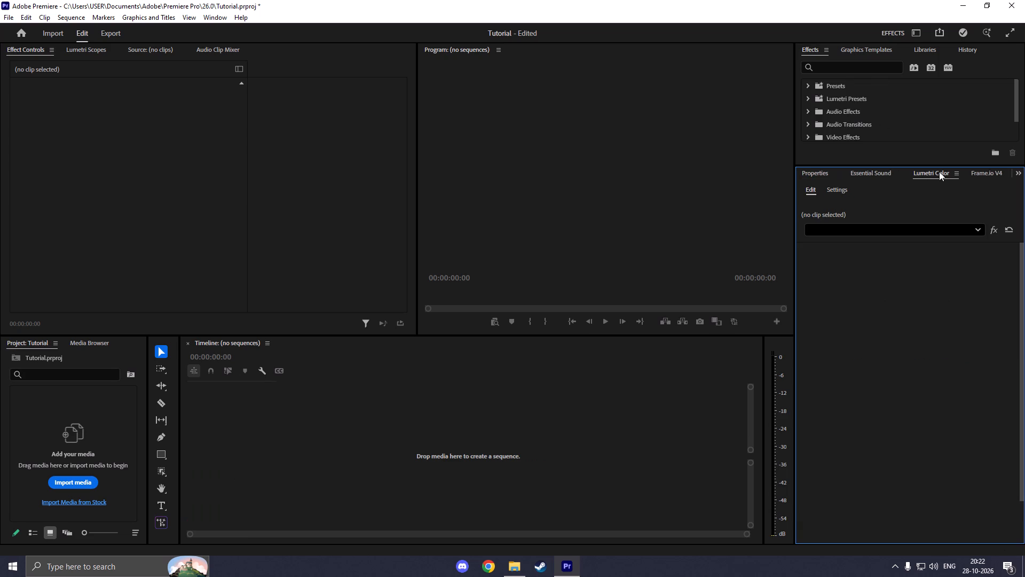
{"action": "left_click", "coordinate": [956, 171]}
{"action": "left_click", "coordinate": [944, 174]}
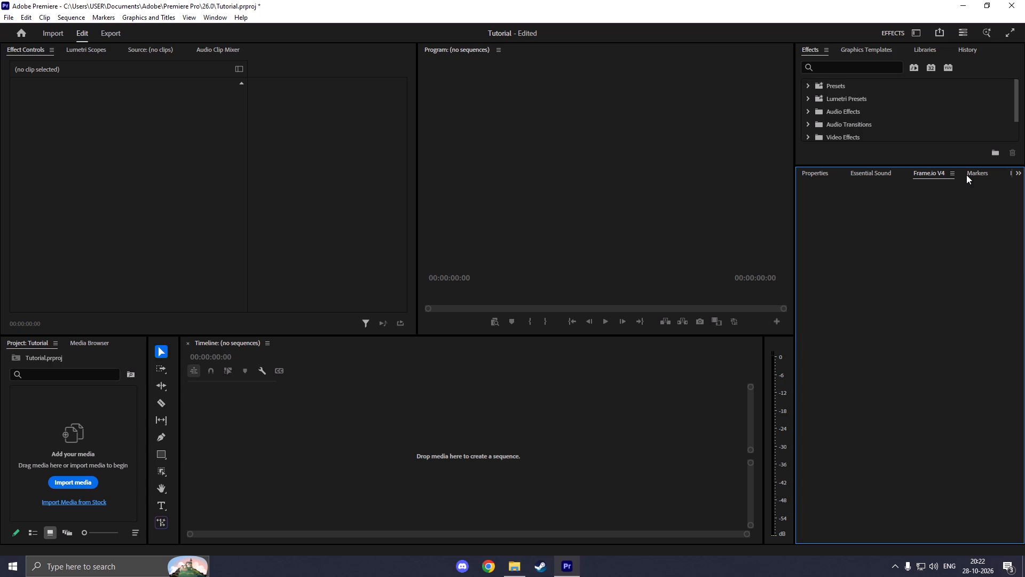
{"action": "left_click", "coordinate": [1016, 172]}
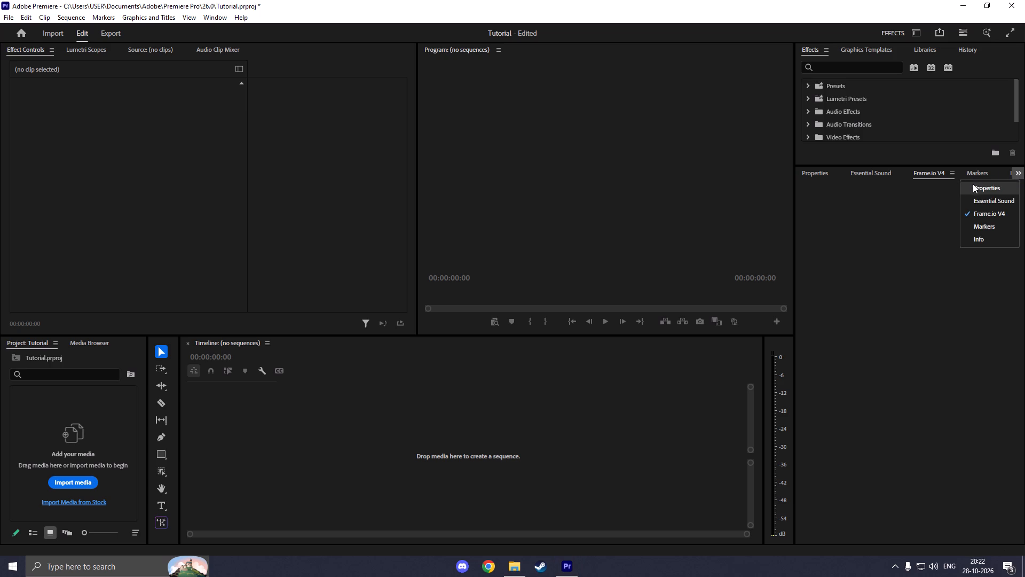
{"action": "left_click", "coordinate": [947, 199]}
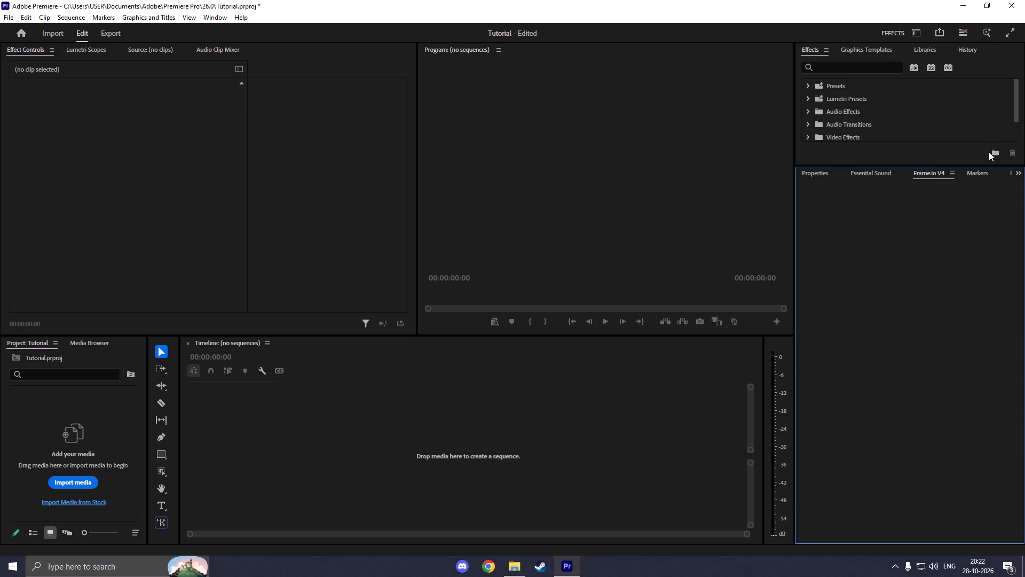
Make the Effects panel taller by lowering its border with the Properties and Frame.io V4 panel group.
{"action": "left_click_drag", "start_coordinate": [964, 165], "coordinate": [960, 198]}
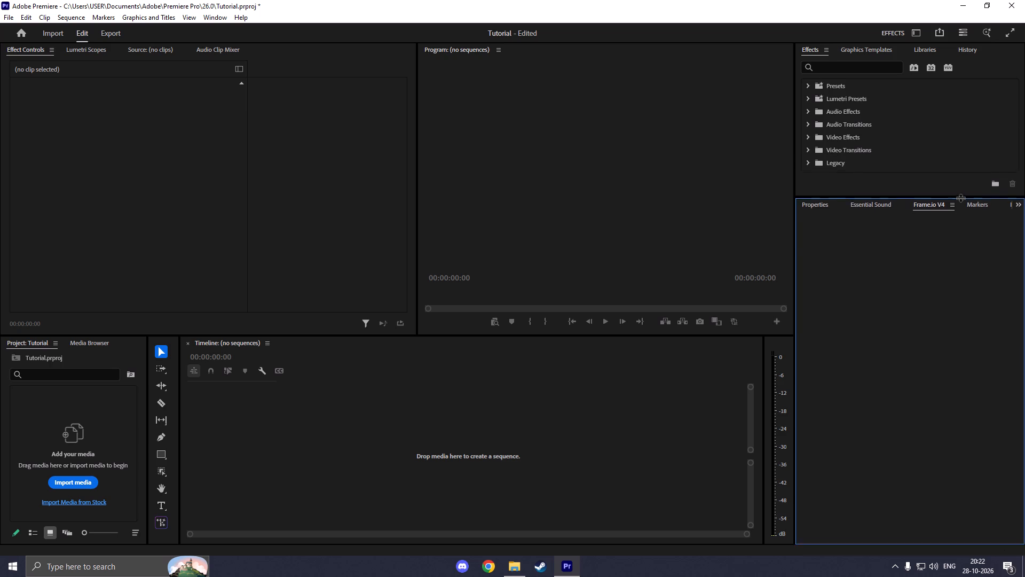
{"action": "left_click_drag", "start_coordinate": [960, 198], "coordinate": [953, 255]}
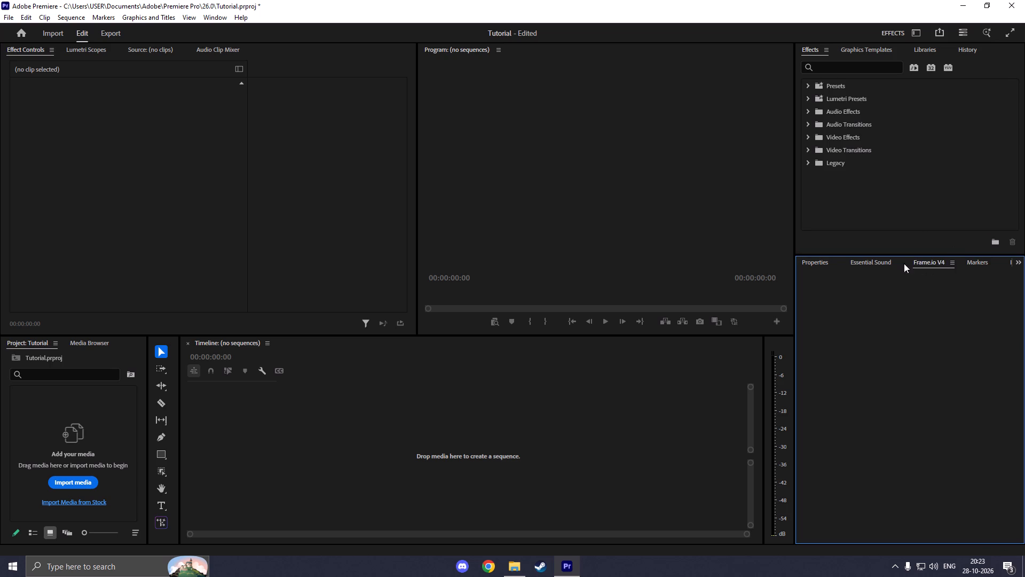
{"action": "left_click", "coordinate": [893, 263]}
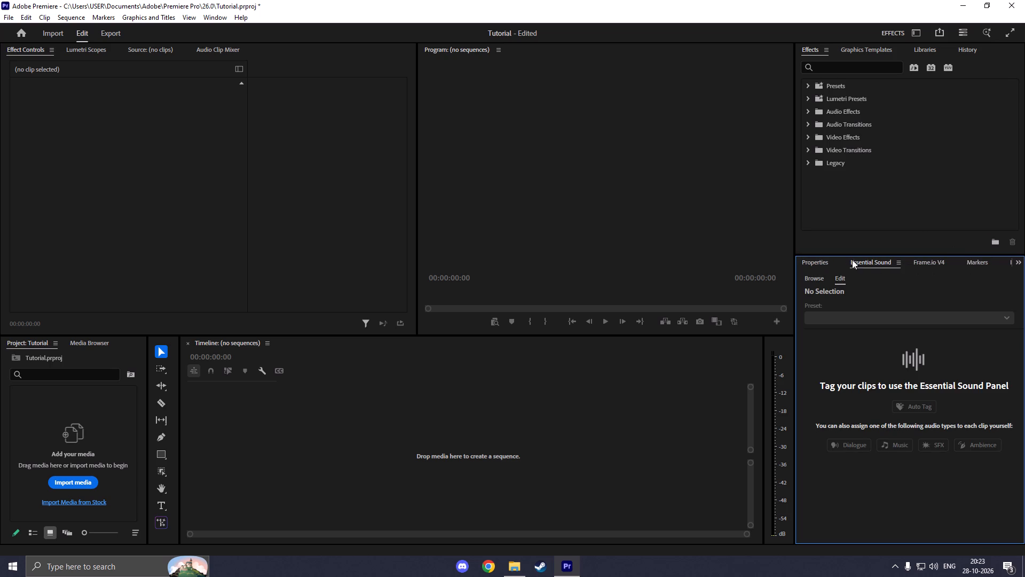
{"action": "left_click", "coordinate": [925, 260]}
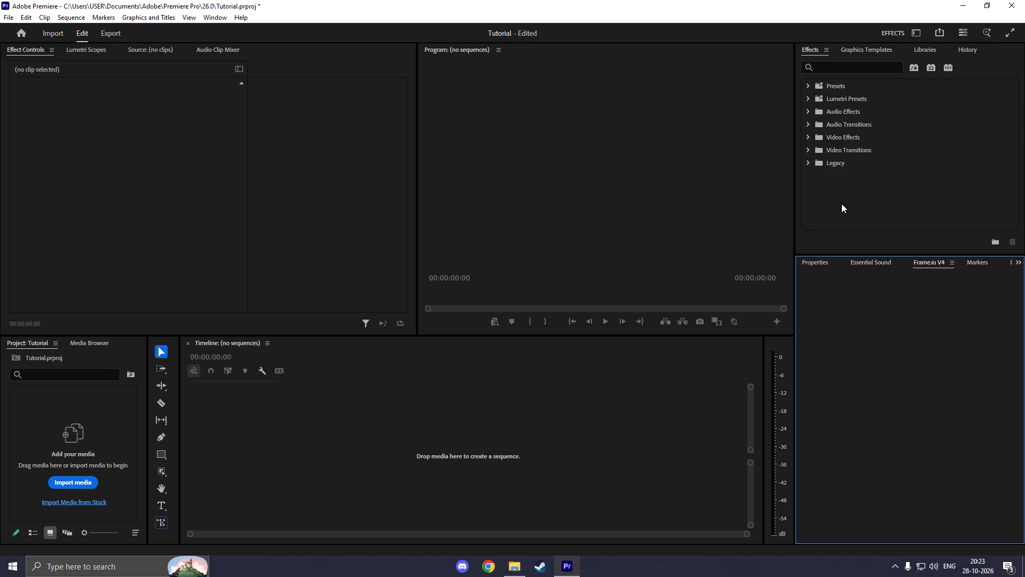
Slightly narrow the column holding the Effects and Frame.io V4 panels to give the Program monitor more width.
{"action": "left_click_drag", "start_coordinate": [793, 108], "coordinate": [818, 110]}
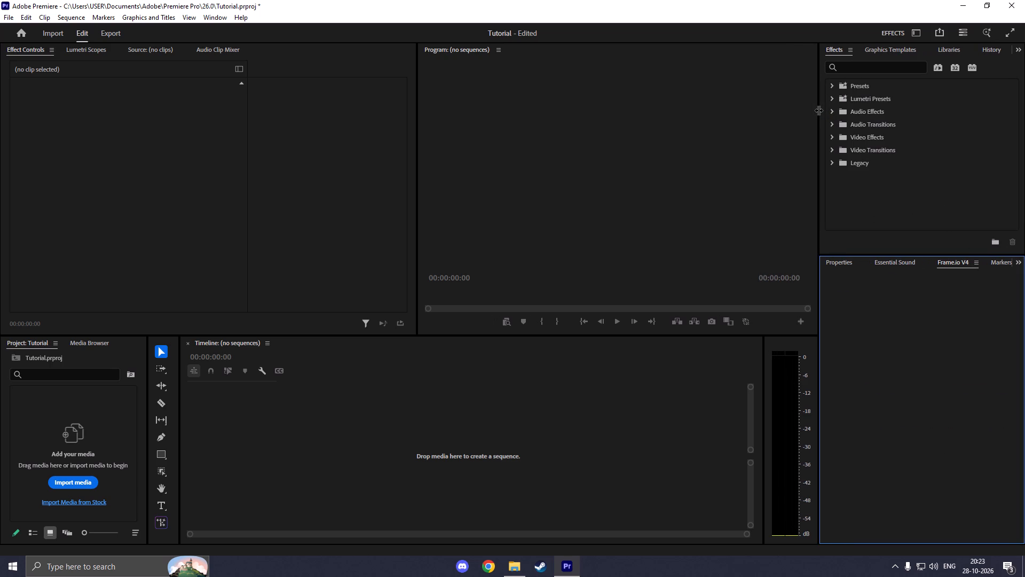
{"action": "left_click_drag", "start_coordinate": [818, 110], "coordinate": [812, 111]}
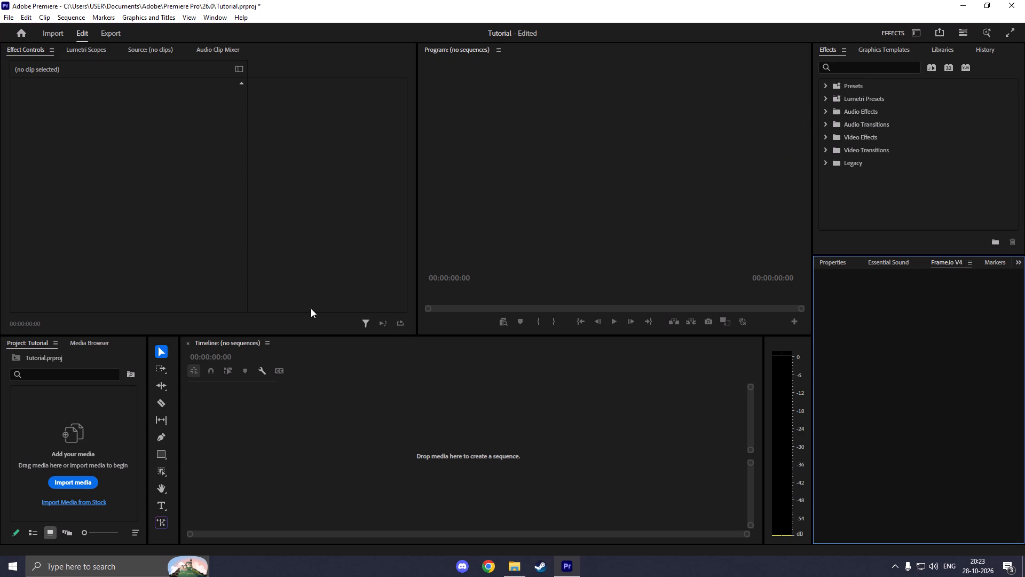
Widen the Project panel at the expense of the Timeline.
{"action": "left_click_drag", "start_coordinate": [147, 388], "coordinate": [169, 387]}
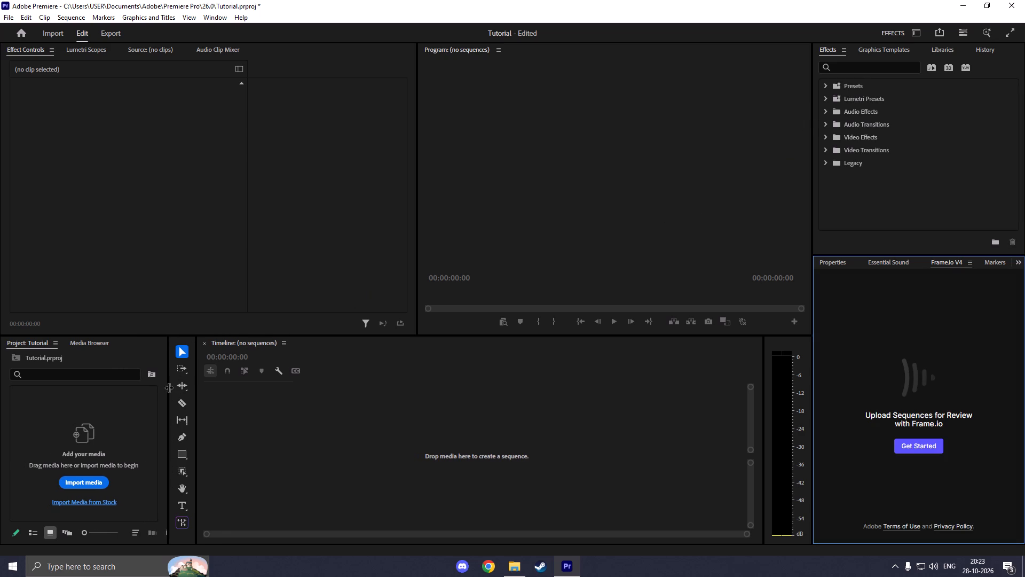
{"action": "left_click_drag", "start_coordinate": [169, 387], "coordinate": [187, 387]}
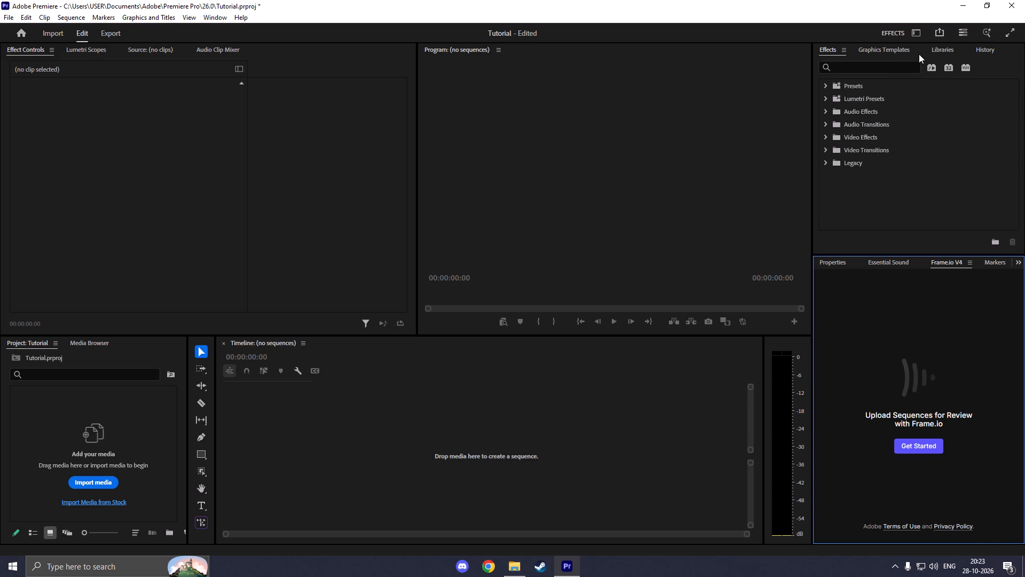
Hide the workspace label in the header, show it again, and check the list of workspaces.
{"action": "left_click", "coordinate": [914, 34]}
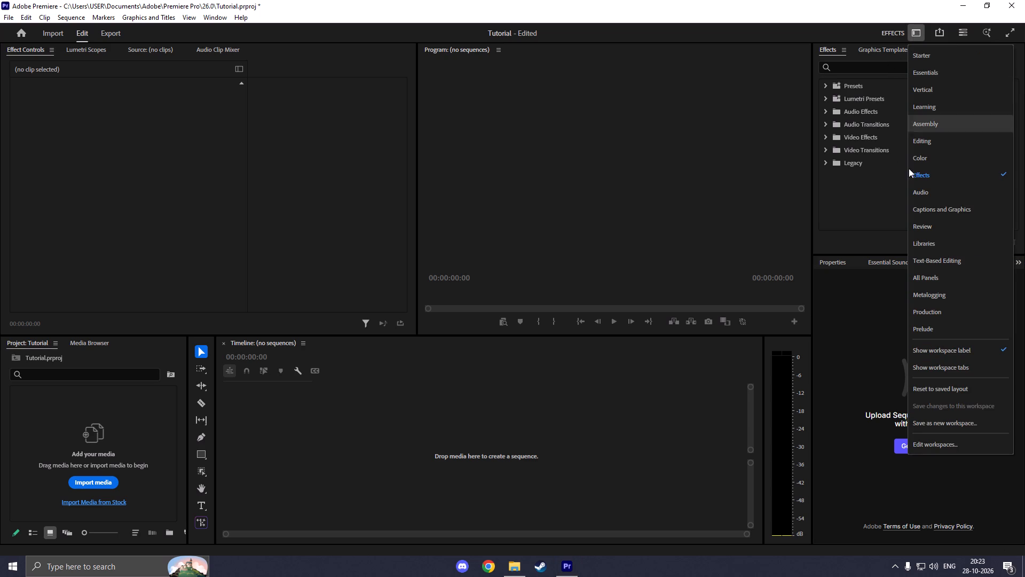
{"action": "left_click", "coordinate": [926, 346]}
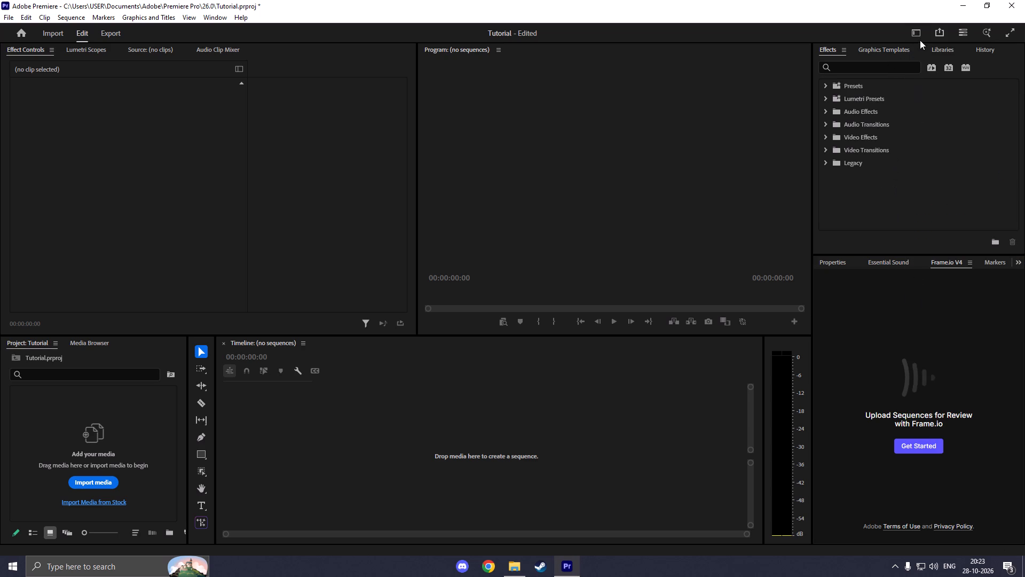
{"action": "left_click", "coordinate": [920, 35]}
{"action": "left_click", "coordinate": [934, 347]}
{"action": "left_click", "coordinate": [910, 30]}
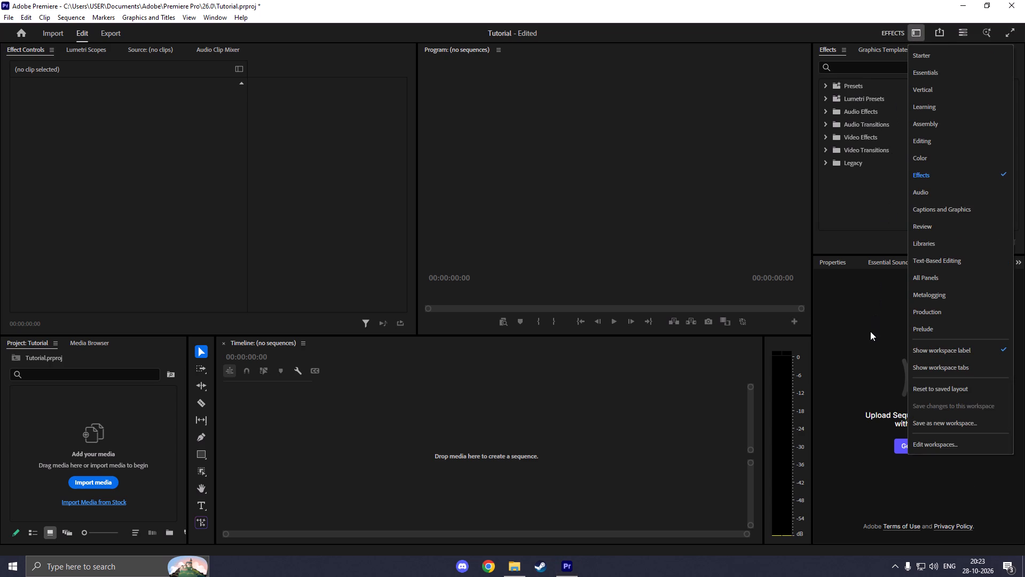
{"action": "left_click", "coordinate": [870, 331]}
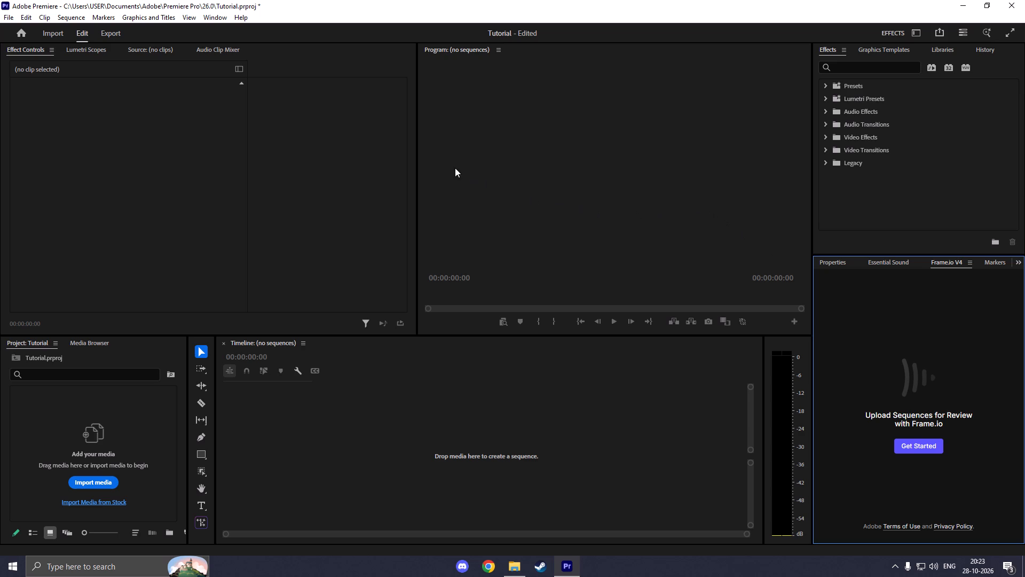
Widen the Program monitor considerably by narrowing the Effect Controls panel group.
{"action": "left_click", "coordinate": [415, 146]}
{"action": "left_click_drag", "start_coordinate": [417, 146], "coordinate": [387, 144]}
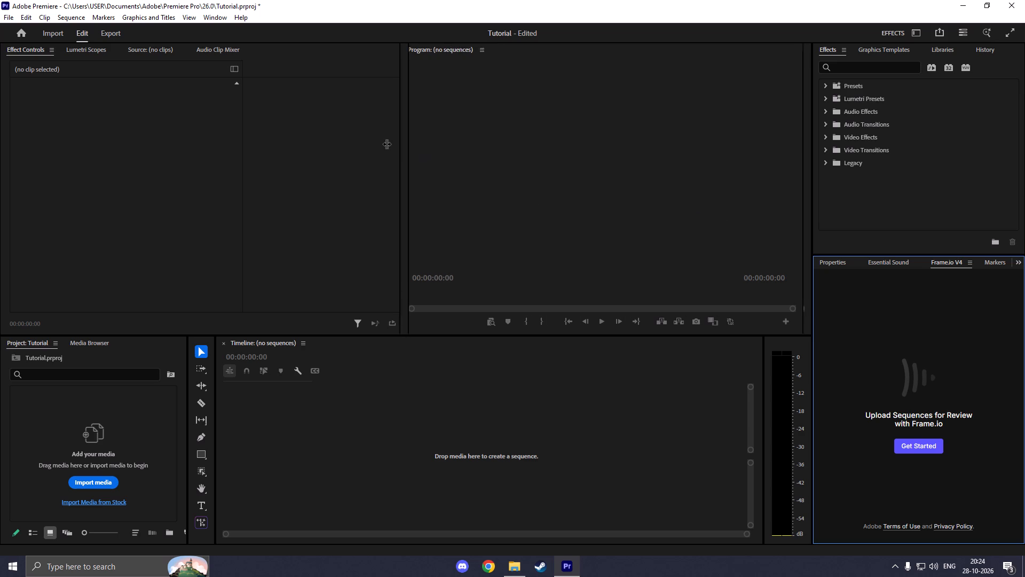
{"action": "left_click_drag", "start_coordinate": [387, 144], "coordinate": [250, 144]}
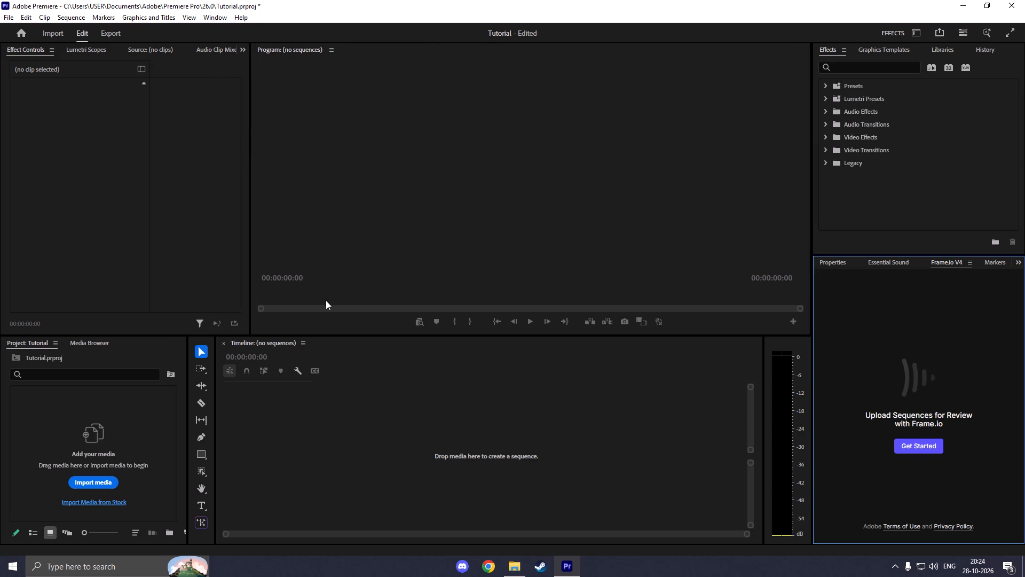
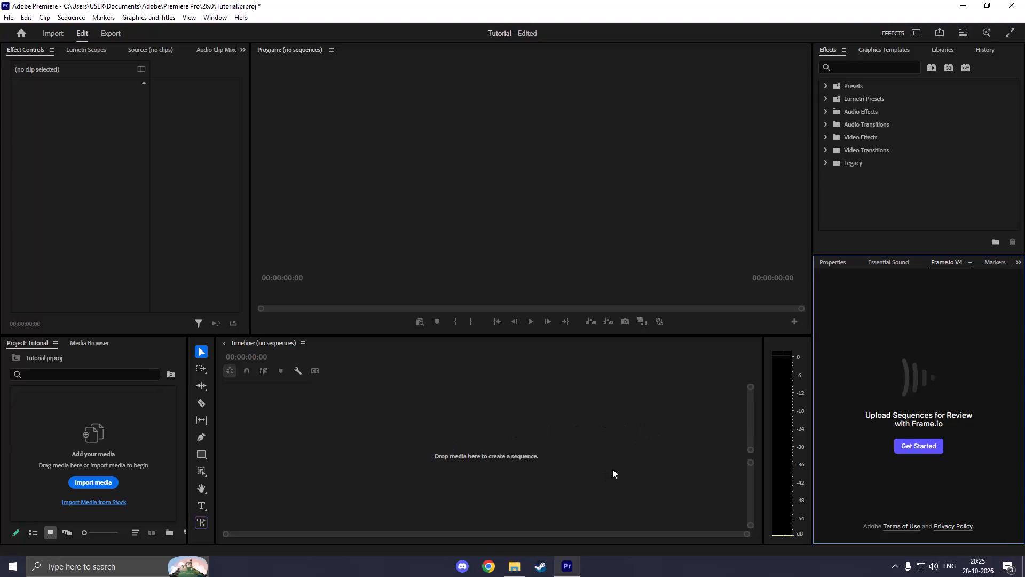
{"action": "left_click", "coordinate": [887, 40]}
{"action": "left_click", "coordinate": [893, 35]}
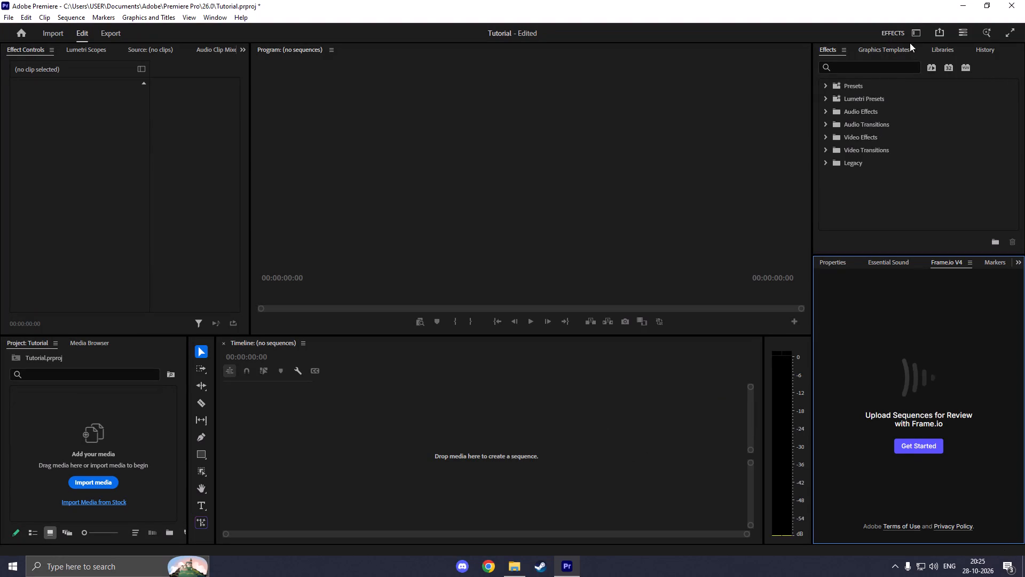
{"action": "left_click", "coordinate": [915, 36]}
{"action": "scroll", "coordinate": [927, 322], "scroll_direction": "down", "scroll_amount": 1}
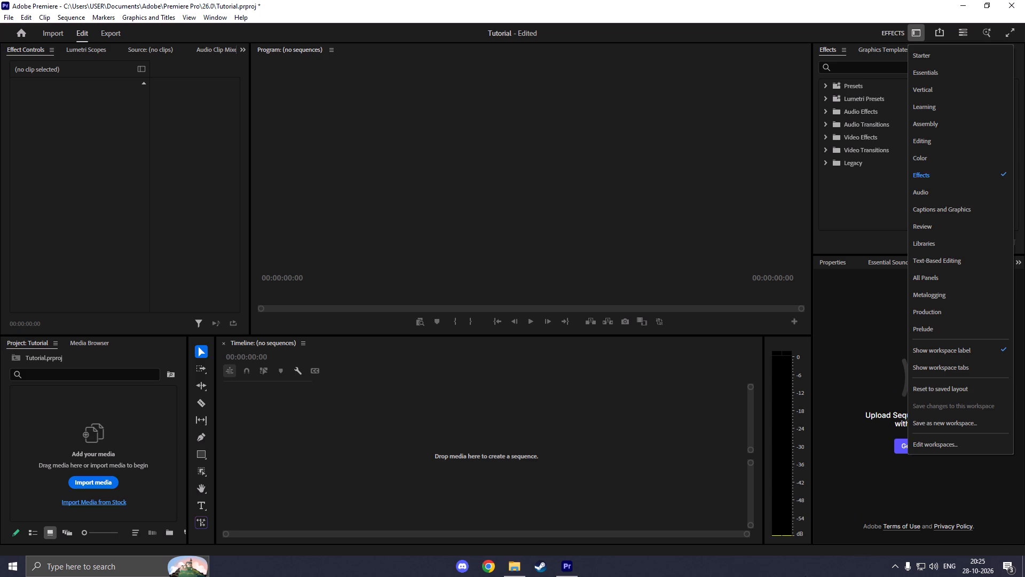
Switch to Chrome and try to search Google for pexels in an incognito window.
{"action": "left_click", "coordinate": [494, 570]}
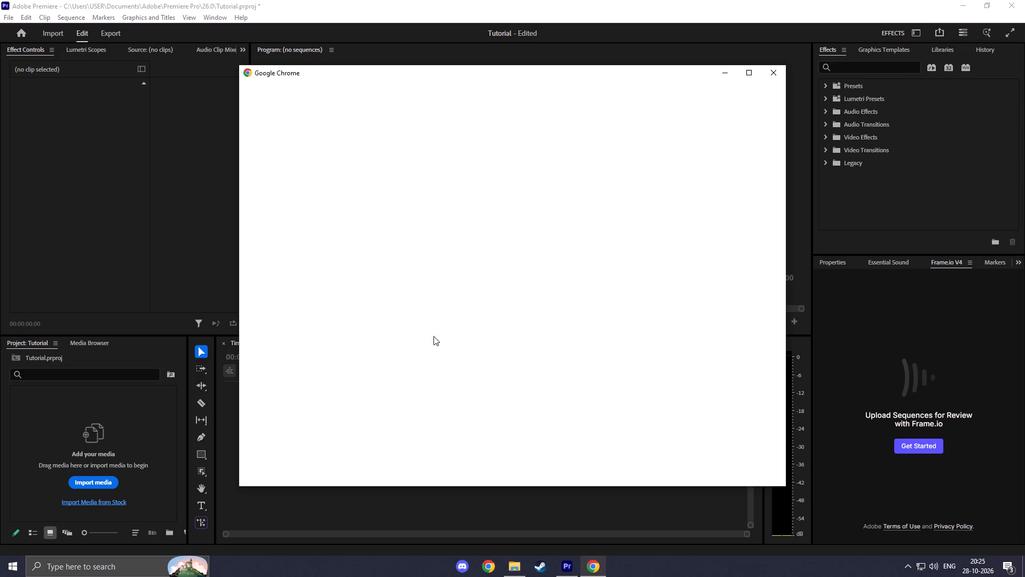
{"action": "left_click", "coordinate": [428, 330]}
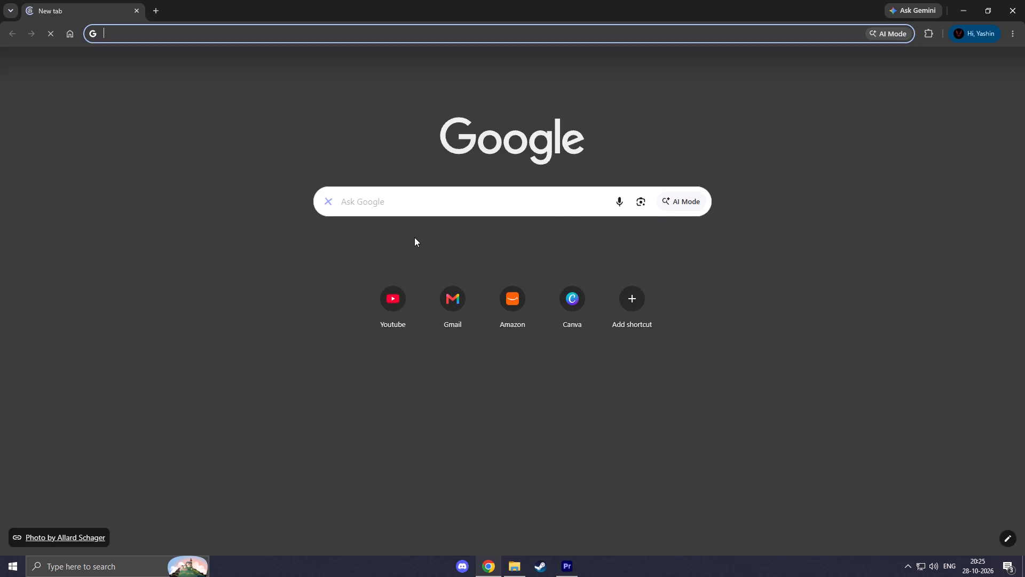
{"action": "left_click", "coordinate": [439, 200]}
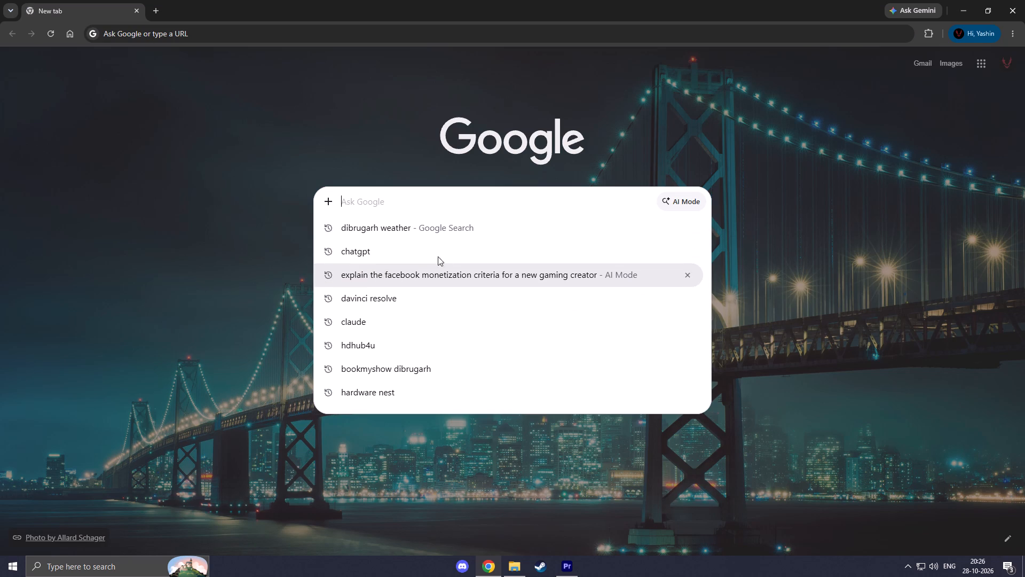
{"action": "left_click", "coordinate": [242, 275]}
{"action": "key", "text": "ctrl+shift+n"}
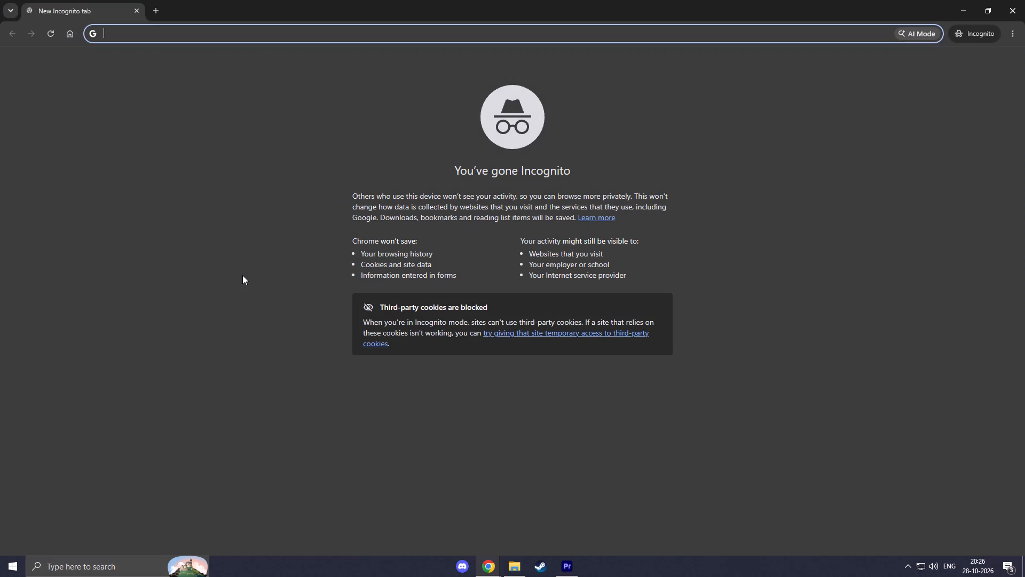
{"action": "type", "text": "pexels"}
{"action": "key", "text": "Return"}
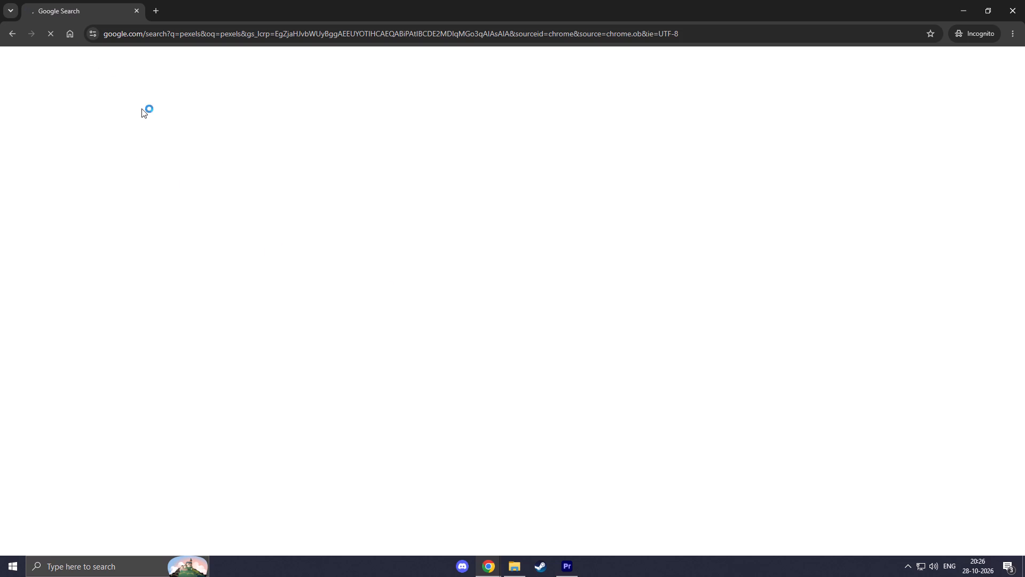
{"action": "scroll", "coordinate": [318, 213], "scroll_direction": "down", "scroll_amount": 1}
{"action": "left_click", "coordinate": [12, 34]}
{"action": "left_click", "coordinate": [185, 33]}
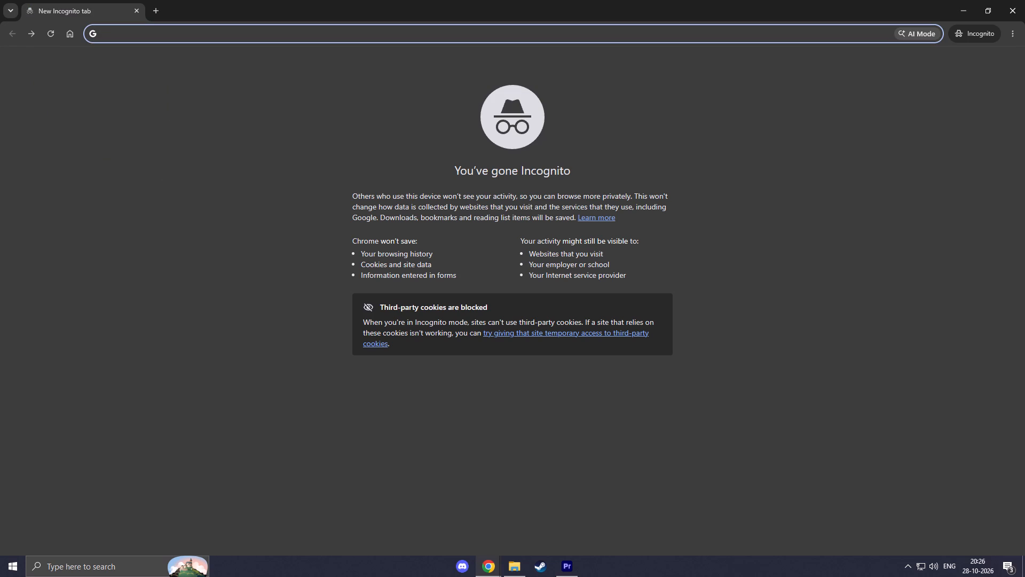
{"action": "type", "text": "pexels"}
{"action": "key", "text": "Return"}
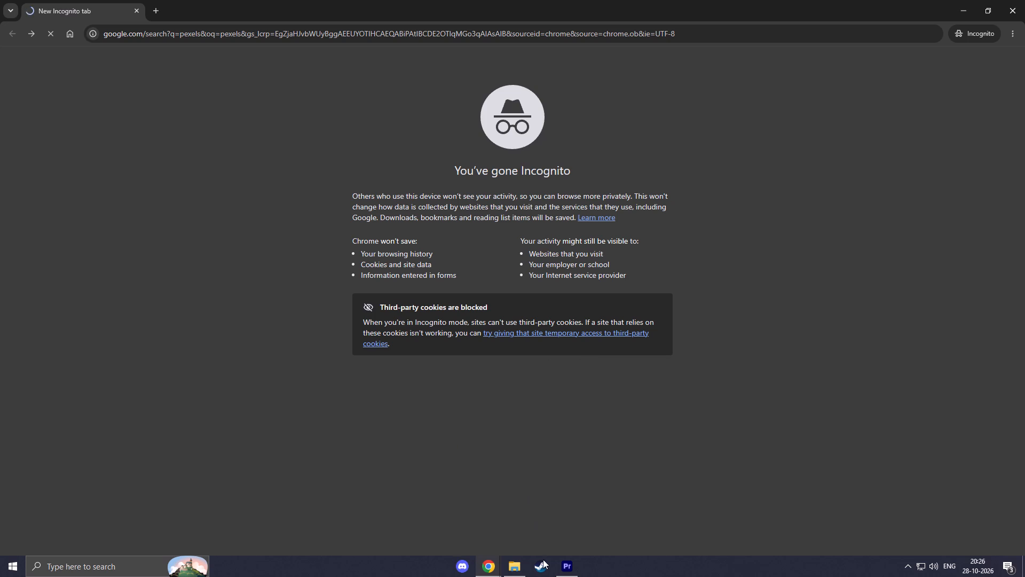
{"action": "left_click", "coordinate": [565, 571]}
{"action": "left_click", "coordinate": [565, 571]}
Search Google for pexels in the regular Chrome window and open the Pexels website.
{"action": "left_click", "coordinate": [482, 563]}
{"action": "left_click", "coordinate": [416, 512]}
{"action": "left_click", "coordinate": [457, 210]}
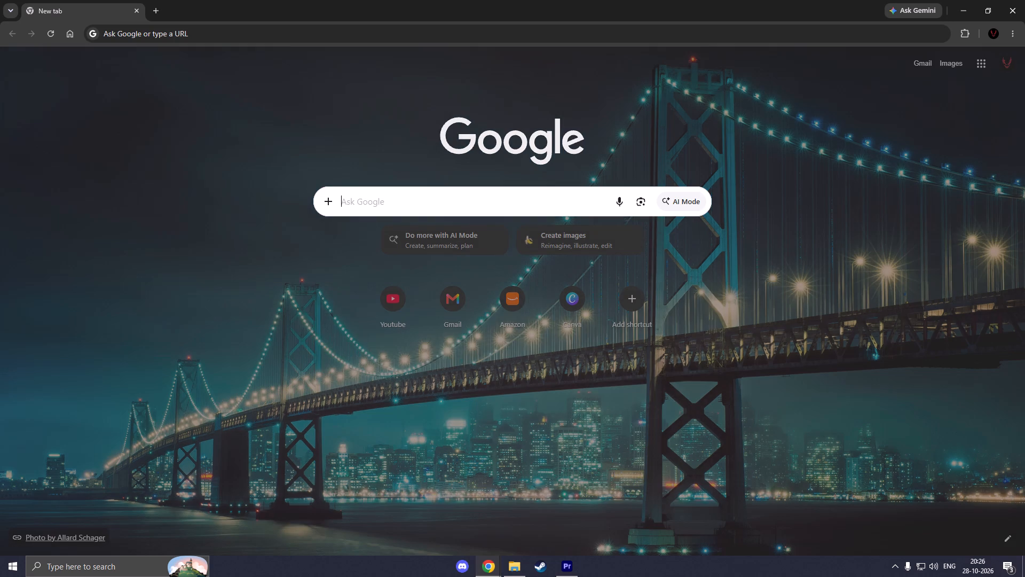
{"action": "type", "text": "pexels"}
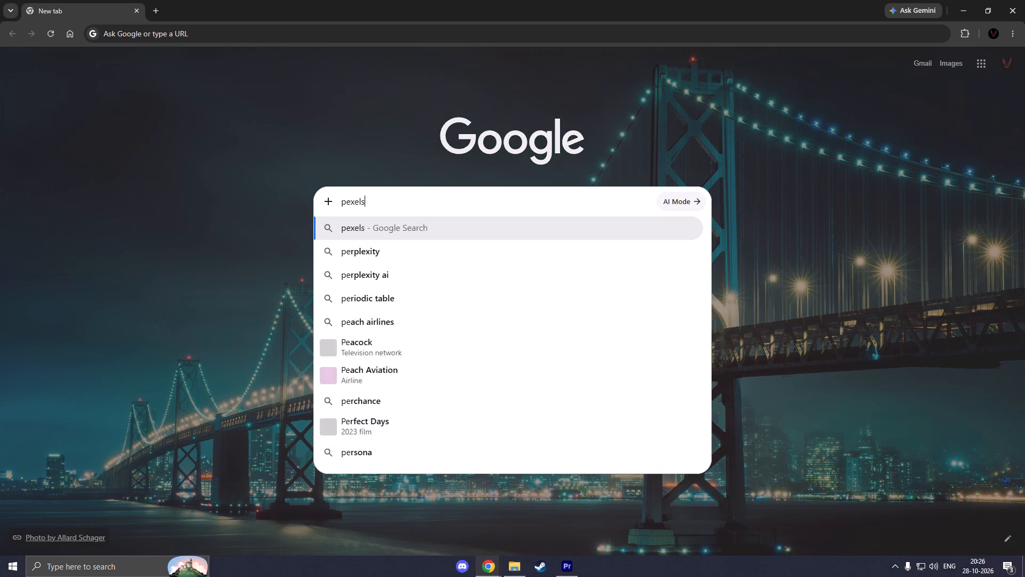
{"action": "key", "text": "Return"}
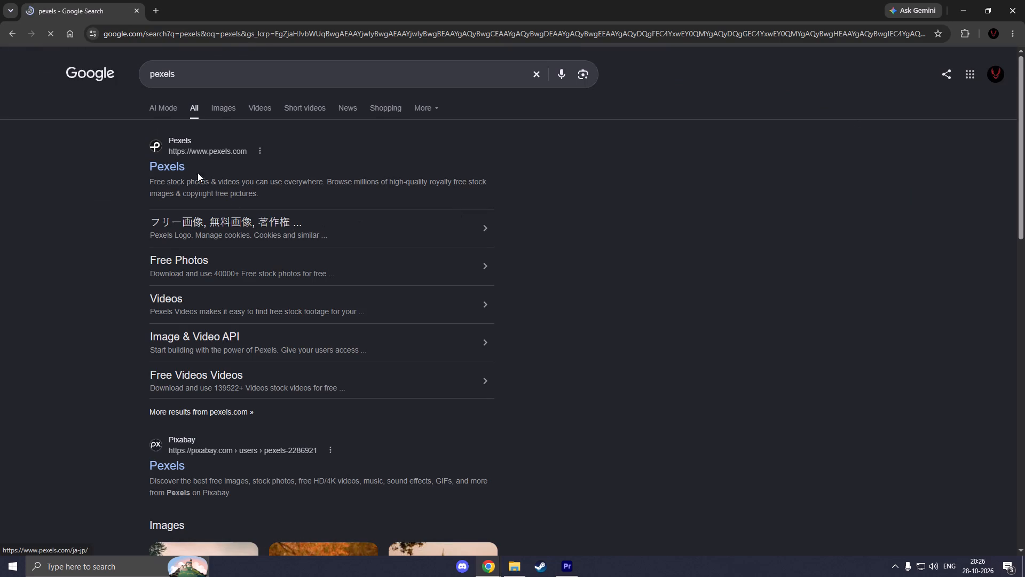
{"action": "left_click", "coordinate": [173, 160]}
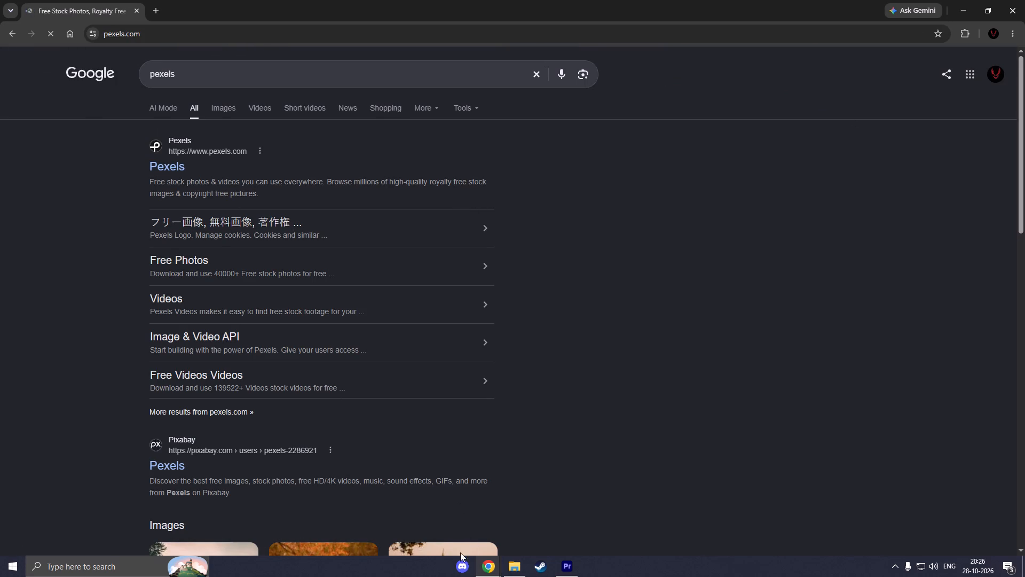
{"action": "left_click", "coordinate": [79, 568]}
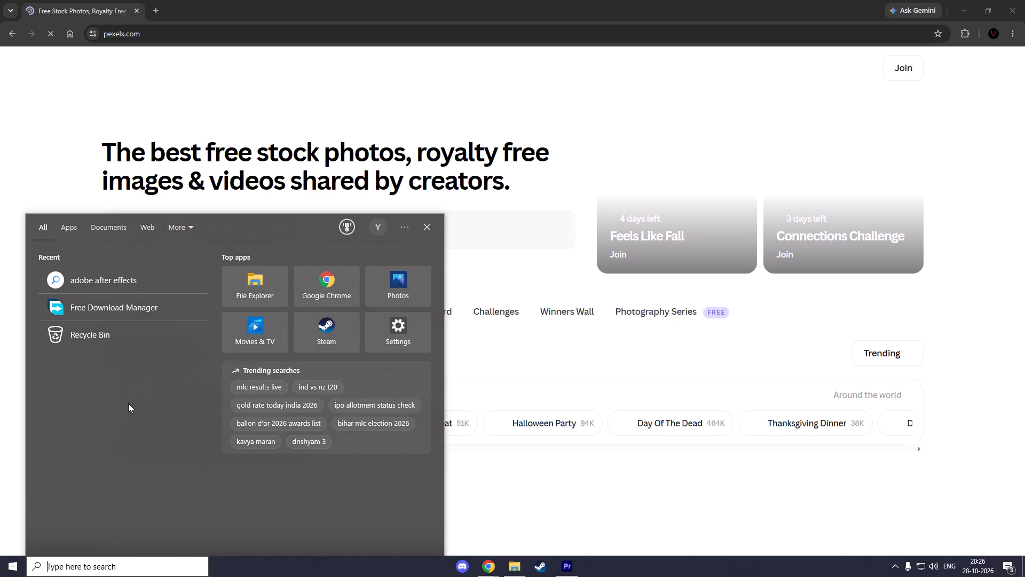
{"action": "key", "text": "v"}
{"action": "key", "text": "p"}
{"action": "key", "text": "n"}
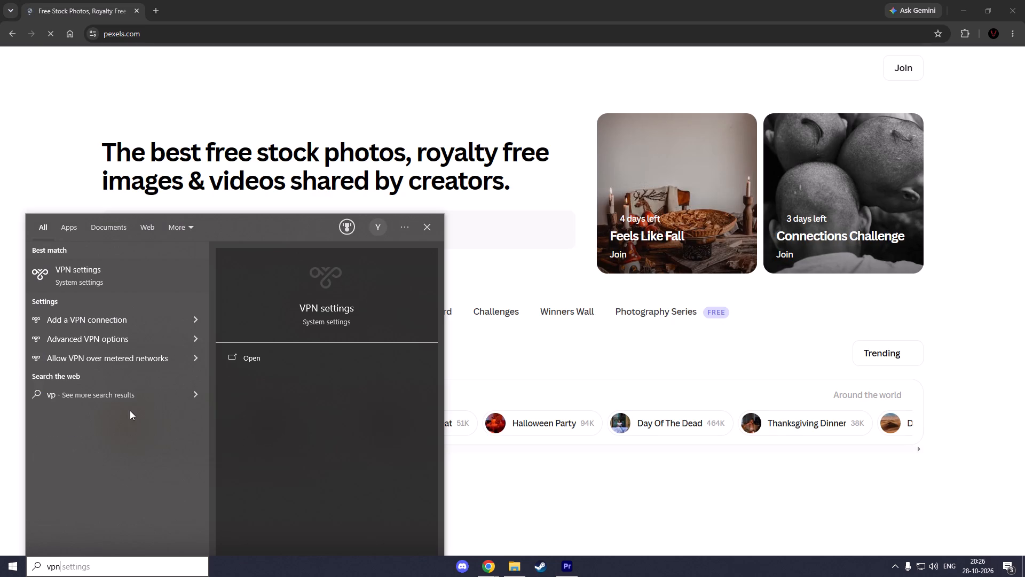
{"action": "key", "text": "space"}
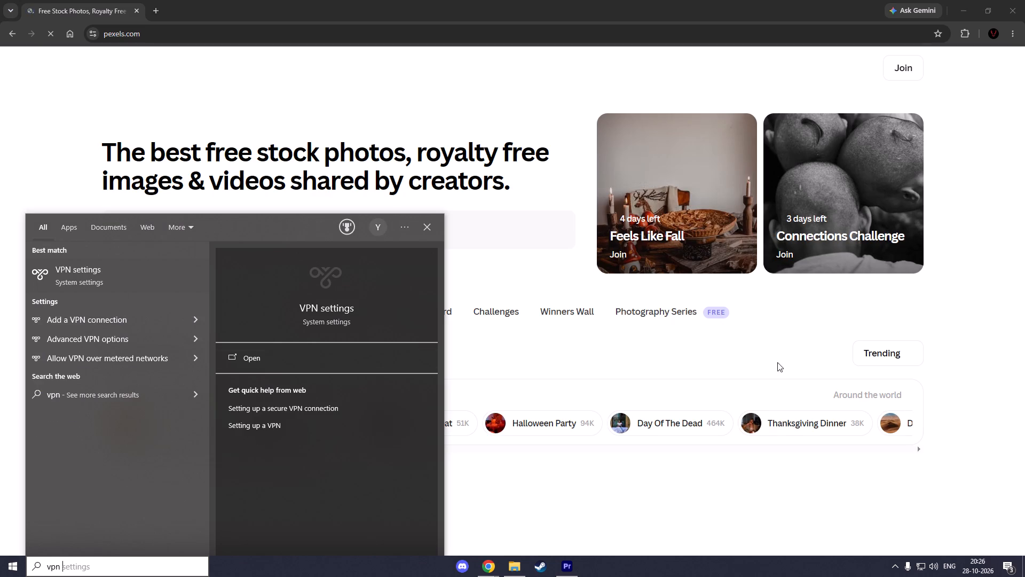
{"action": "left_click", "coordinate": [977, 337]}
Open the Videos section of the Pexels site.
{"action": "scroll", "coordinate": [550, 362], "scroll_direction": "down", "scroll_amount": 3}
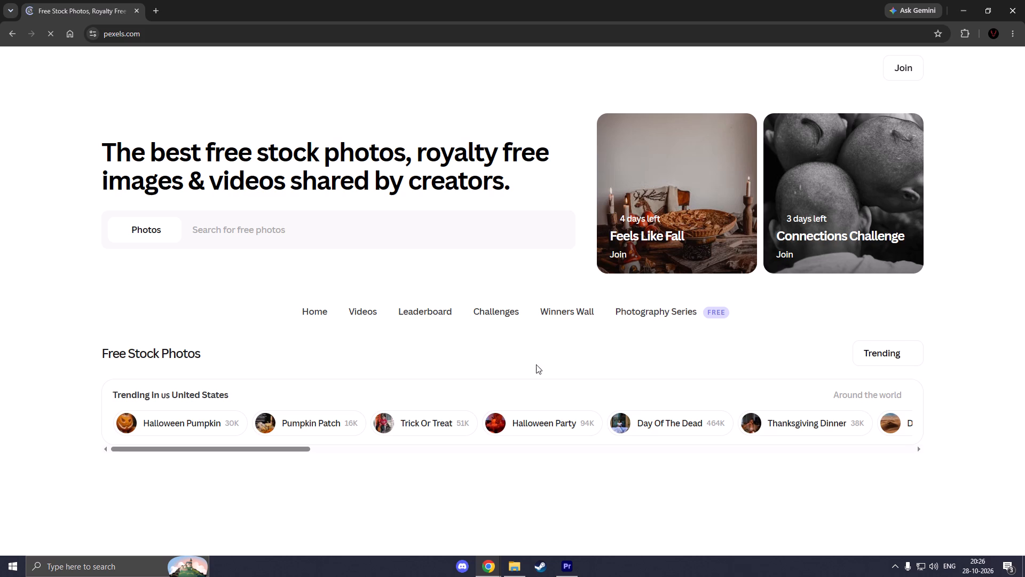
{"action": "scroll", "coordinate": [505, 364], "scroll_direction": "down", "scroll_amount": 2}
{"action": "scroll", "coordinate": [512, 450], "scroll_direction": "down", "scroll_amount": 2}
{"action": "left_click", "coordinate": [379, 313]}
Request the download of the trending stock video showing a railway and city skyline with the SILVER sign.
{"action": "scroll", "coordinate": [361, 389], "scroll_direction": "down", "scroll_amount": 2}
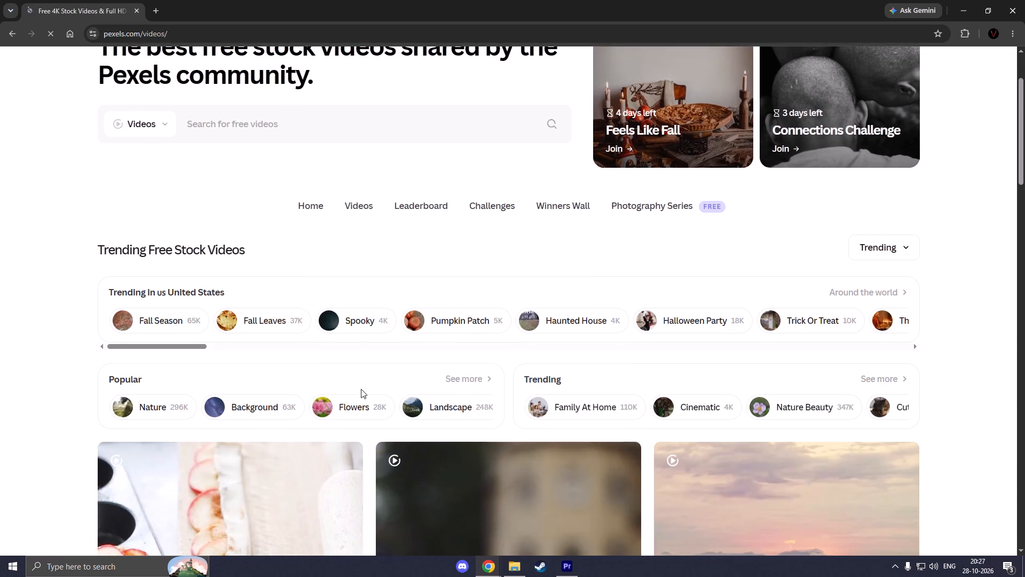
{"action": "scroll", "coordinate": [361, 389], "scroll_direction": "down", "scroll_amount": 9}
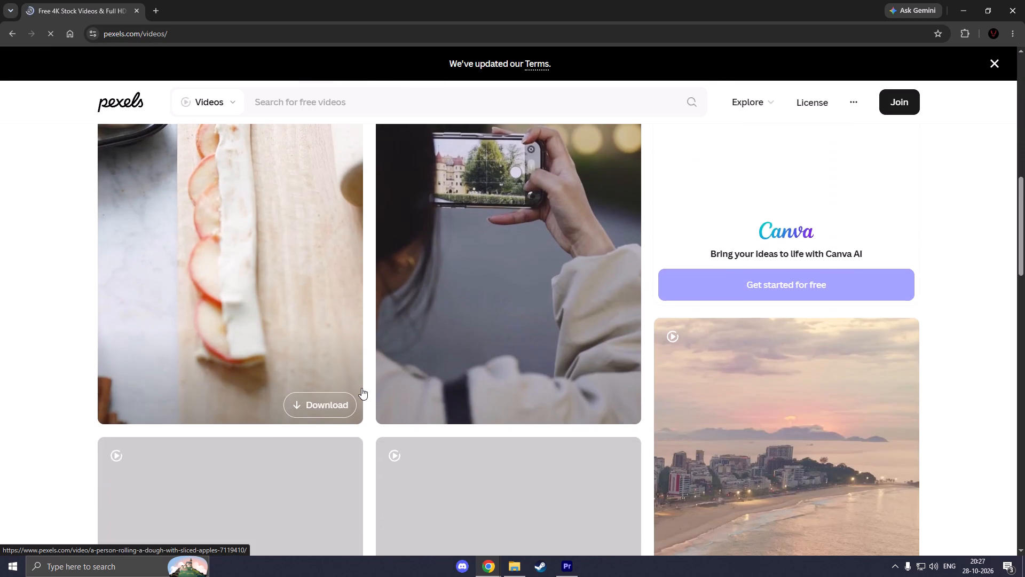
{"action": "scroll", "coordinate": [361, 388], "scroll_direction": "down", "scroll_amount": 5}
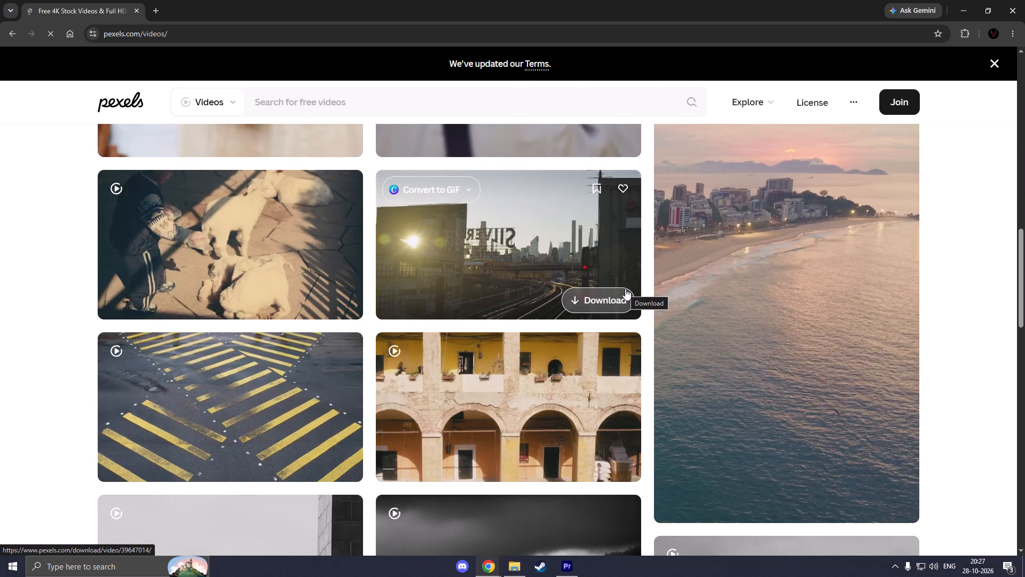
{"action": "left_click", "coordinate": [617, 292]}
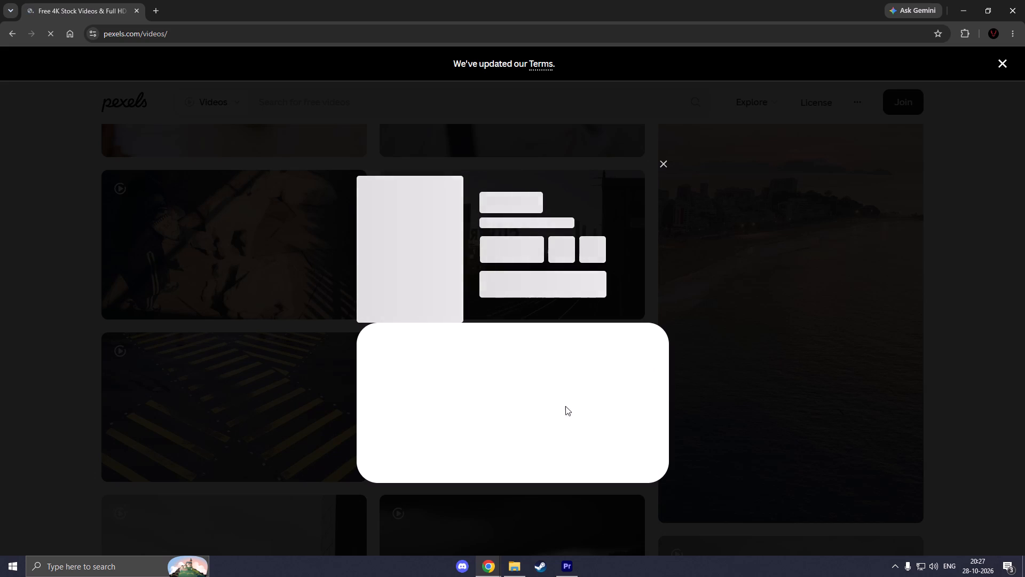
Switch to File Explorer and open the Proton VPN folder under C:\Users\USER\AppData\Local\Proton.
{"action": "triple_click", "coordinate": [966, 4]}
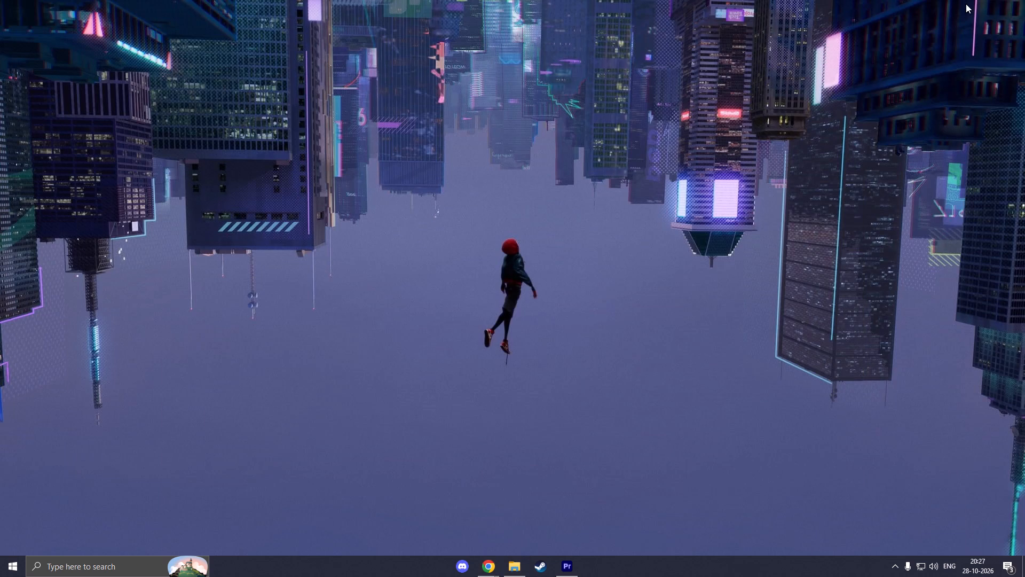
{"action": "left_click", "coordinate": [524, 566]}
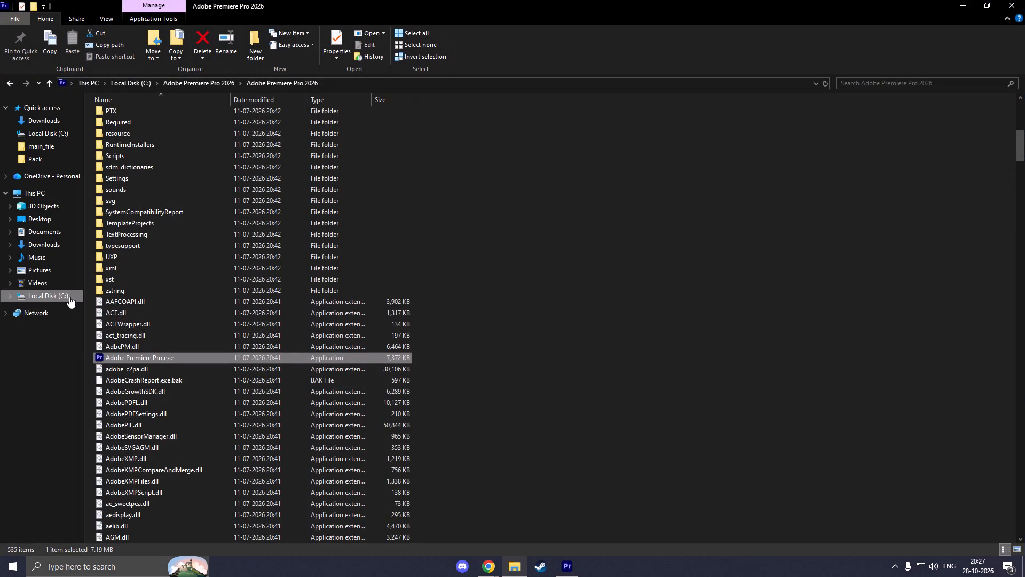
{"action": "left_click", "coordinate": [69, 297]}
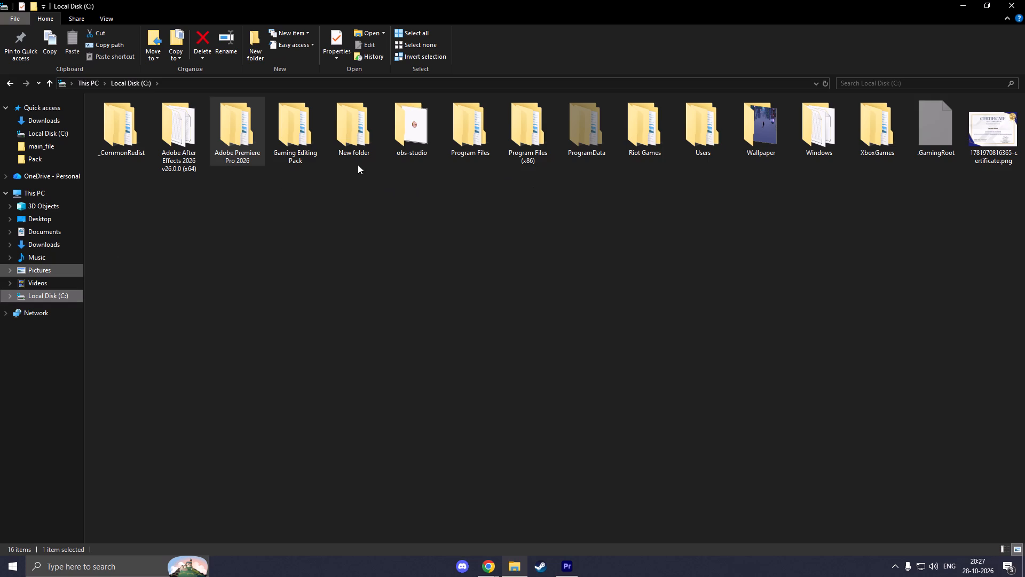
{"action": "double_click", "coordinate": [685, 144]}
{"action": "double_click", "coordinate": [280, 146]}
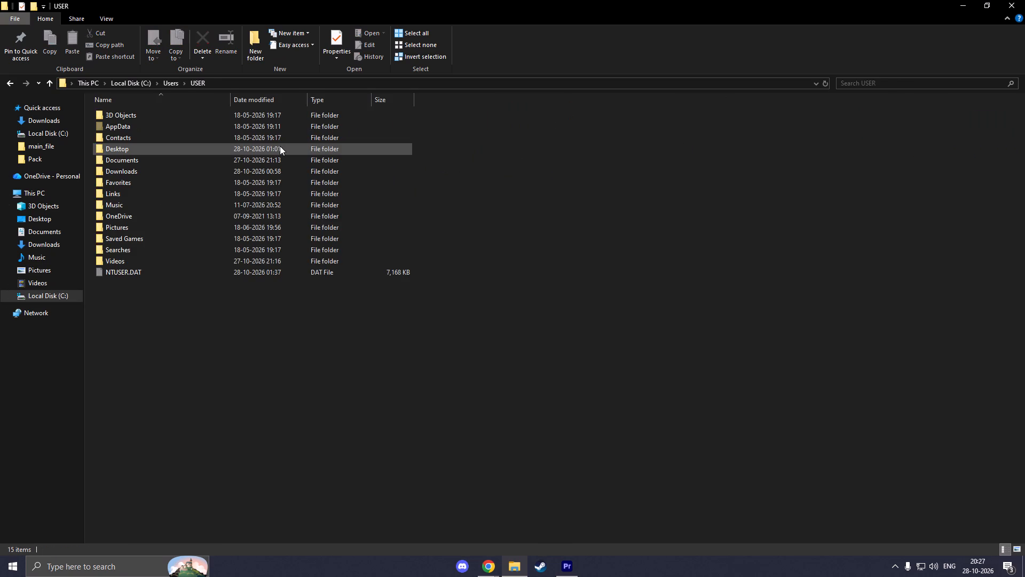
{"action": "double_click", "coordinate": [258, 130]}
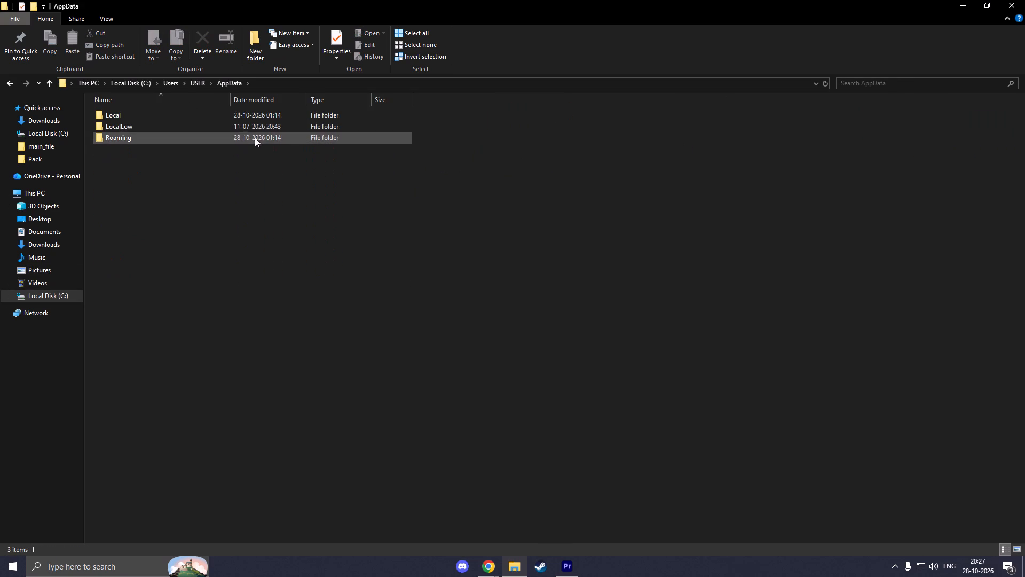
{"action": "double_click", "coordinate": [255, 120]}
{"action": "scroll", "coordinate": [204, 316], "scroll_direction": "down", "scroll_amount": 2}
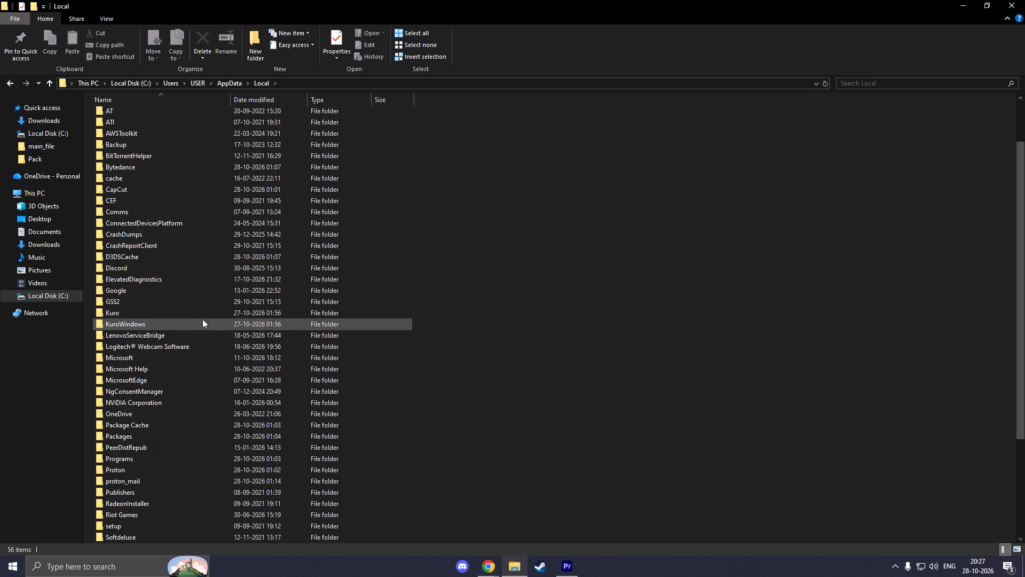
{"action": "scroll", "coordinate": [202, 319], "scroll_direction": "down", "scroll_amount": 4}
{"action": "double_click", "coordinate": [154, 333]}
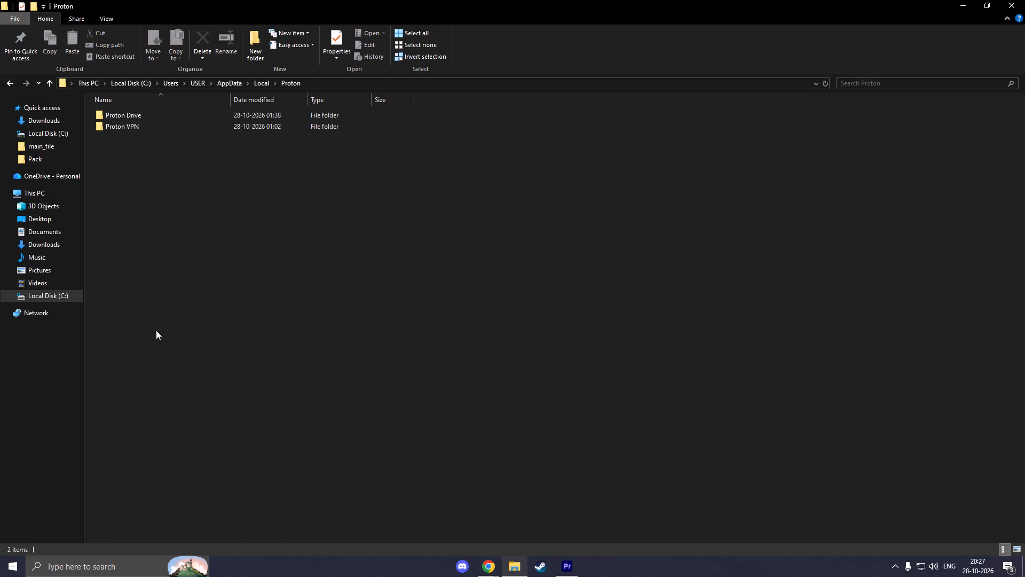
{"action": "double_click", "coordinate": [170, 127]}
Look through the Proton VPN subfolders and the Proton Drive folder under AppData\Local\Proton for the Proton VPN application.
{"action": "double_click", "coordinate": [170, 120]}
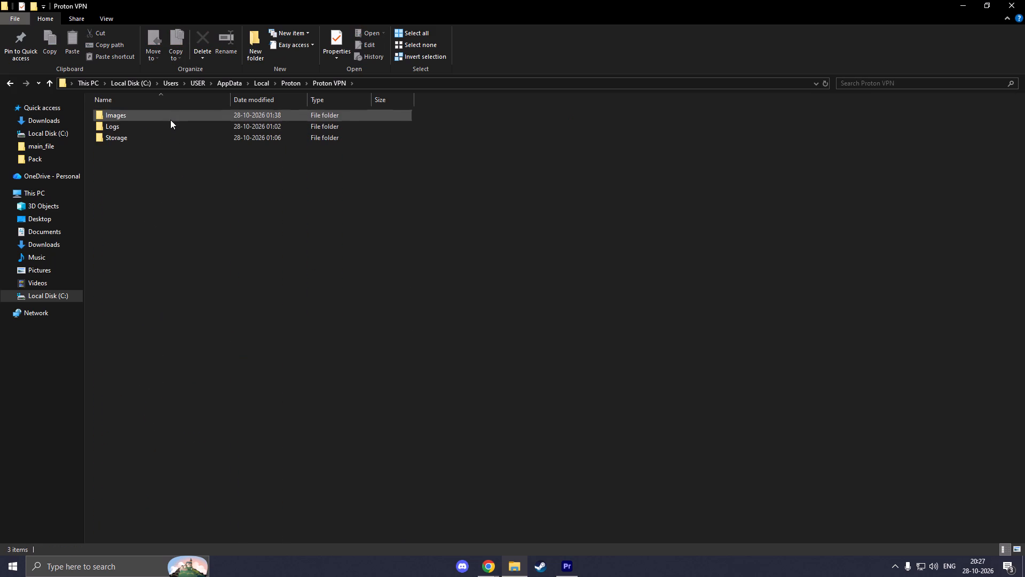
{"action": "left_click", "coordinate": [13, 80]}
{"action": "double_click", "coordinate": [112, 126]}
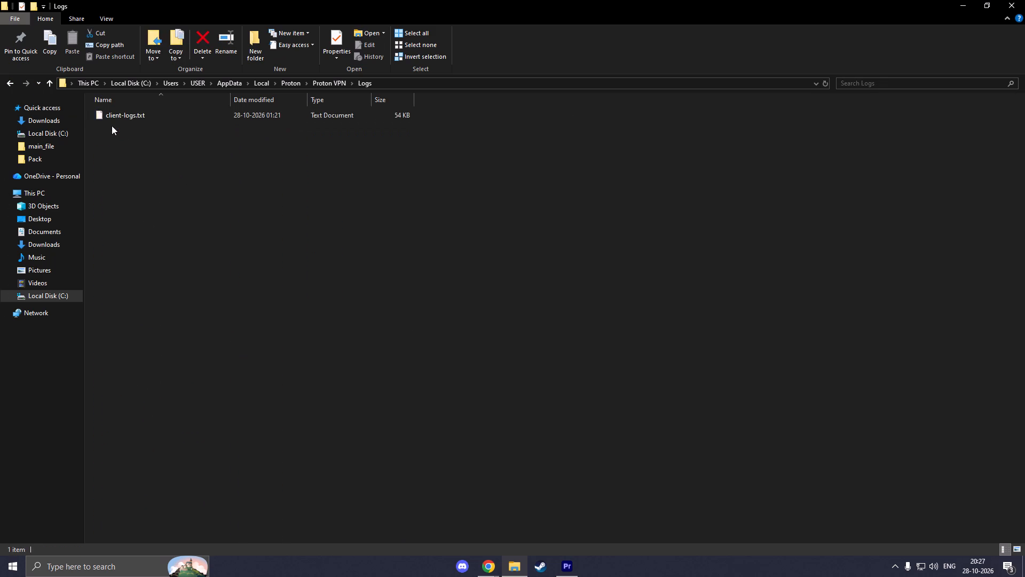
{"action": "left_click", "coordinate": [8, 85]}
{"action": "double_click", "coordinate": [120, 135]}
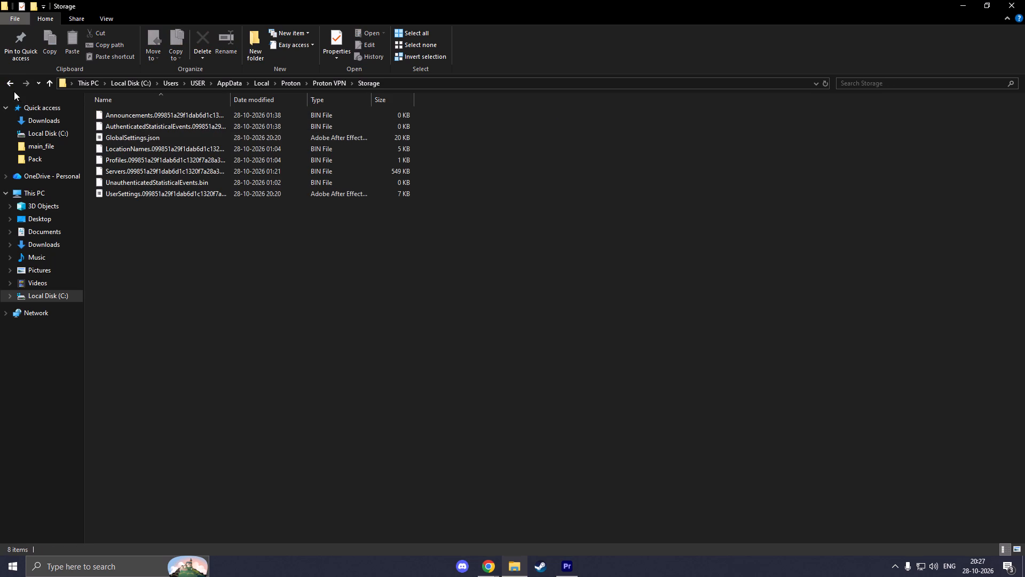
{"action": "double_click", "coordinate": [5, 81]}
{"action": "double_click", "coordinate": [132, 119]}
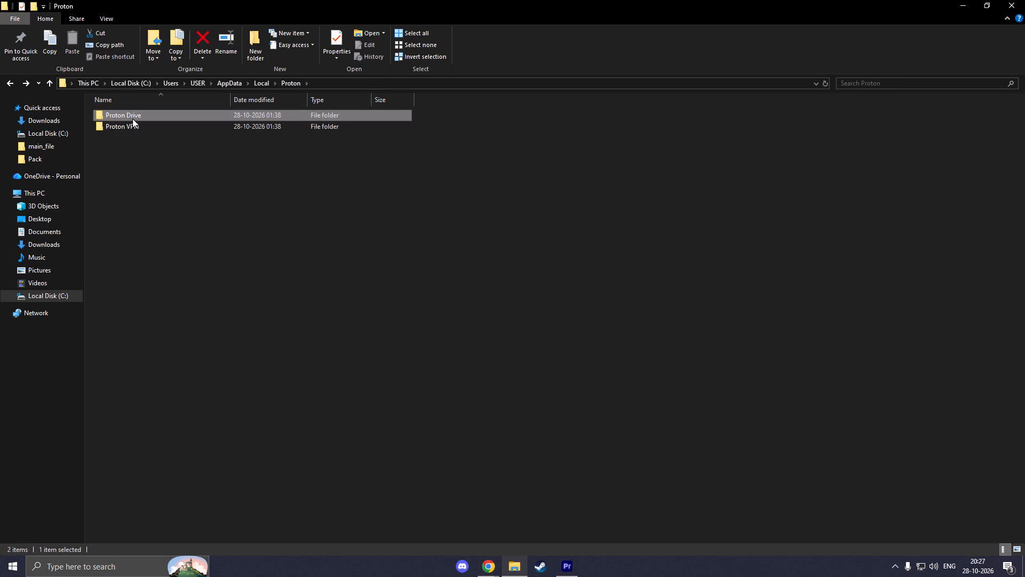
{"action": "double_click", "coordinate": [132, 119]}
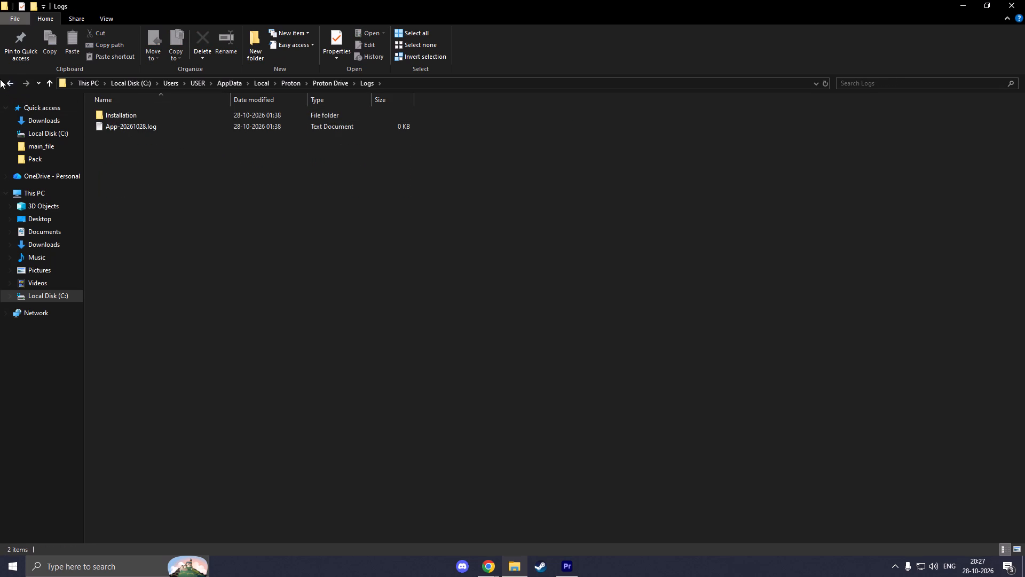
{"action": "double_click", "coordinate": [3, 79]}
Search Windows for proton vpn, check both app results and all results, and close the search.
{"action": "left_click", "coordinate": [85, 568]}
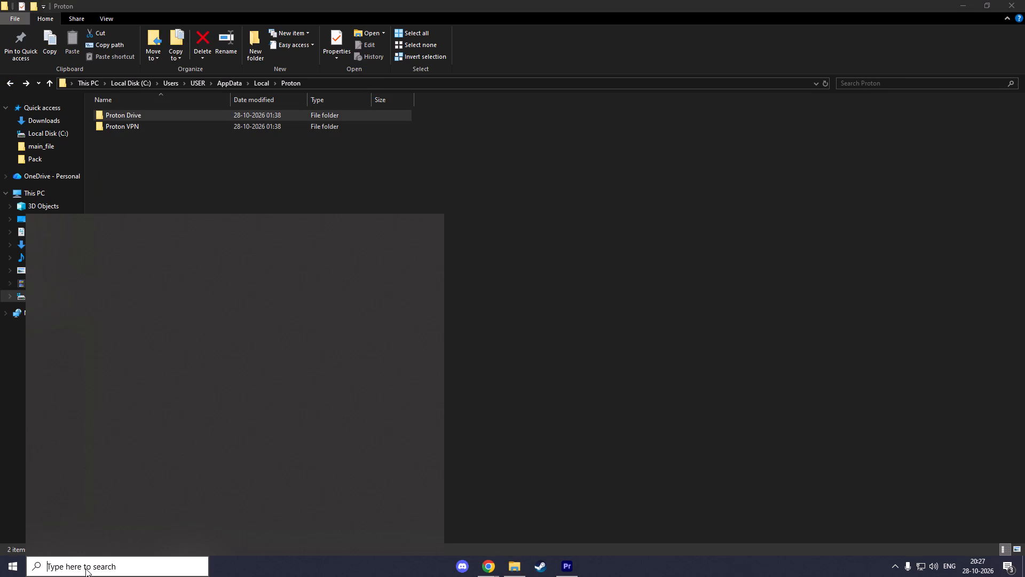
{"action": "type", "text": "proto"}
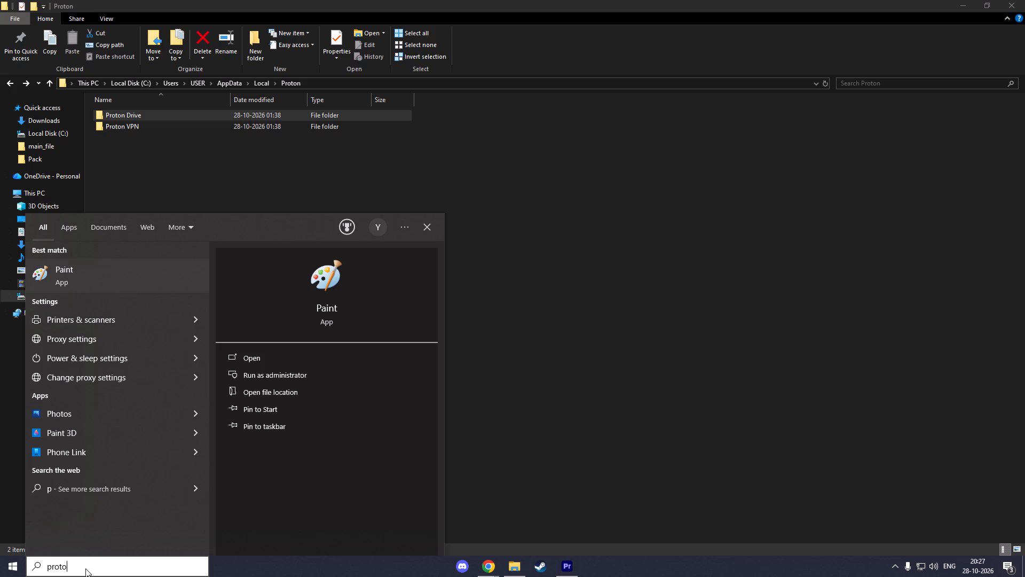
{"action": "type", "text": "n"}
{"action": "key", "text": "space"}
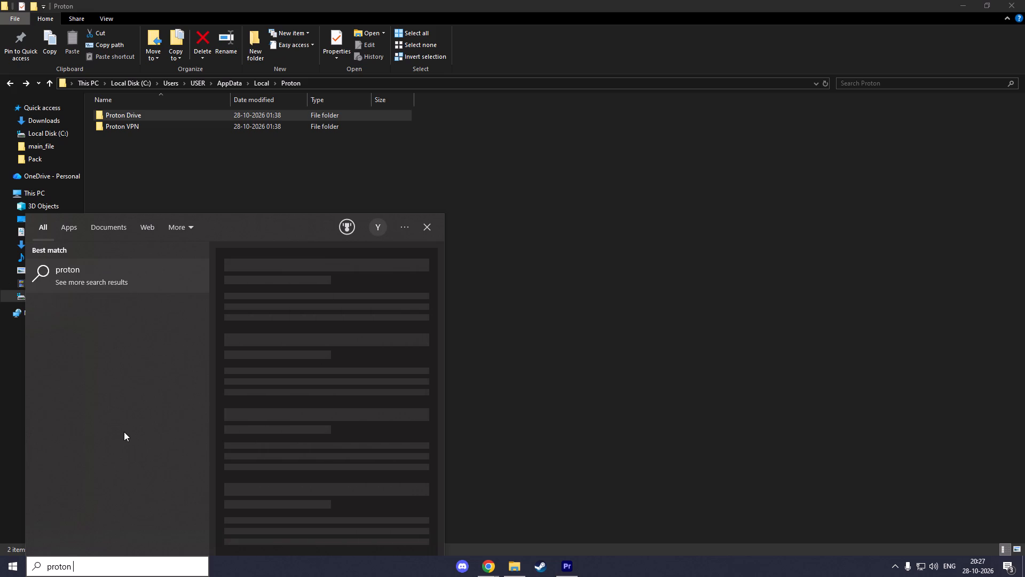
{"action": "type", "text": "vpn"}
{"action": "left_click", "coordinate": [67, 226]}
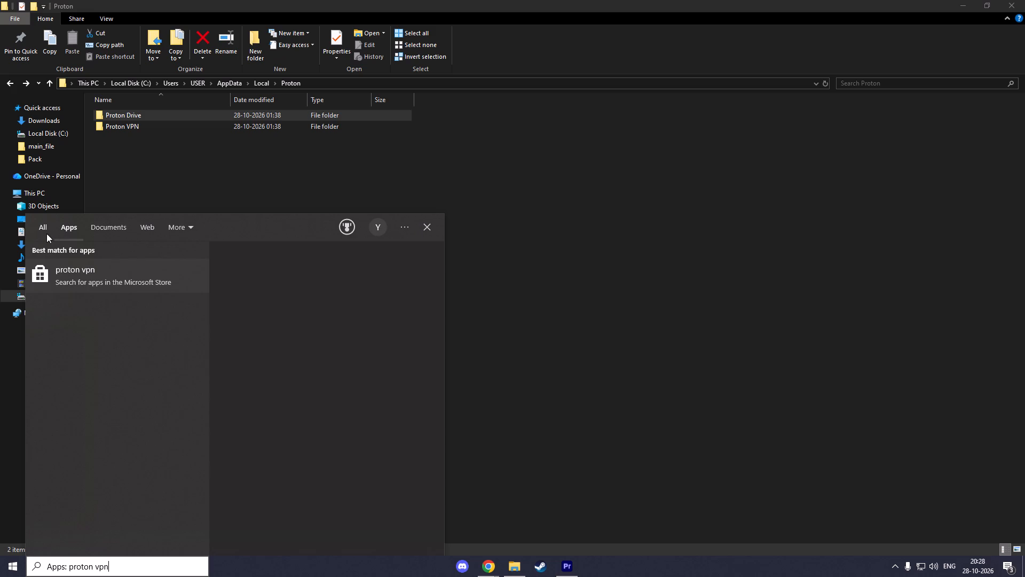
{"action": "left_click", "coordinate": [39, 229]}
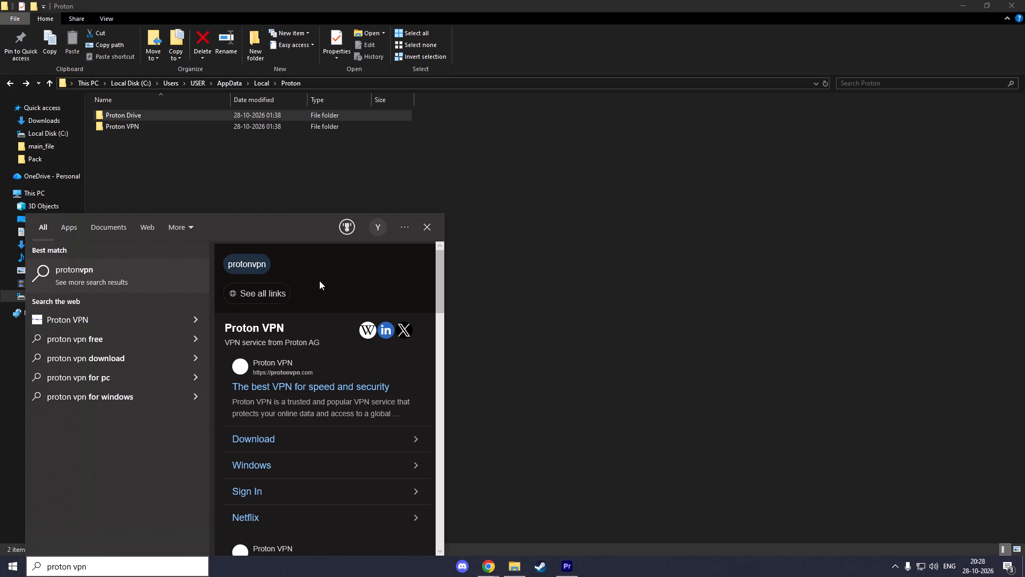
{"action": "left_click", "coordinate": [428, 224]}
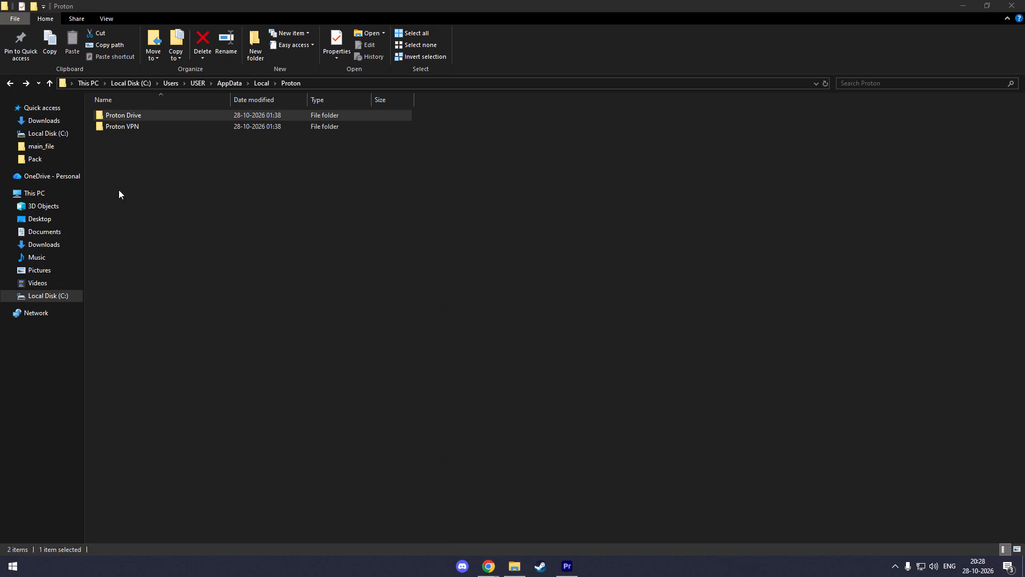
Look through the AppData Local, Roaming and LocalLow folders and the Downloads folder under C:\Users for Proton VPN.
{"action": "left_click", "coordinate": [14, 85]}
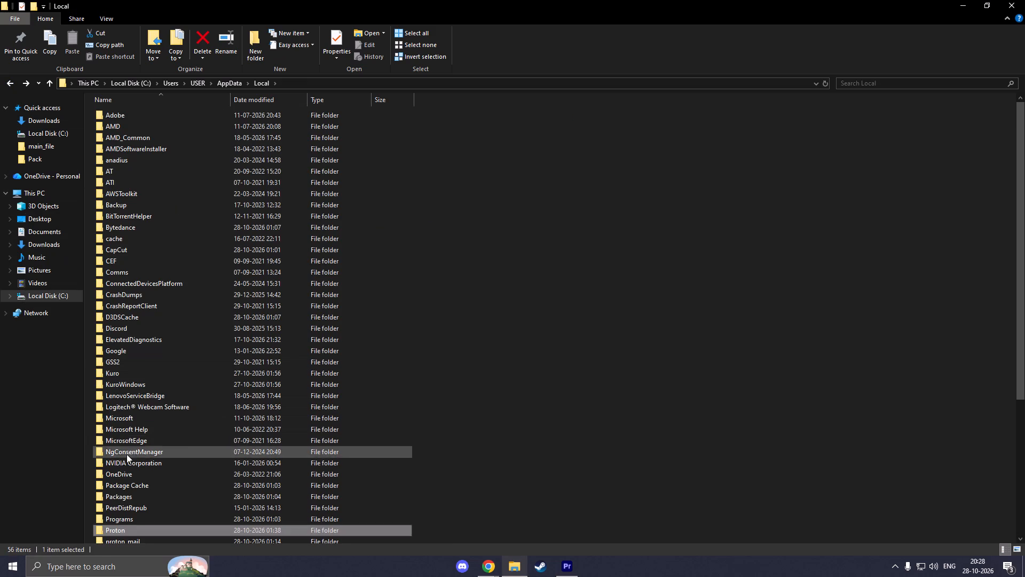
{"action": "scroll", "coordinate": [127, 455], "scroll_direction": "down", "scroll_amount": 1}
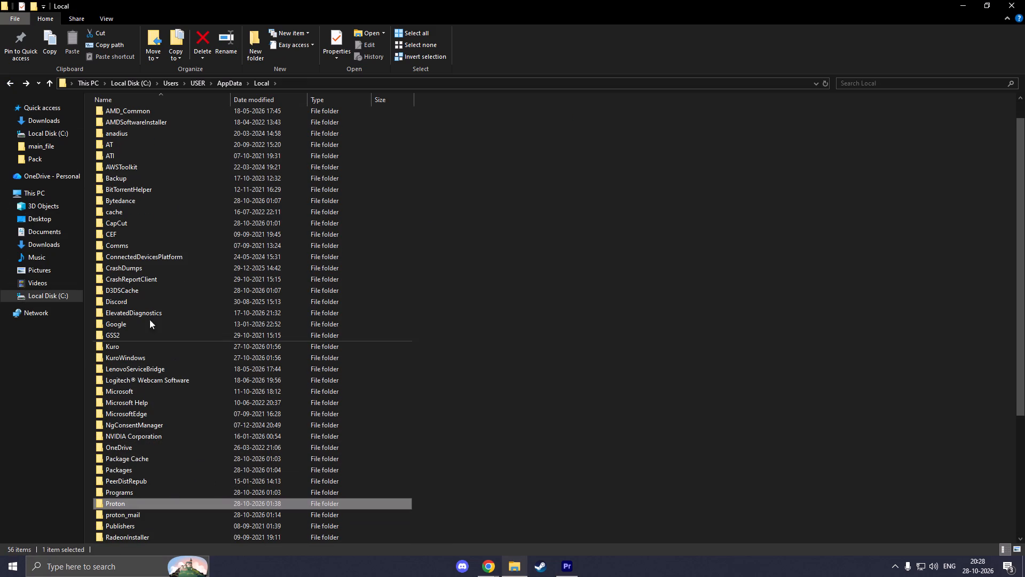
{"action": "left_click", "coordinate": [6, 75]}
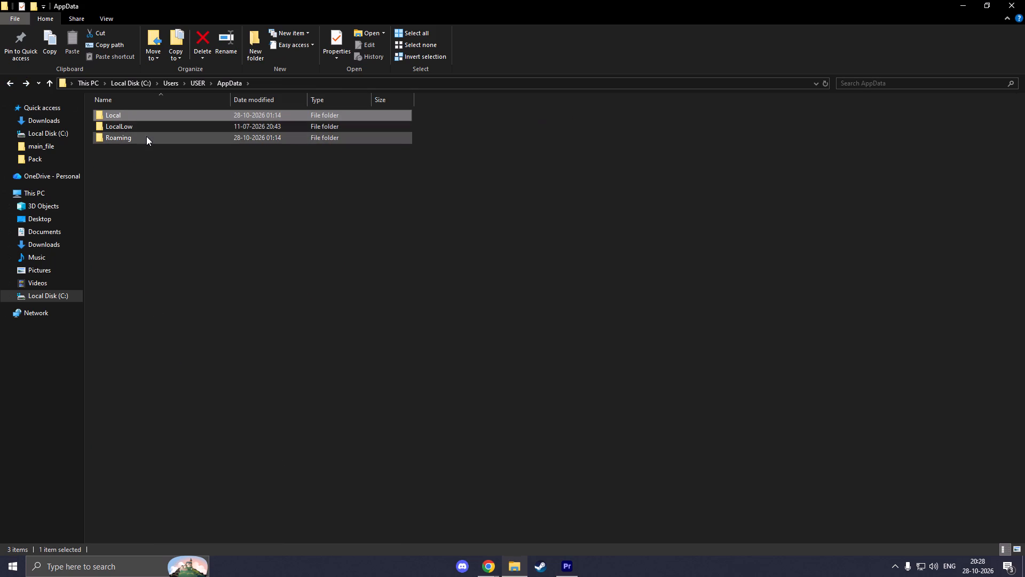
{"action": "double_click", "coordinate": [146, 136]}
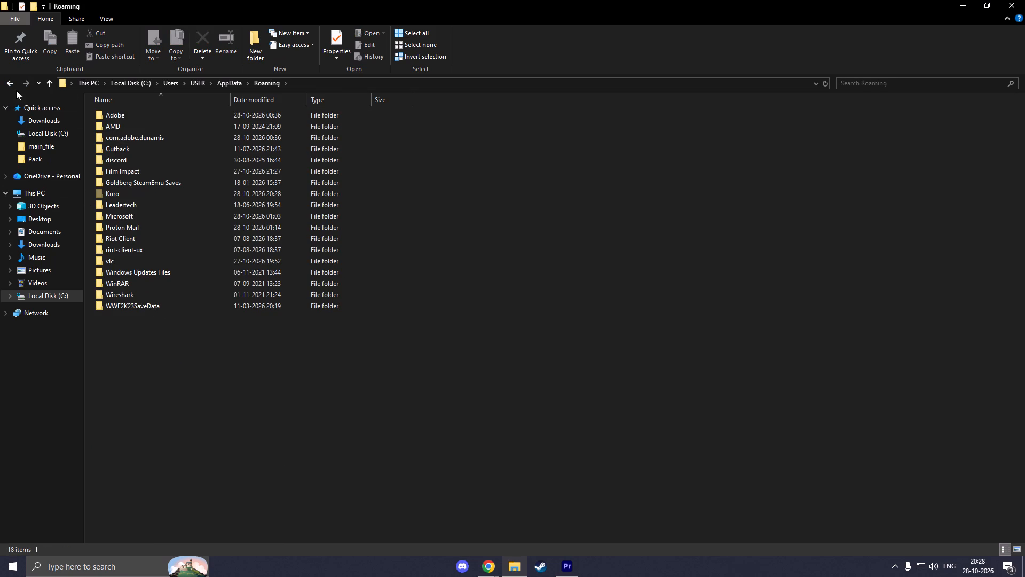
{"action": "left_click", "coordinate": [13, 80]}
{"action": "double_click", "coordinate": [120, 122]}
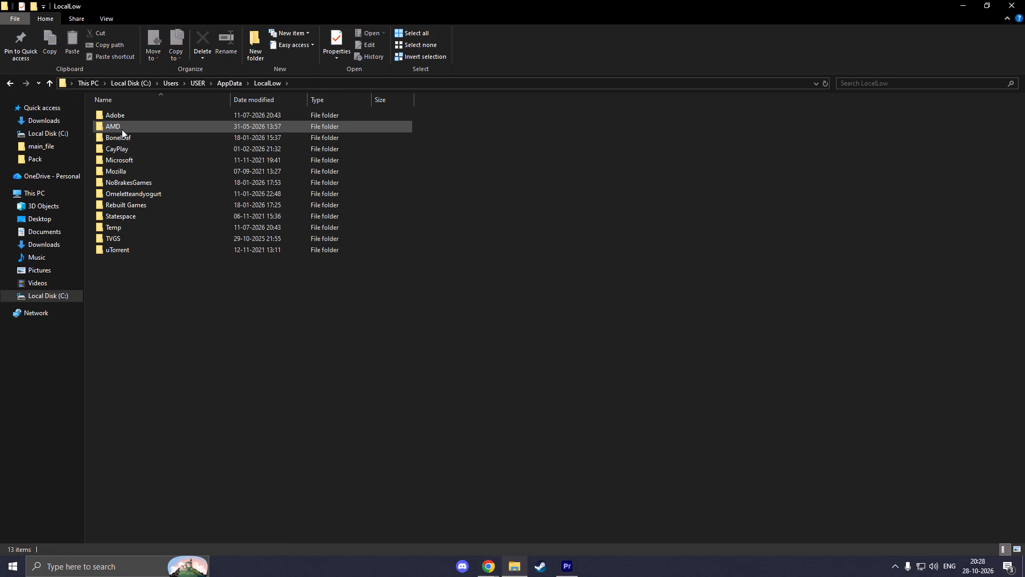
{"action": "double_click", "coordinate": [16, 80]}
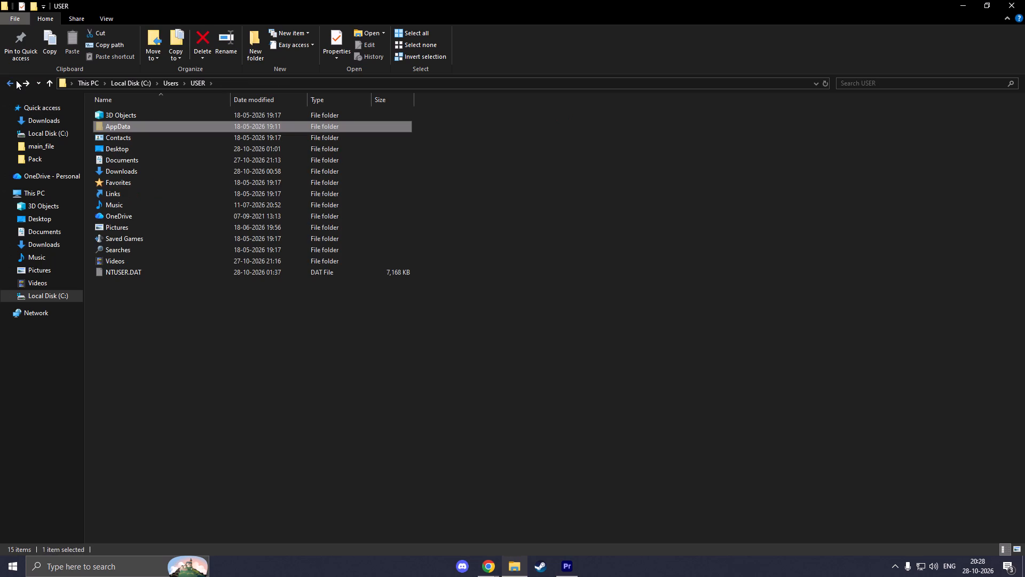
{"action": "left_click", "coordinate": [16, 80]}
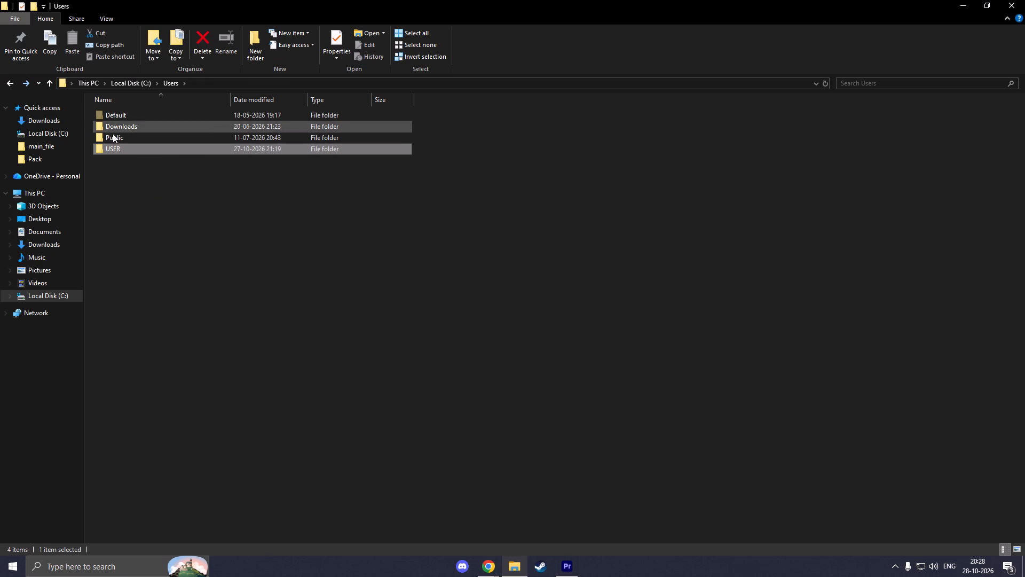
{"action": "double_click", "coordinate": [120, 126]}
{"action": "triple_click", "coordinate": [5, 79]}
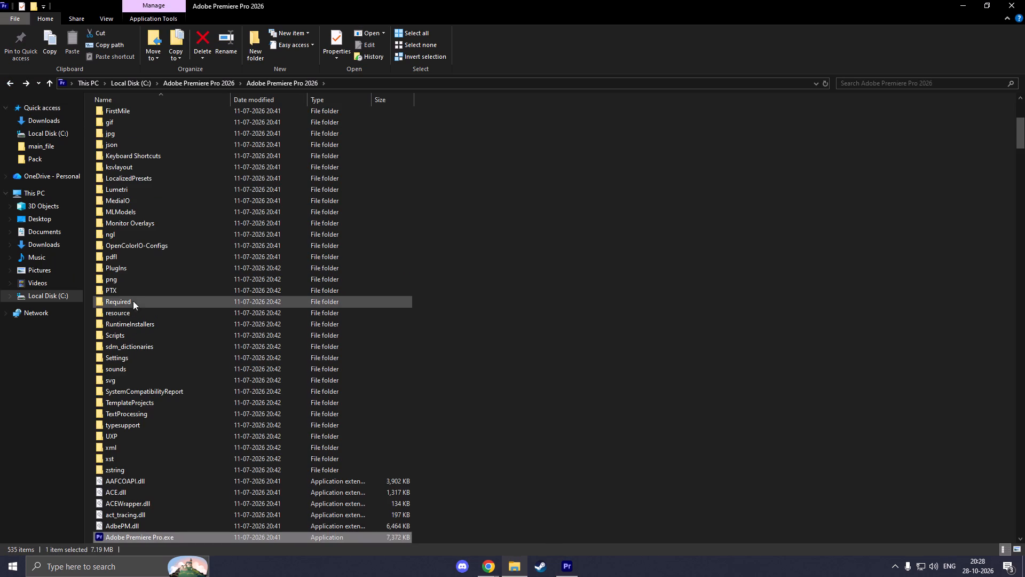
Examine Premiere Pro 2026's PlugIns folder, including the AdobePSL extensions and Effects folders under (AfterEffectsLib), and return to Local Disk (C:).
{"action": "double_click", "coordinate": [134, 268]}
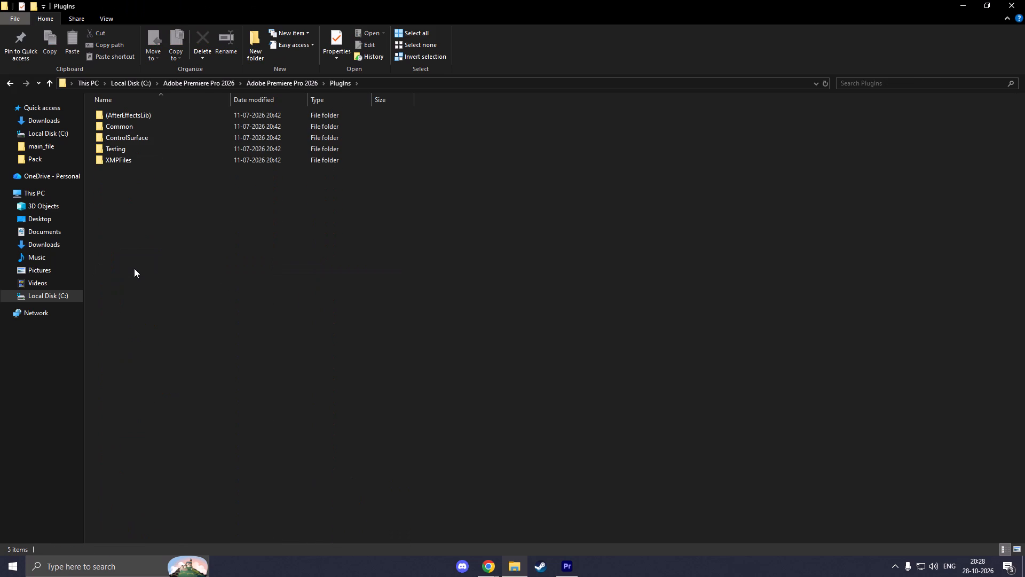
{"action": "left_click", "coordinate": [144, 116]}
{"action": "left_click", "coordinate": [144, 116]}
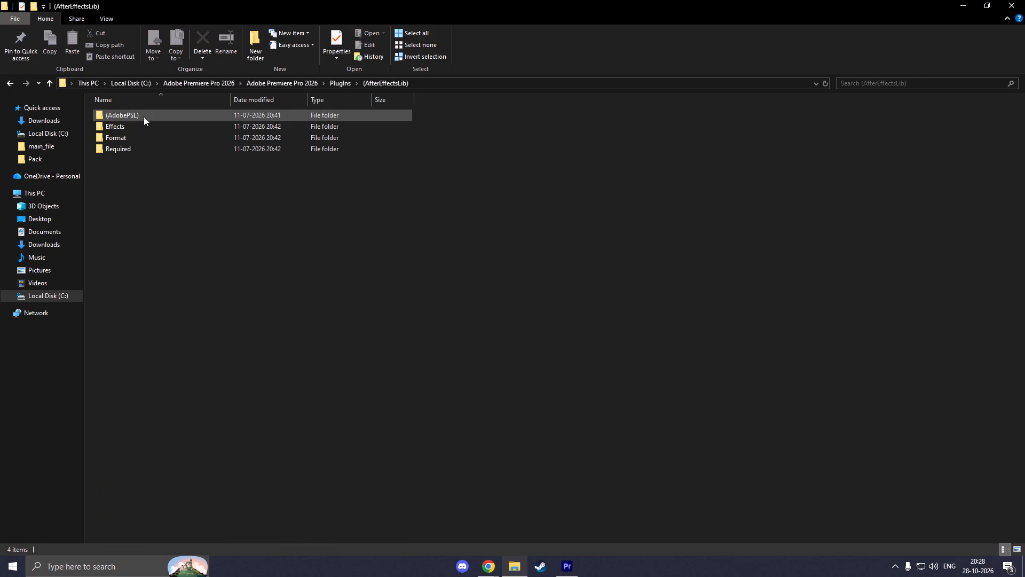
{"action": "double_click", "coordinate": [144, 116]}
{"action": "double_click", "coordinate": [105, 114]}
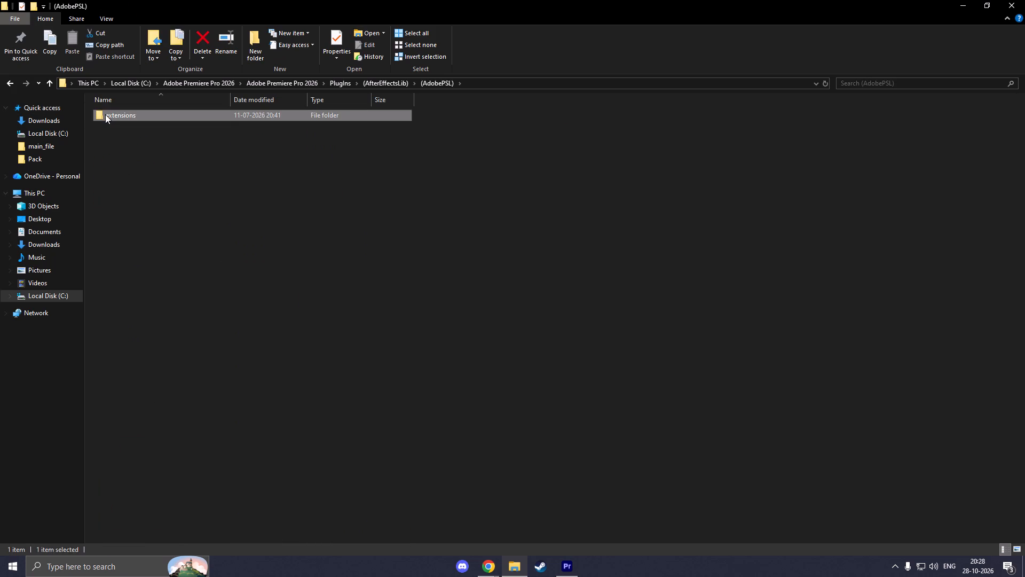
{"action": "double_click", "coordinate": [5, 84]}
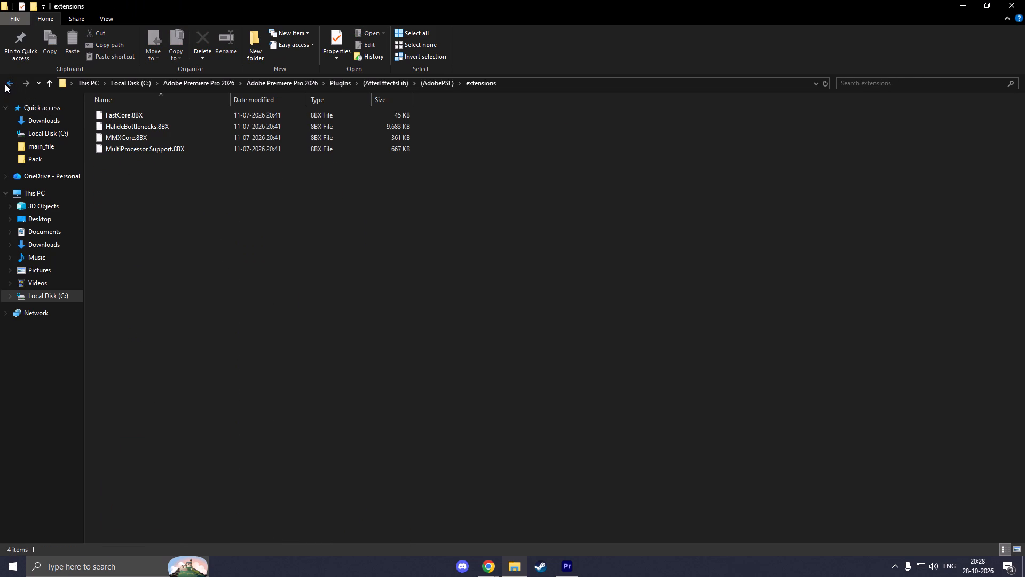
{"action": "double_click", "coordinate": [125, 124]}
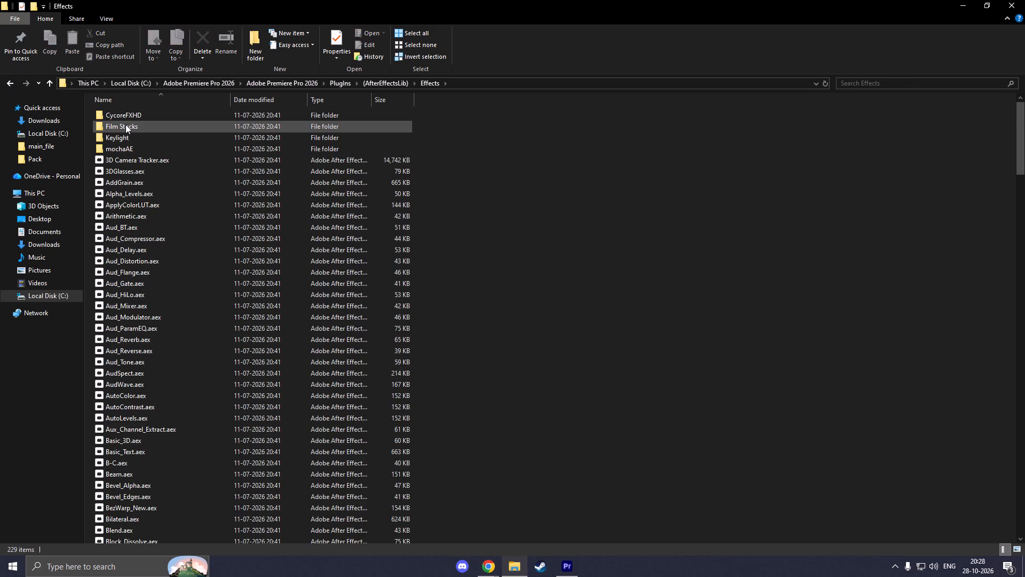
{"action": "scroll", "coordinate": [159, 221], "scroll_direction": "down", "scroll_amount": 19}
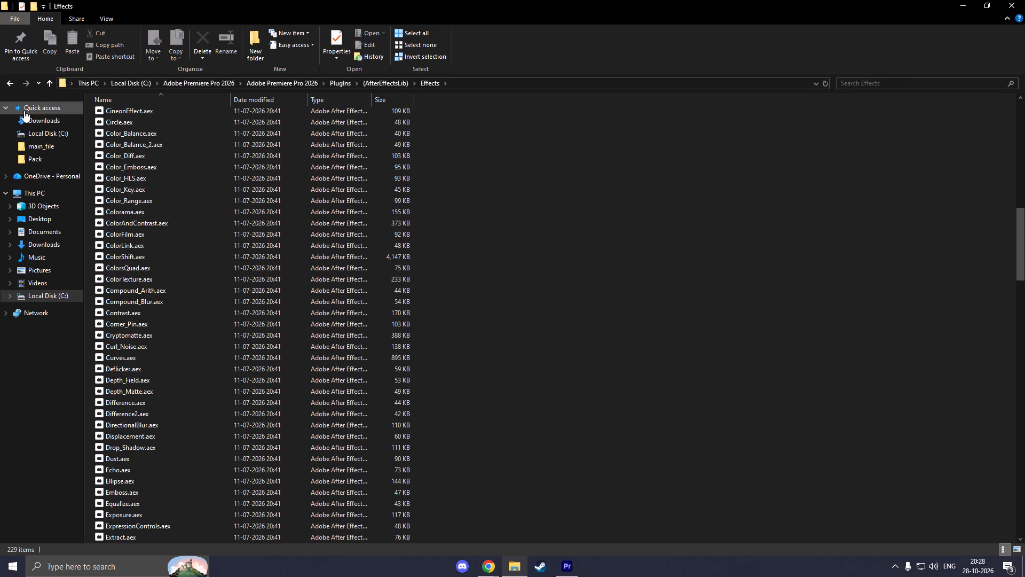
{"action": "double_click", "coordinate": [10, 80]}
{"action": "left_click", "coordinate": [10, 80]}
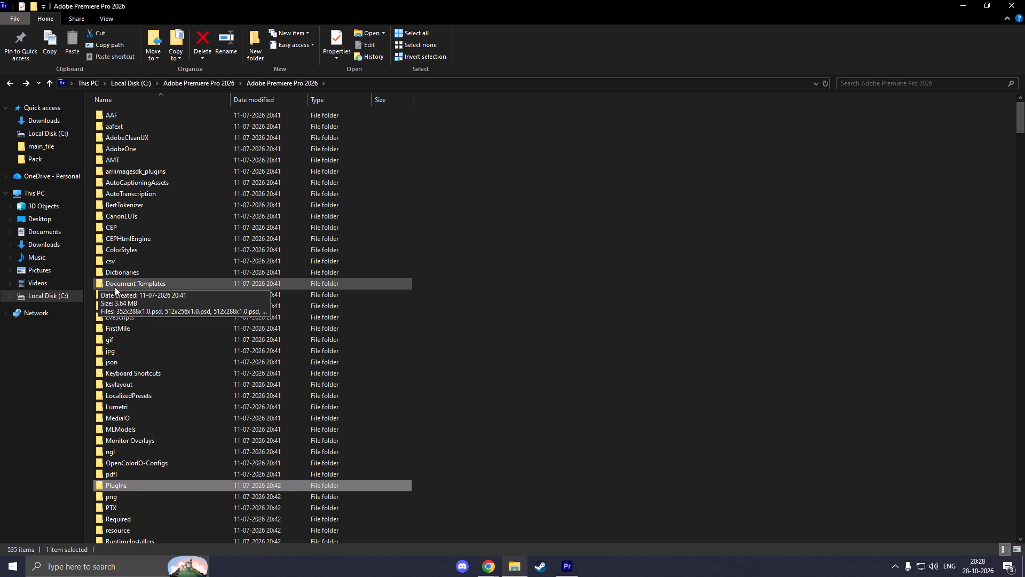
{"action": "scroll", "coordinate": [130, 319], "scroll_direction": "up", "scroll_amount": 1}
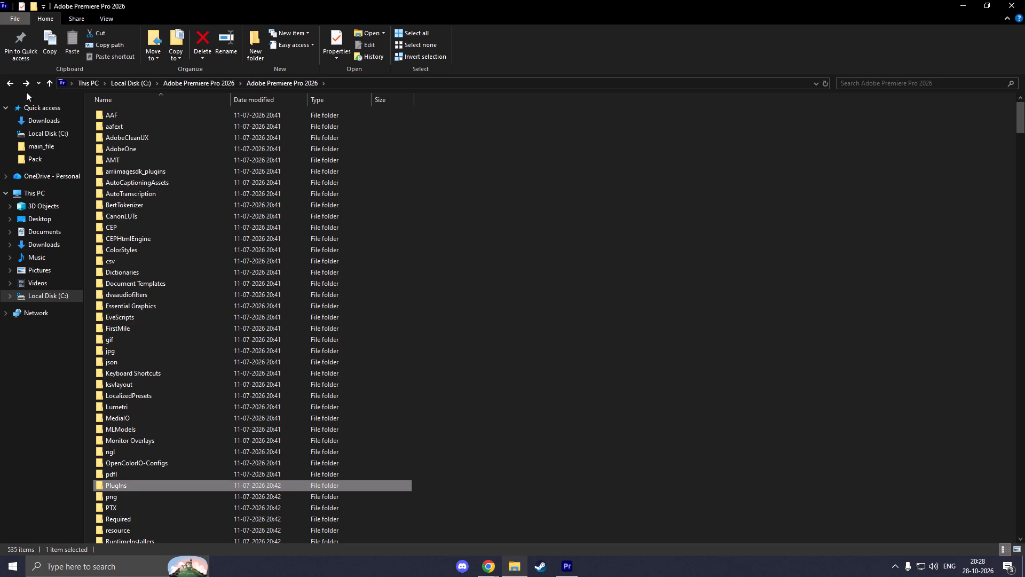
{"action": "left_click", "coordinate": [13, 85]}
{"action": "left_click", "coordinate": [13, 85]}
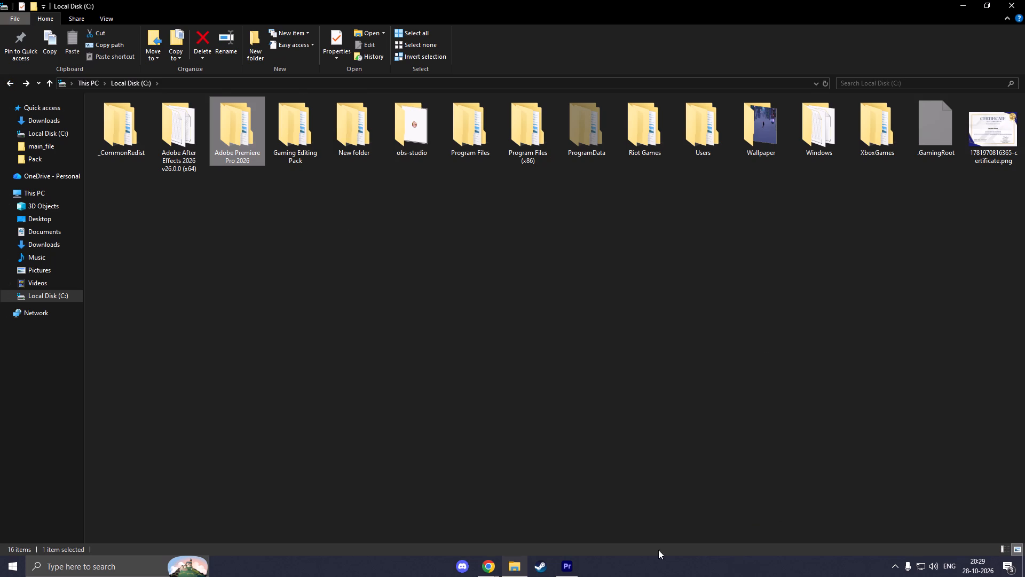
Minimize File Explorer and refresh the desktop.
{"action": "left_click", "coordinate": [967, 0]}
{"action": "right_click_drag", "start_coordinate": [847, 77], "coordinate": [832, 80]}
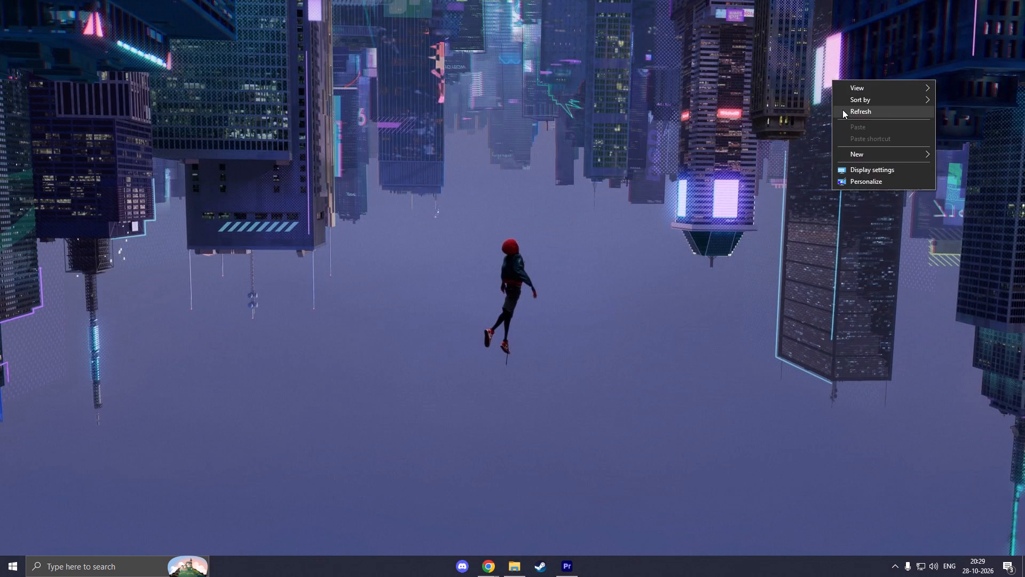
{"action": "left_click", "coordinate": [843, 110]}
{"action": "right_click", "coordinate": [843, 111]}
{"action": "left_click", "coordinate": [843, 147]}
{"action": "left_click", "coordinate": [856, 140]}
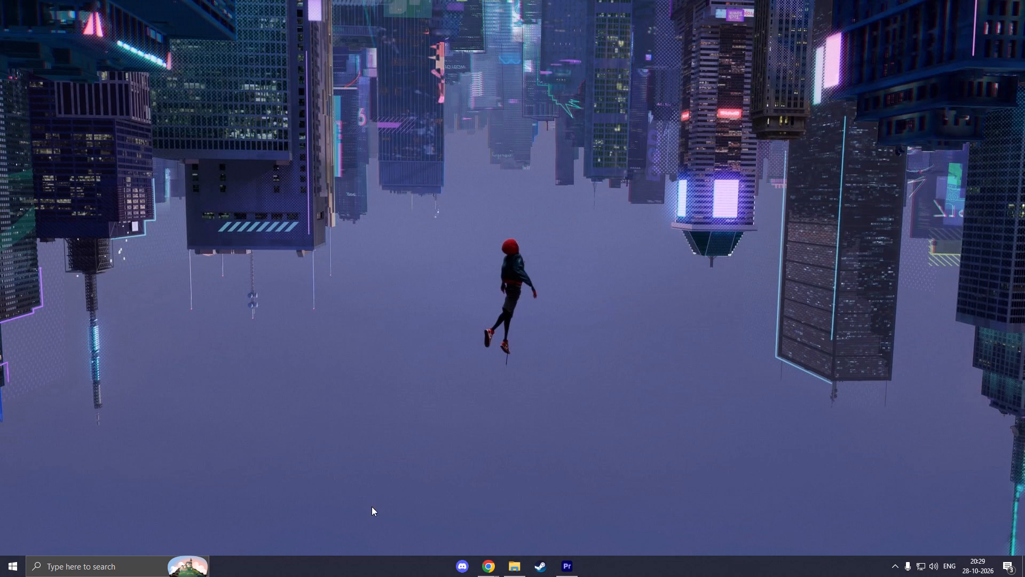
Launch Proton Pass from the recently added apps, check its welcome window and close it.
{"action": "left_click", "coordinate": [107, 564]}
{"action": "left_click", "coordinate": [0, 576]}
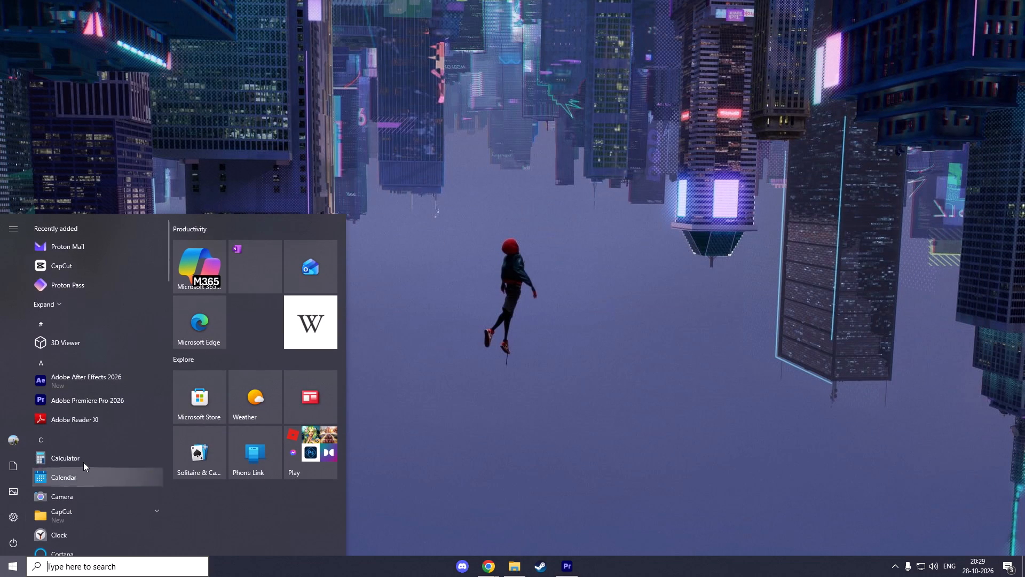
{"action": "left_click", "coordinate": [80, 287]}
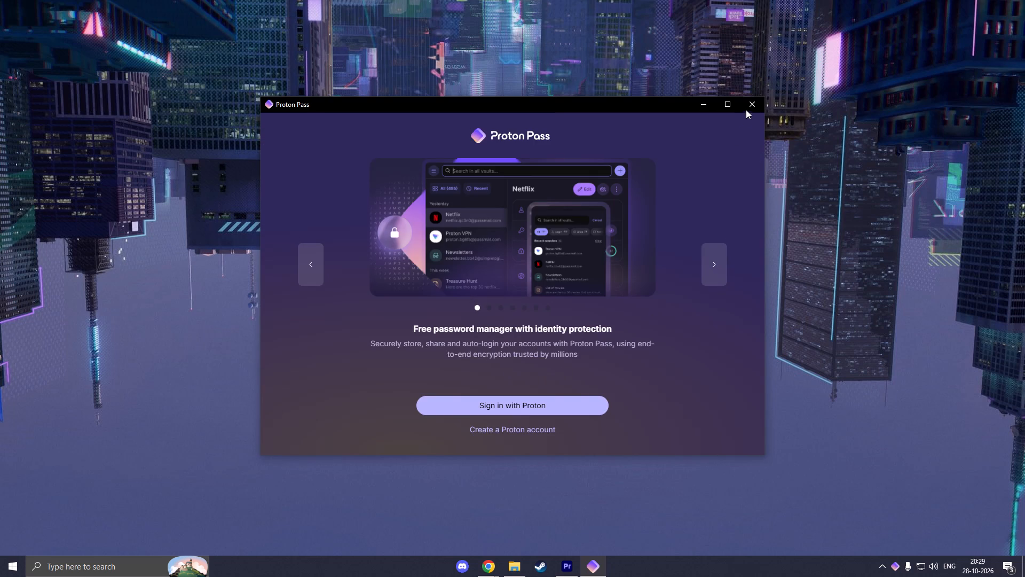
{"action": "left_click", "coordinate": [748, 104]}
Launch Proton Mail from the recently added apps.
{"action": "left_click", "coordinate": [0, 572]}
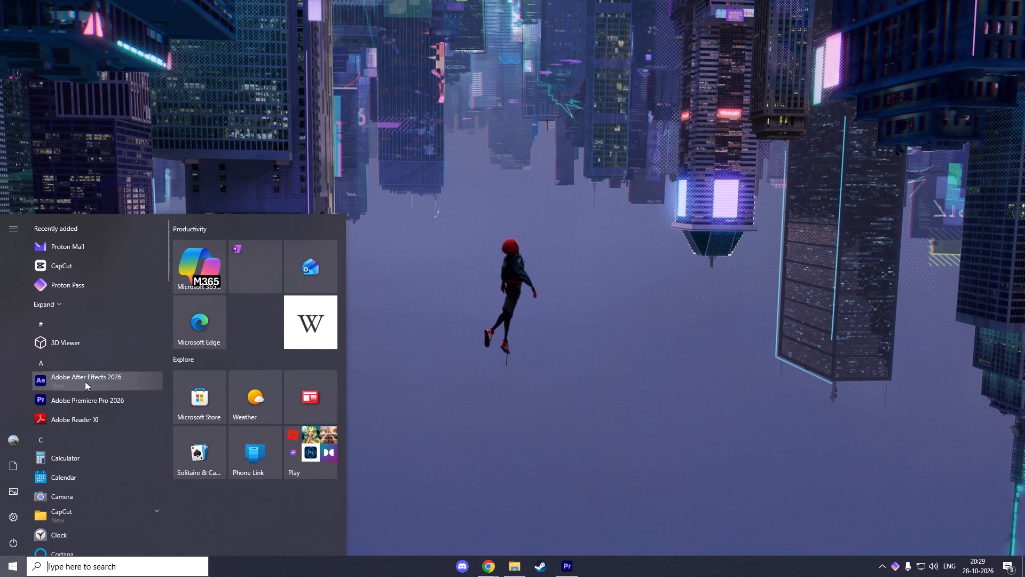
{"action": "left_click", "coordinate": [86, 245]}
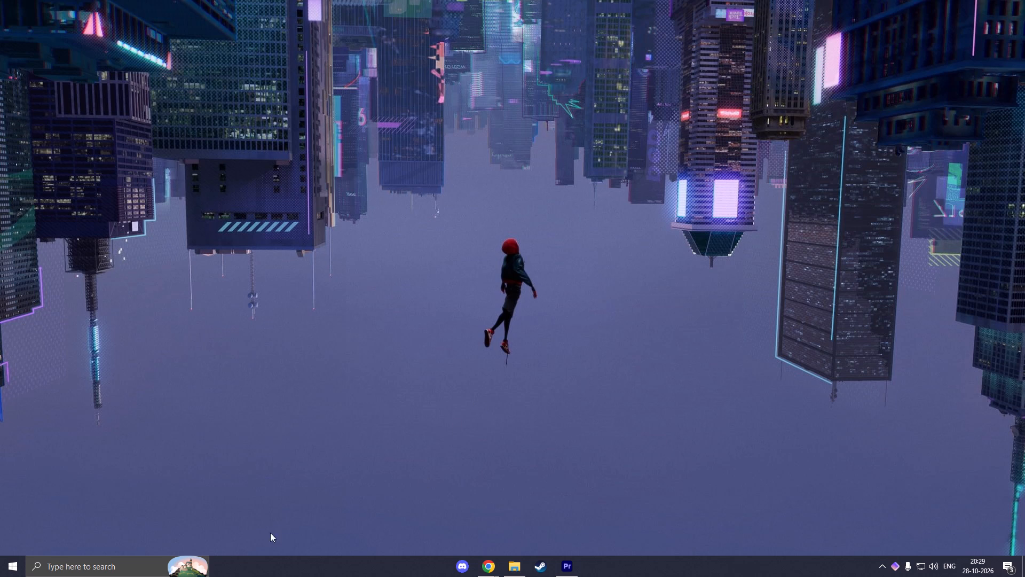
Expand the Proton folder in the installed apps list to find Proton VPN, and close the Proton Mail window.
{"action": "left_click", "coordinate": [0, 576]}
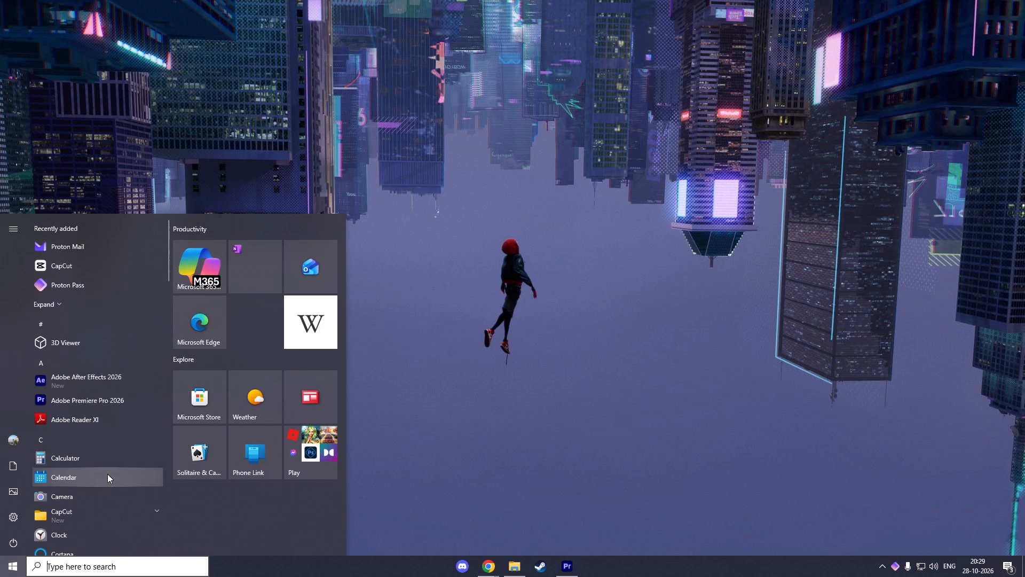
{"action": "scroll", "coordinate": [107, 474], "scroll_direction": "down", "scroll_amount": 8}
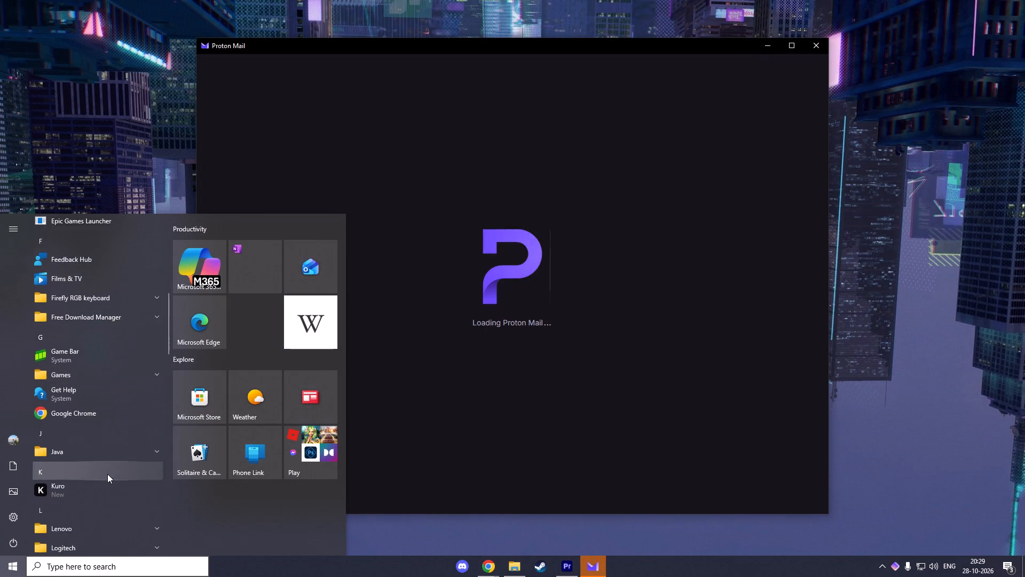
{"action": "scroll", "coordinate": [107, 474], "scroll_direction": "down", "scroll_amount": 8}
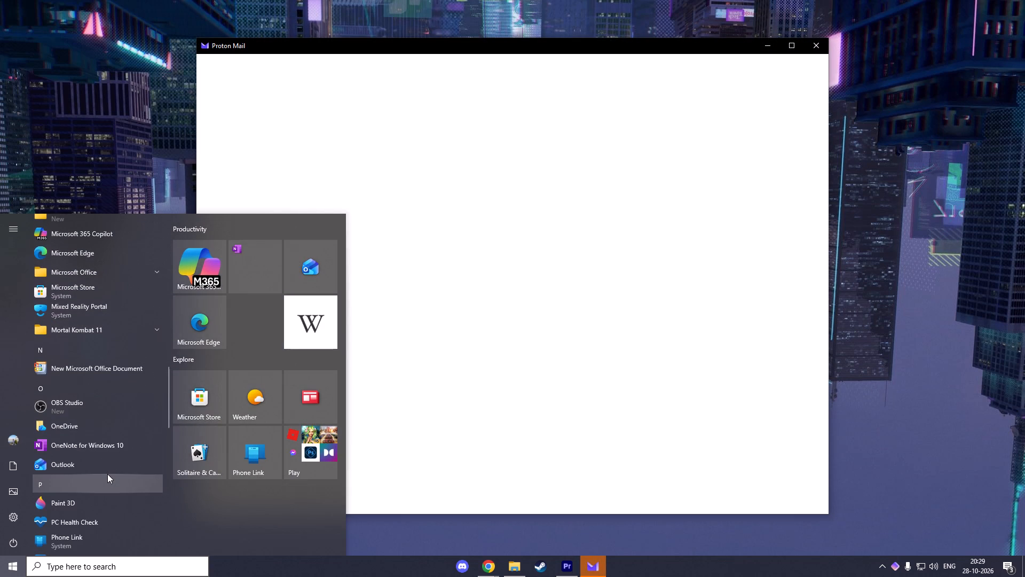
{"action": "scroll", "coordinate": [107, 474], "scroll_direction": "down", "scroll_amount": 2}
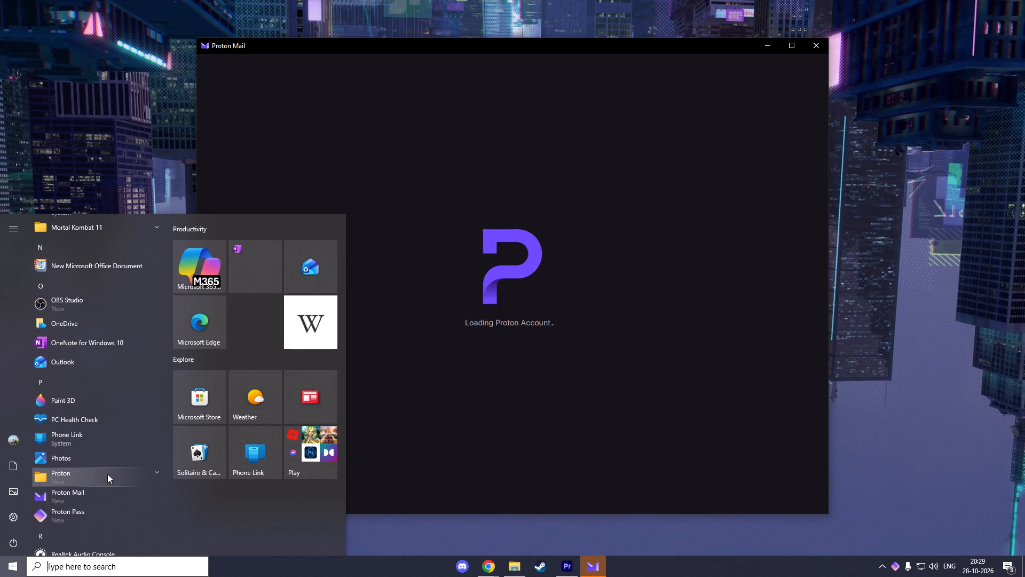
{"action": "scroll", "coordinate": [107, 474], "scroll_direction": "down", "scroll_amount": 1}
{"action": "left_click", "coordinate": [106, 427]}
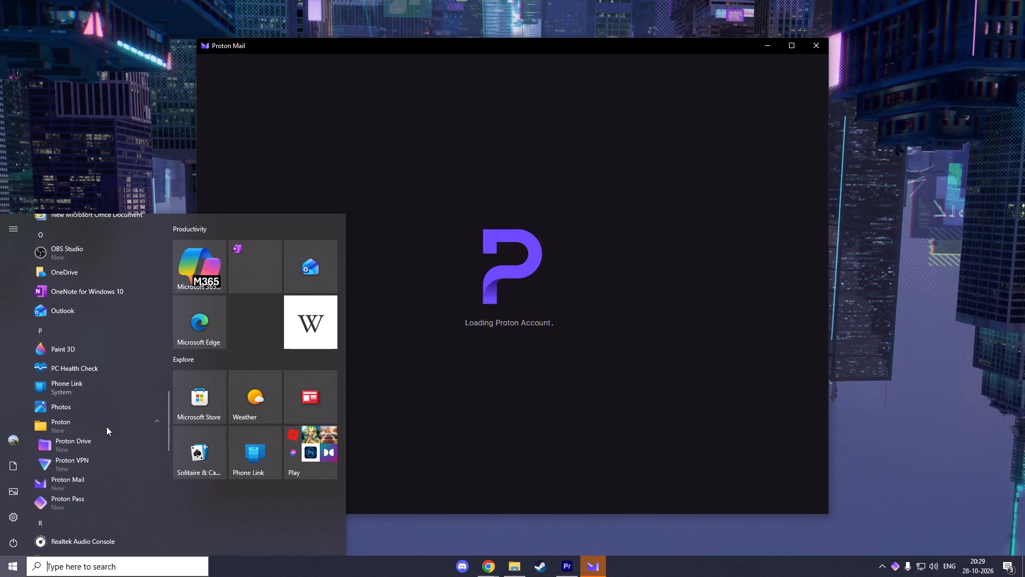
{"action": "left_click", "coordinate": [106, 426]}
{"action": "left_click", "coordinate": [106, 426]}
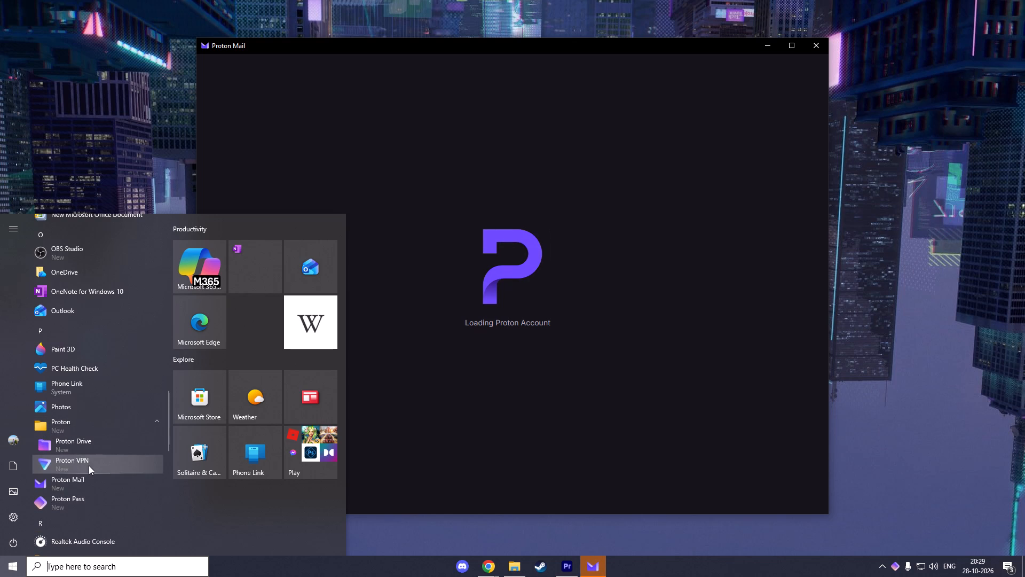
{"action": "left_click", "coordinate": [819, 49]}
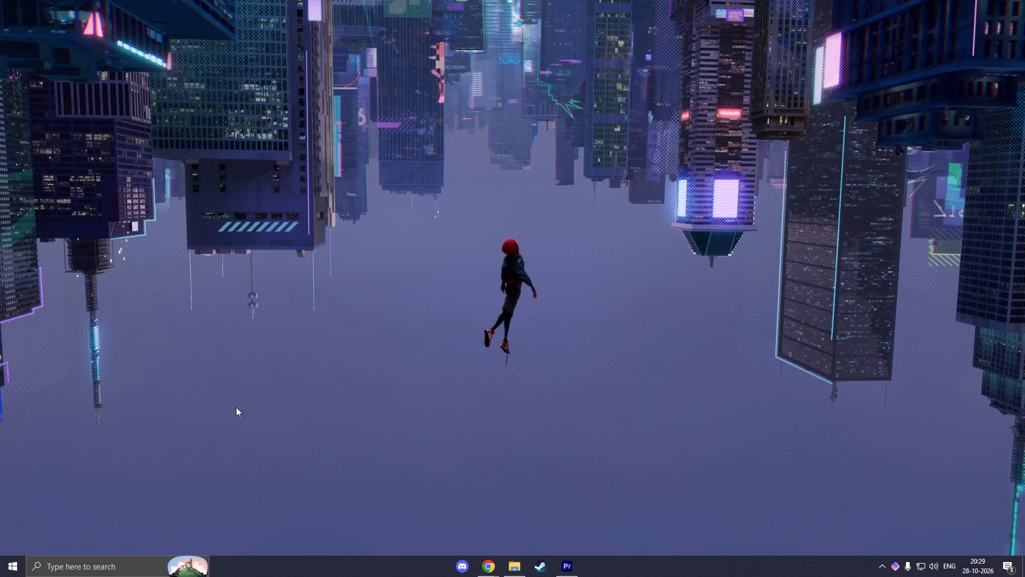
Launch Proton VPN from the Proton apps folder, disconnect from the Japan server and close its window.
{"action": "left_click", "coordinate": [8, 573]}
{"action": "scroll", "coordinate": [59, 490], "scroll_direction": "down", "scroll_amount": 20}
{"action": "scroll", "coordinate": [59, 490], "scroll_direction": "down", "scroll_amount": 6}
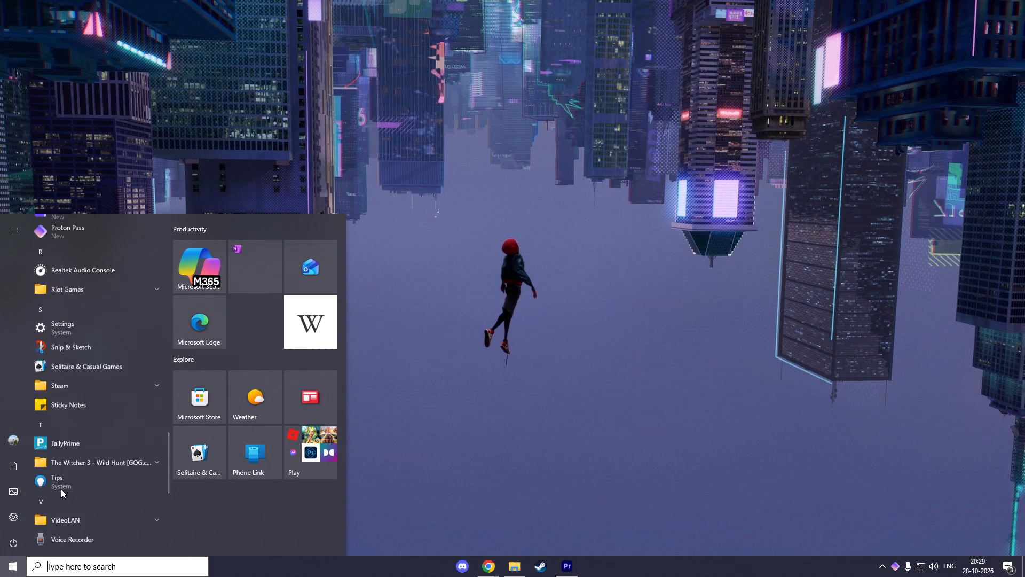
{"action": "scroll", "coordinate": [62, 487], "scroll_direction": "up", "scroll_amount": 5}
{"action": "left_click", "coordinate": [107, 326]}
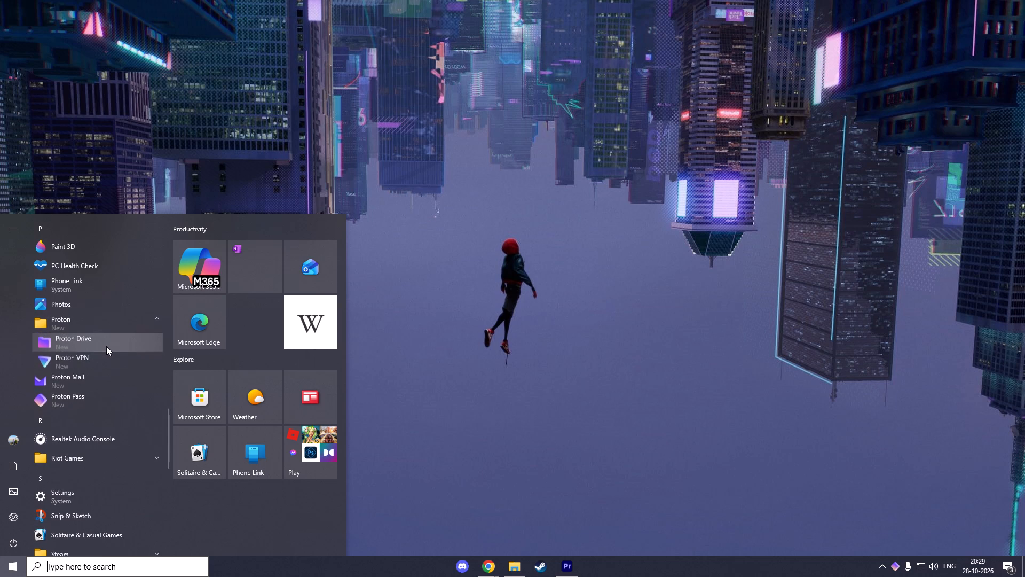
{"action": "left_click", "coordinate": [105, 355]}
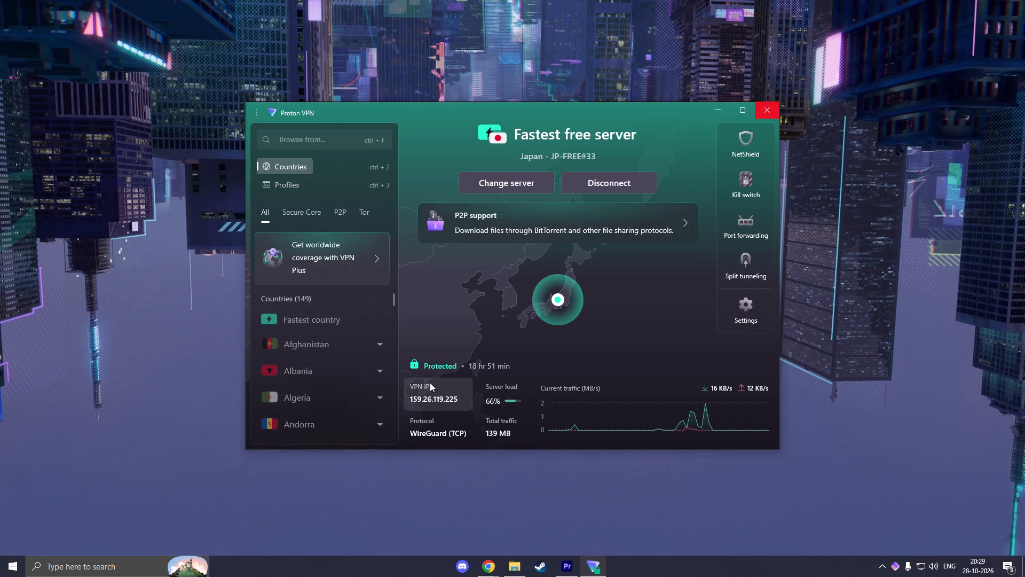
{"action": "left_click", "coordinate": [608, 184]}
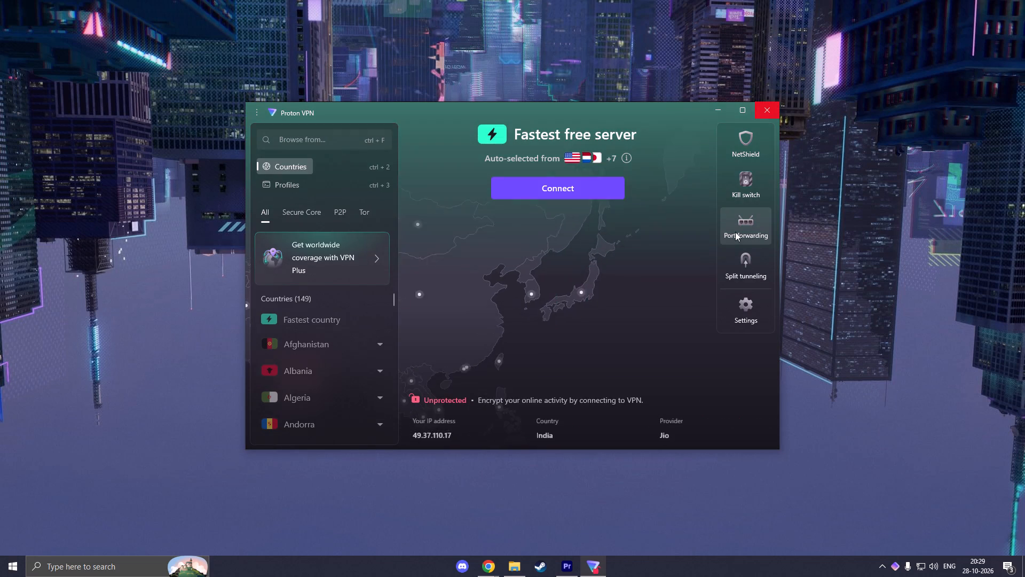
{"action": "left_click", "coordinate": [763, 111]}
Refresh the desktop.
{"action": "right_click", "coordinate": [762, 175]}
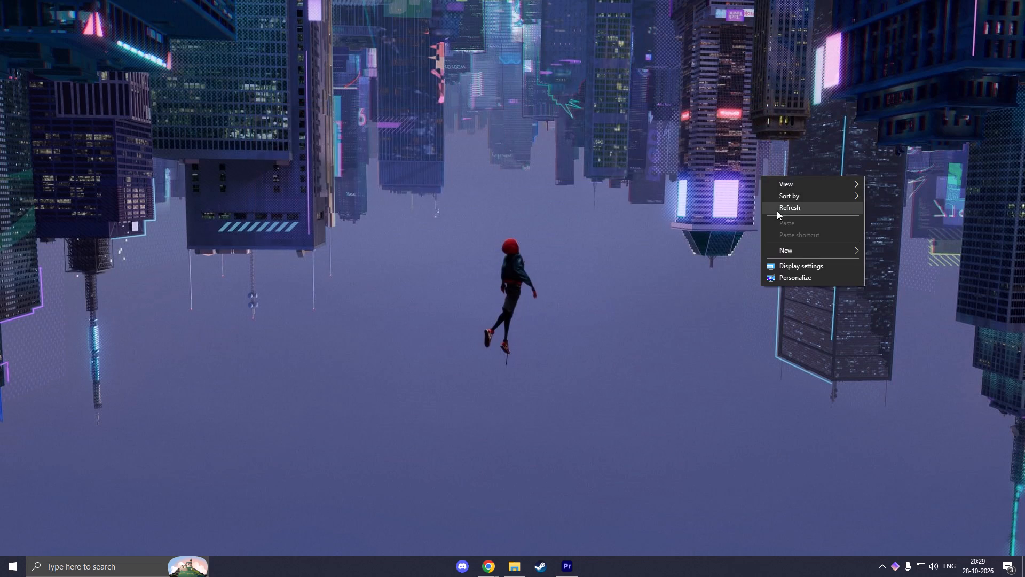
{"action": "left_click", "coordinate": [777, 210]}
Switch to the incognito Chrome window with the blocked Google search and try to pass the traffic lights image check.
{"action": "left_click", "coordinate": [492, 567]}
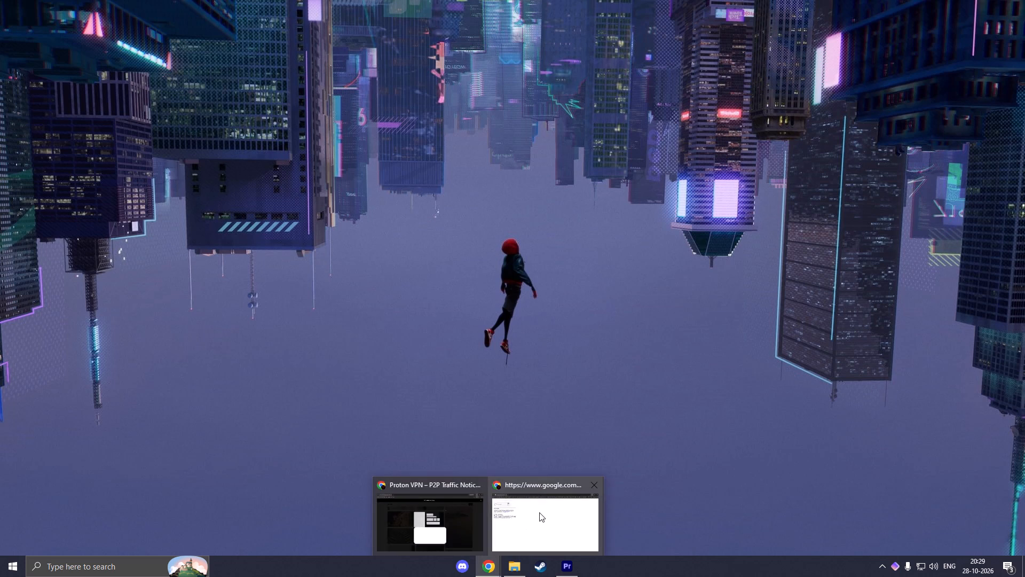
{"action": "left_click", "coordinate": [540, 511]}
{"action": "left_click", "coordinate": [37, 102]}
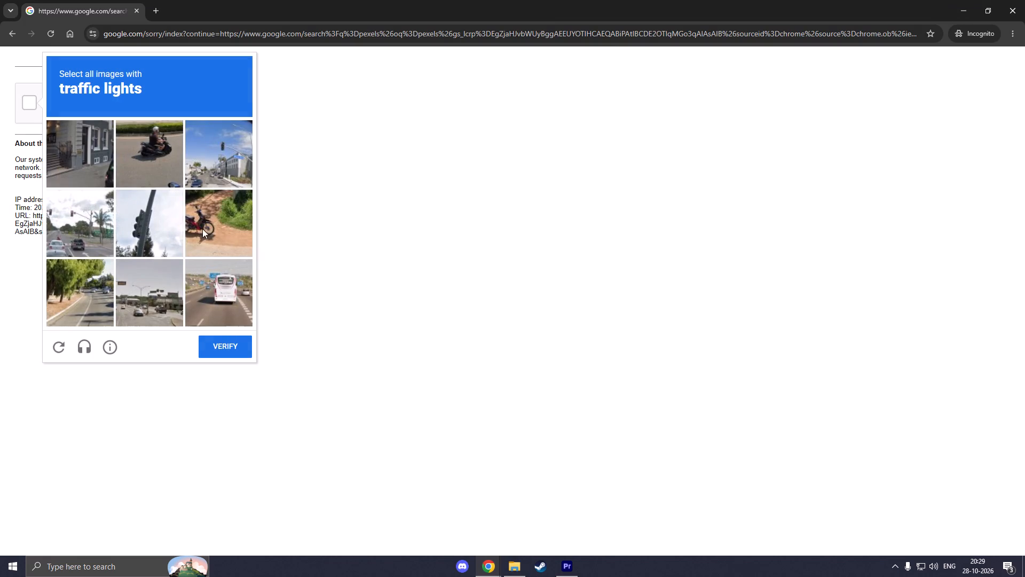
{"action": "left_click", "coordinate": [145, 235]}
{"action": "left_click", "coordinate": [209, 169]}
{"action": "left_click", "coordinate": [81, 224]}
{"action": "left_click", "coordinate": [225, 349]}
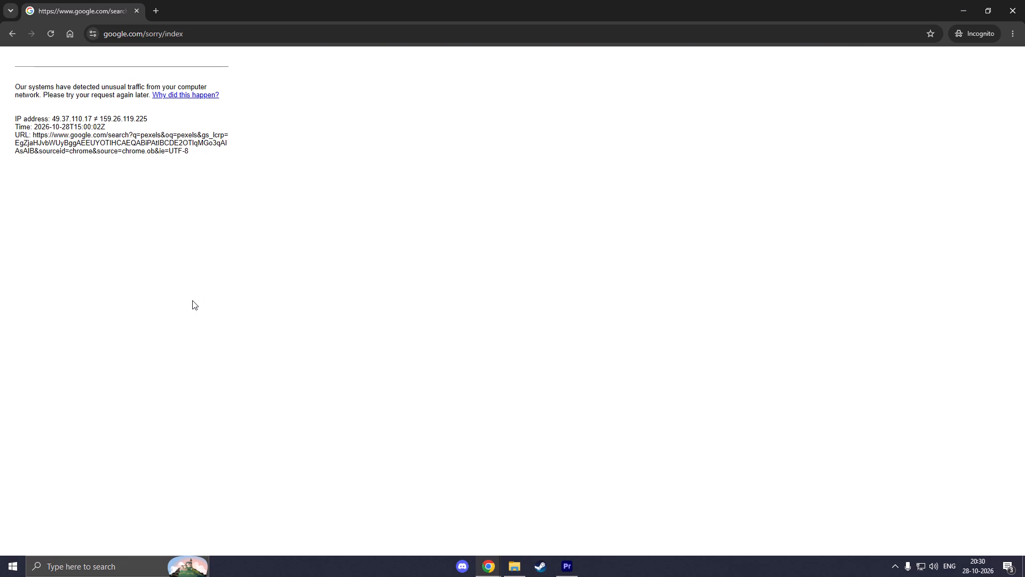
Go back to the blank incognito page and search Google for pexels.
{"action": "left_click", "coordinate": [13, 37]}
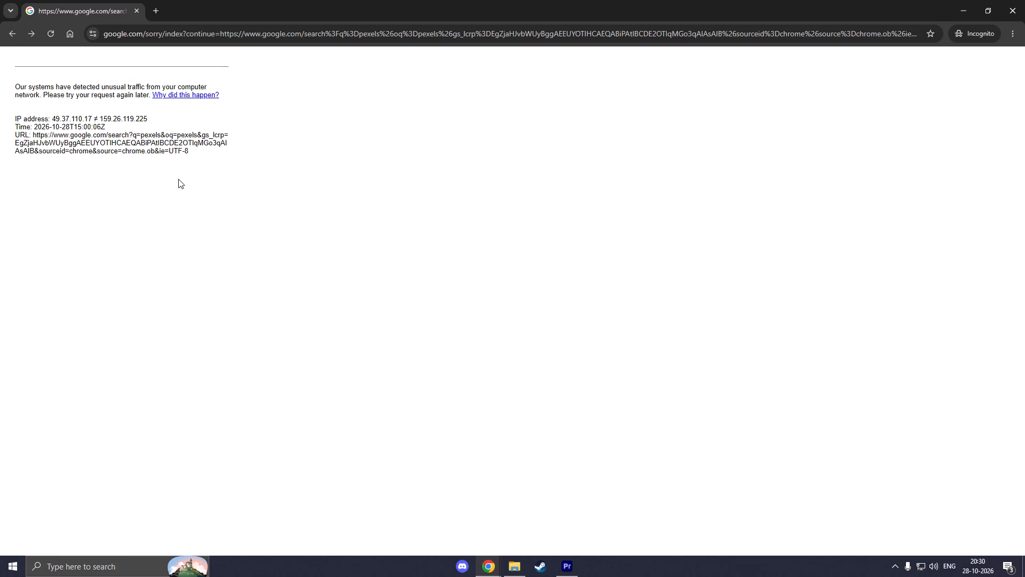
{"action": "left_click", "coordinate": [1, 36]}
{"action": "left_click", "coordinate": [125, 38]}
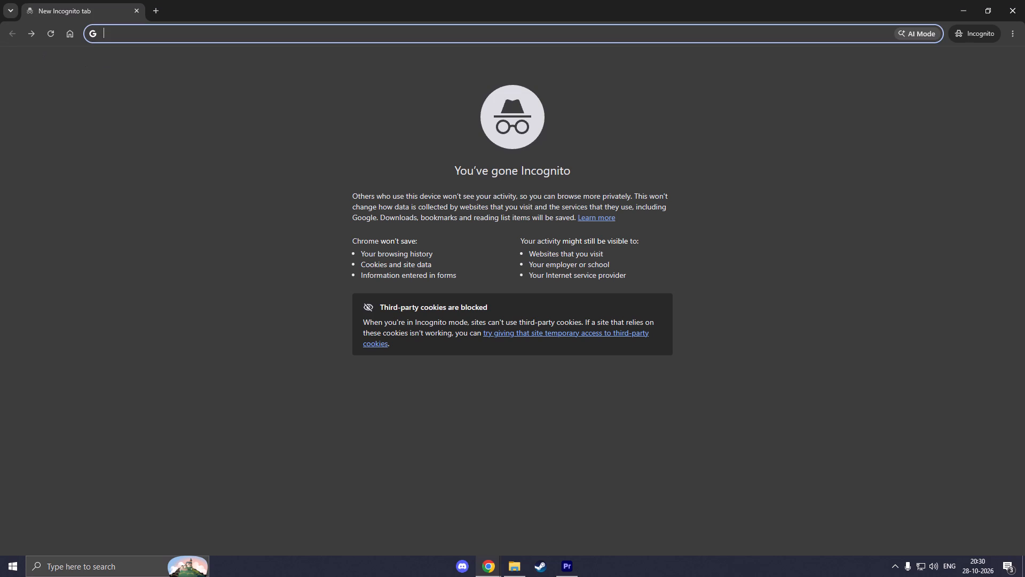
{"action": "type", "text": "pexels"}
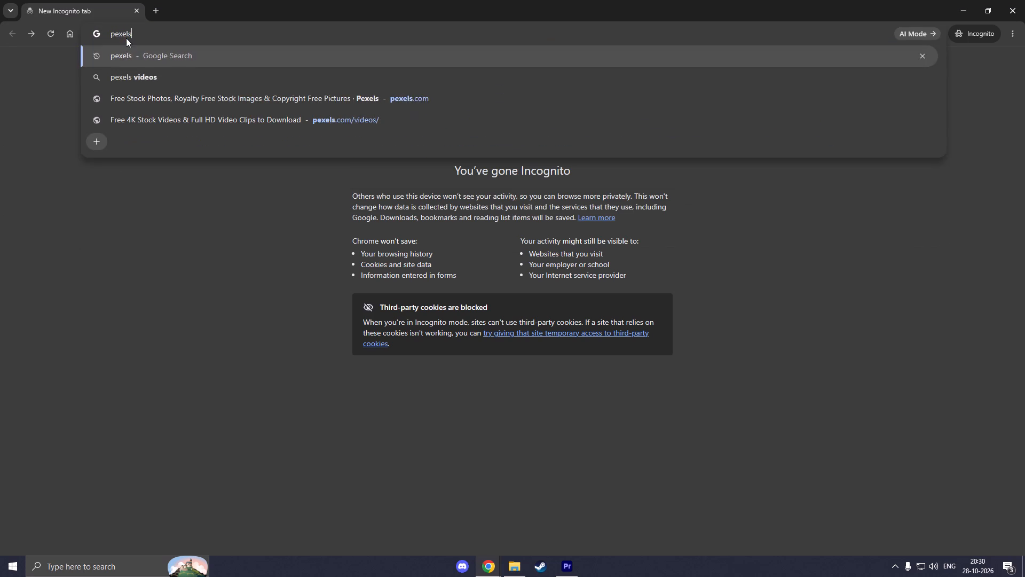
{"action": "key", "text": "Return"}
Complete Google's robot check by selecting and verifying the squares that contain the motorcycle.
{"action": "left_click", "coordinate": [33, 97]}
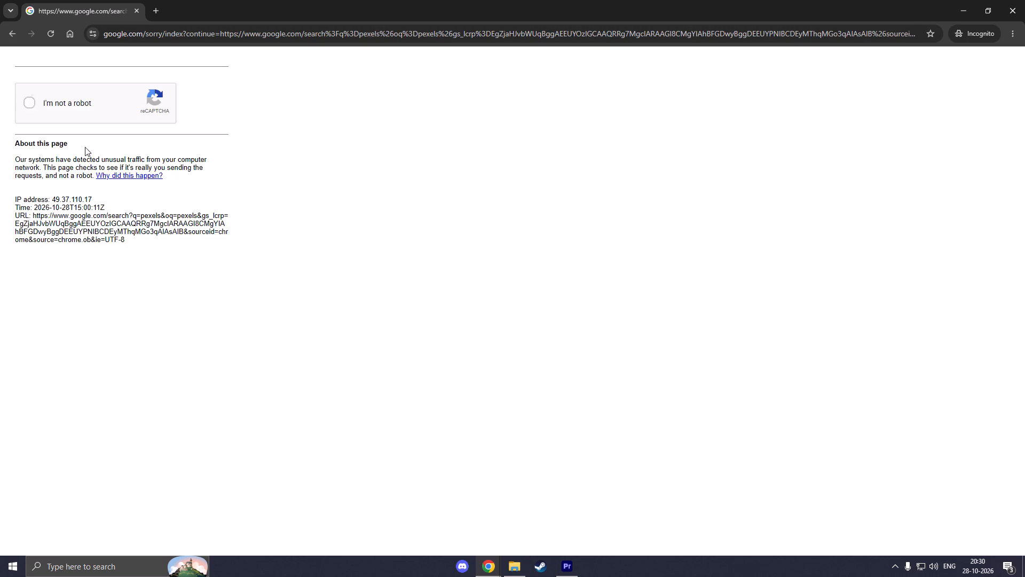
{"action": "left_click", "coordinate": [185, 211]}
{"action": "left_click", "coordinate": [239, 205]}
{"action": "left_click", "coordinate": [233, 236]}
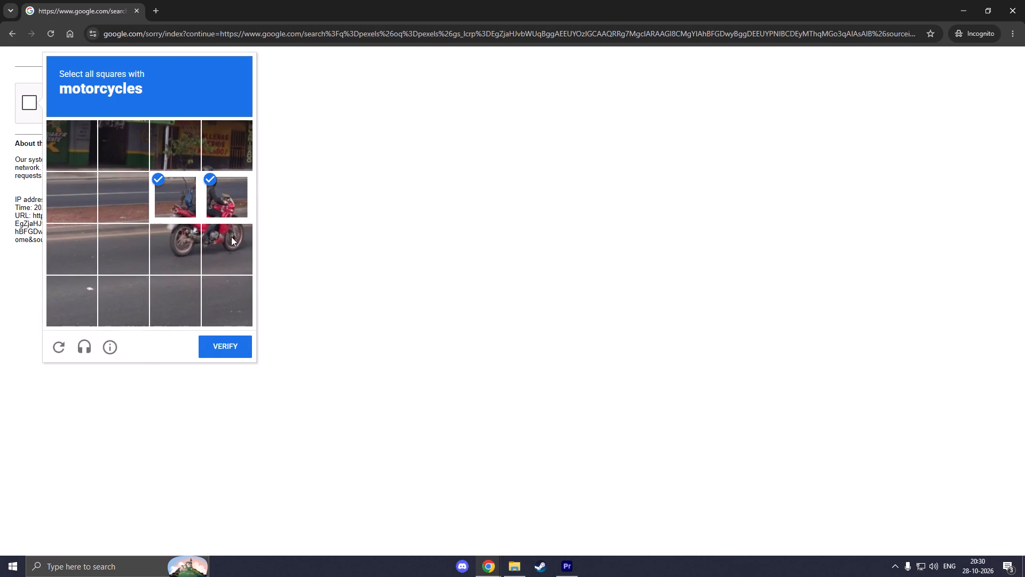
{"action": "left_click", "coordinate": [196, 243]}
{"action": "left_click", "coordinate": [210, 345]}
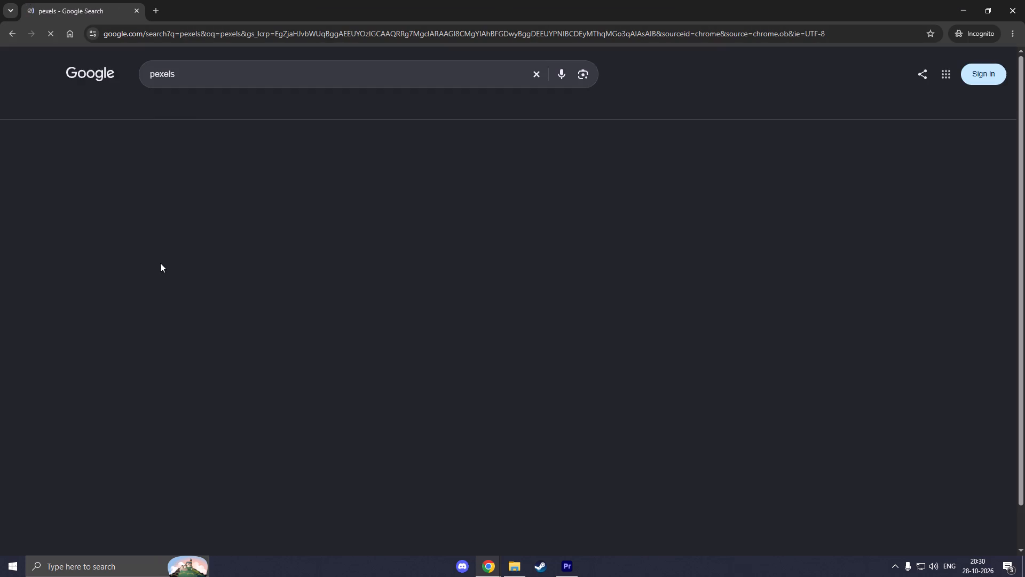
Open the Pexels website from the search results and go to its Videos page.
{"action": "left_click", "coordinate": [176, 168]}
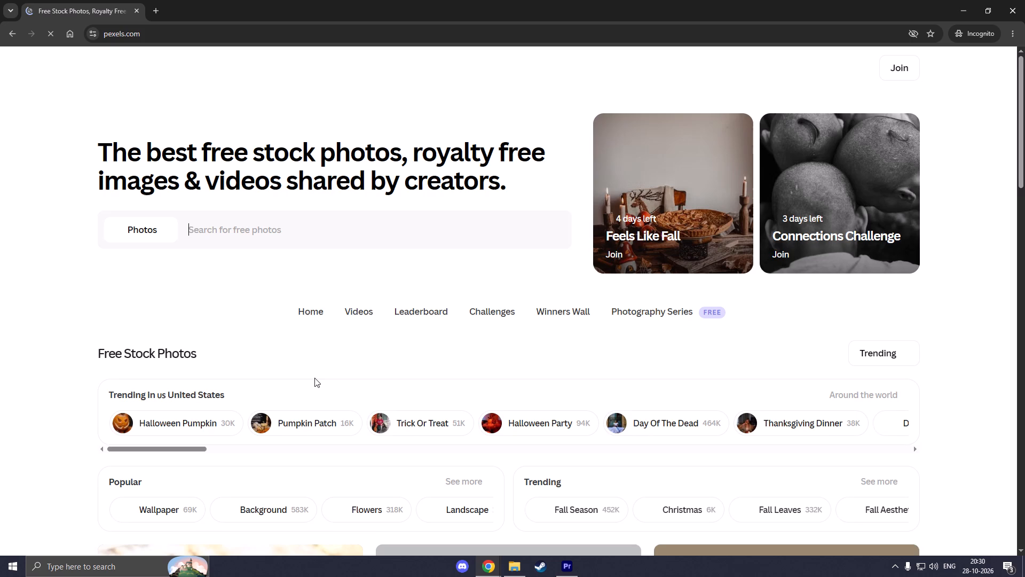
{"action": "left_click", "coordinate": [351, 316]}
{"action": "left_click", "coordinate": [359, 340]}
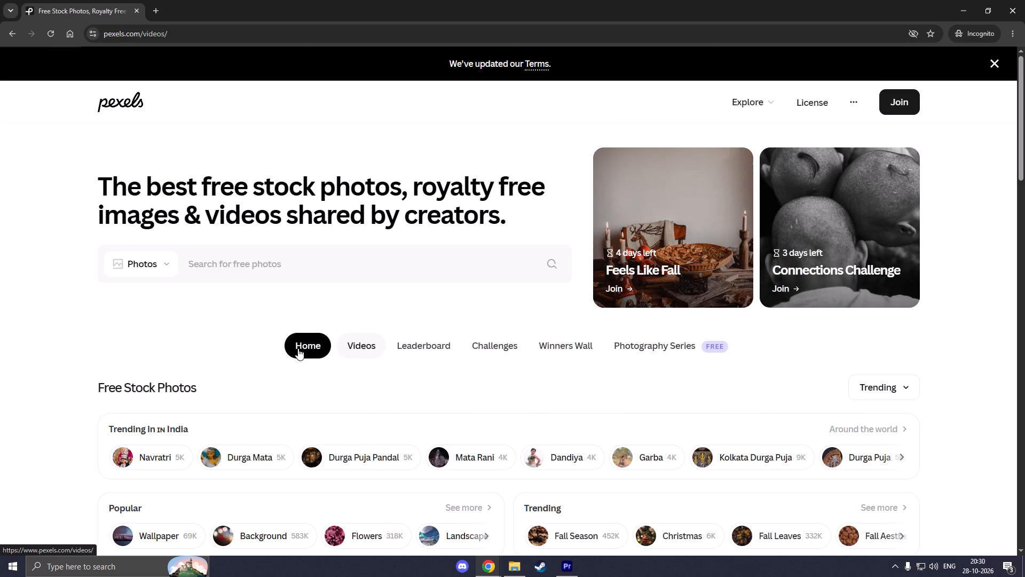
Download the New York subway skyline sunrise video to Local Disk (C:) as 16902307_3840_2160_60fps.mp4 and dismiss the thank-you popup.
{"action": "scroll", "coordinate": [177, 345], "scroll_direction": "down", "scroll_amount": 10}
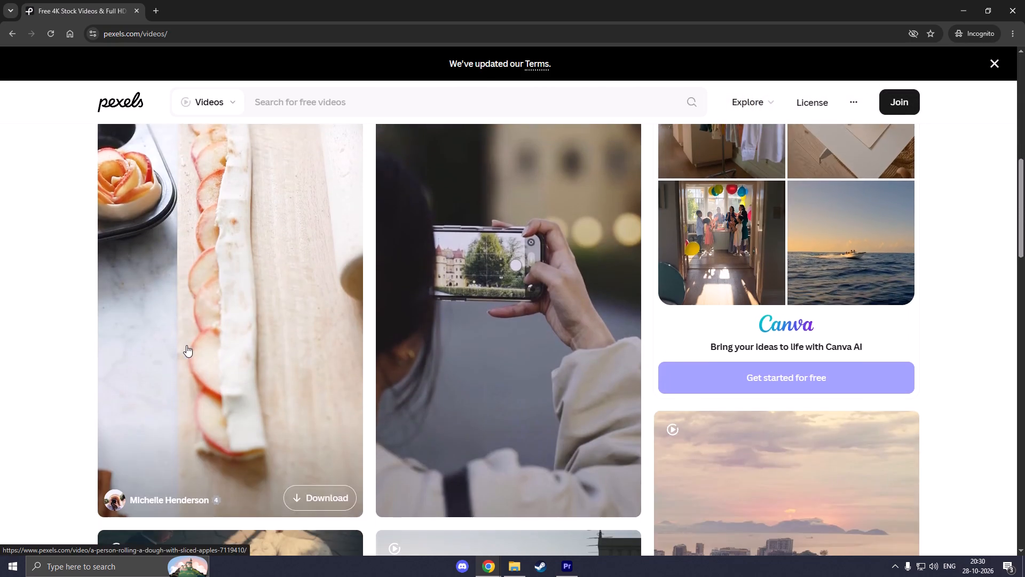
{"action": "scroll", "coordinate": [191, 345], "scroll_direction": "down", "scroll_amount": 6}
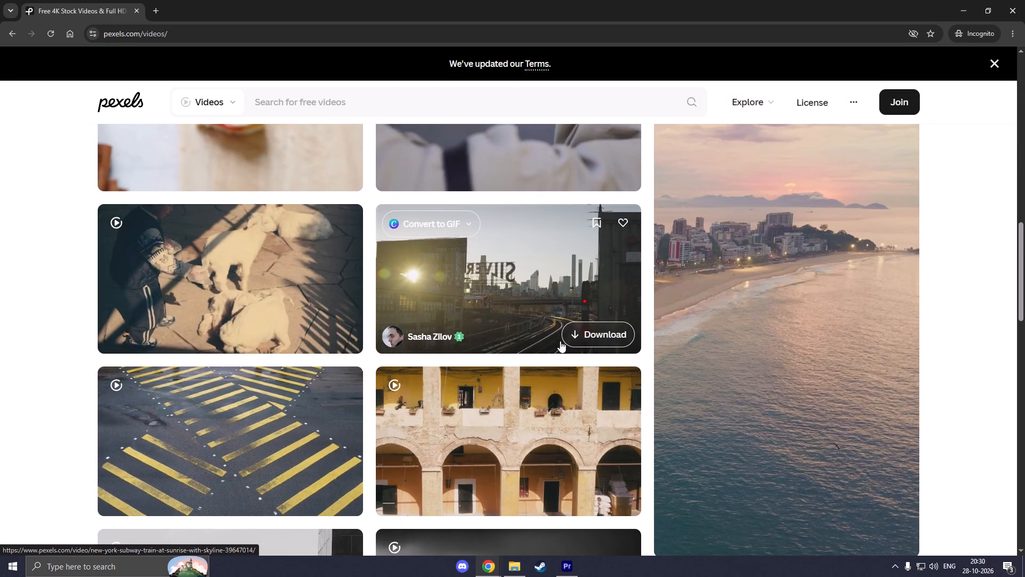
{"action": "left_click", "coordinate": [593, 335]}
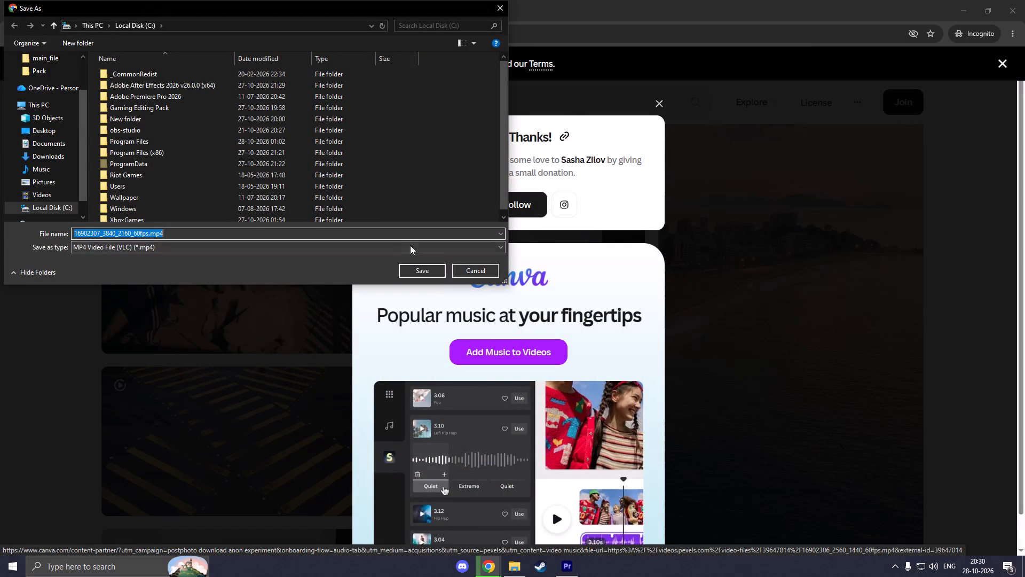
{"action": "scroll", "coordinate": [414, 204], "scroll_direction": "down", "scroll_amount": 2}
{"action": "left_click", "coordinate": [420, 268]}
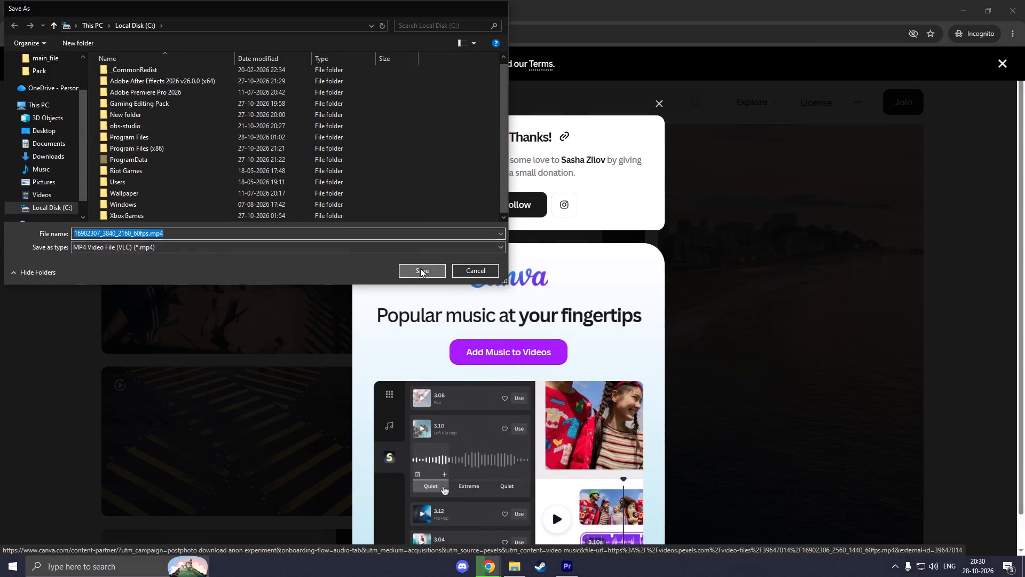
{"action": "left_click", "coordinate": [658, 99]}
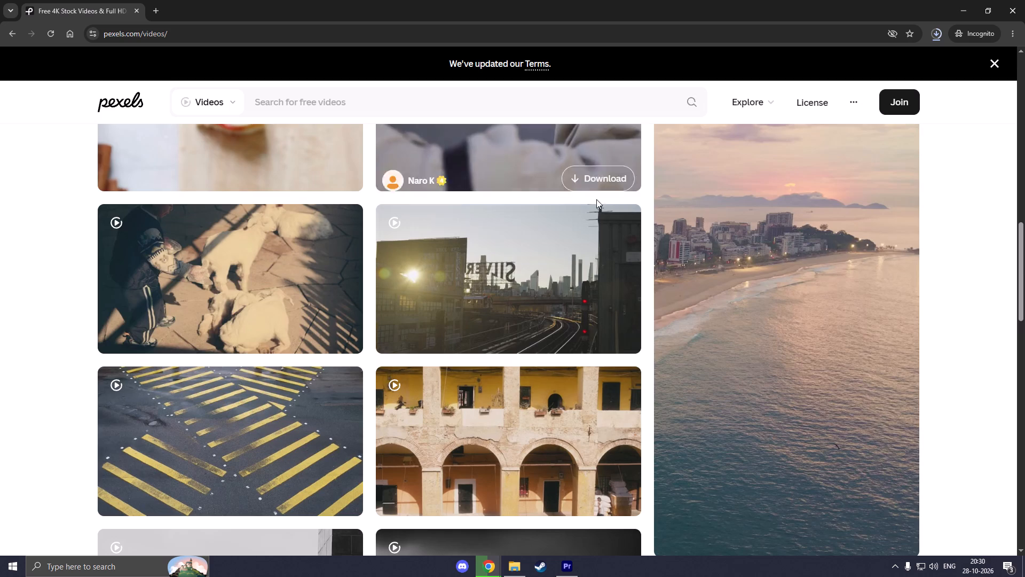
Find the red city tram at dusk video further down the page, then download and save it.
{"action": "scroll", "coordinate": [542, 274], "scroll_direction": "down", "scroll_amount": 12}
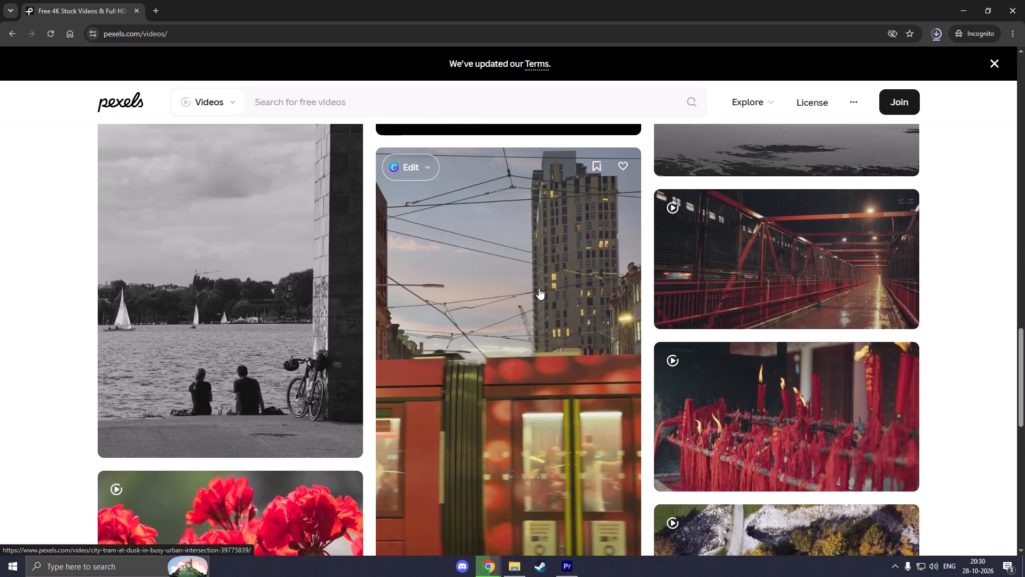
{"action": "scroll", "coordinate": [539, 288], "scroll_direction": "down", "scroll_amount": 1}
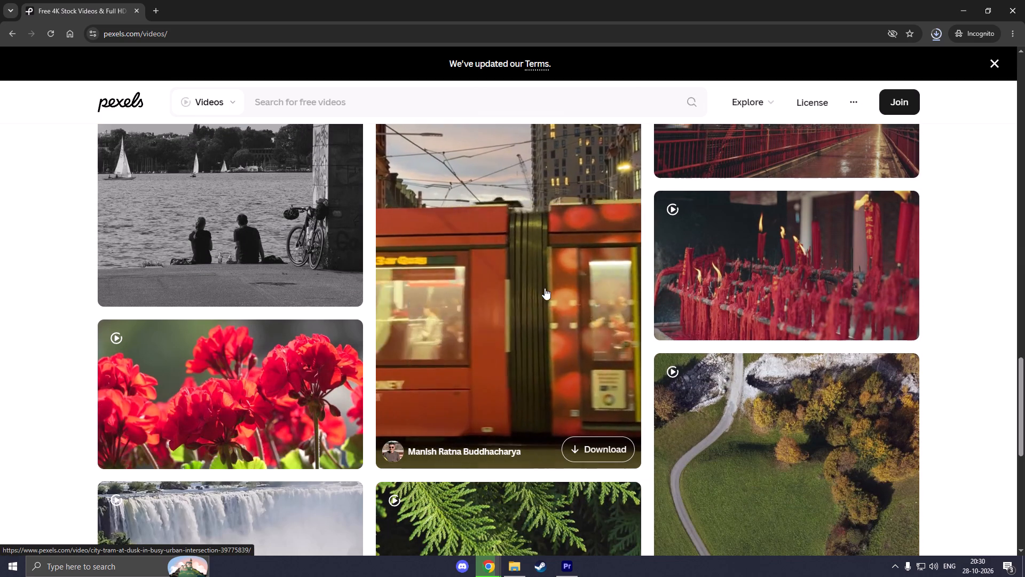
{"action": "scroll", "coordinate": [545, 288], "scroll_direction": "down", "scroll_amount": 2}
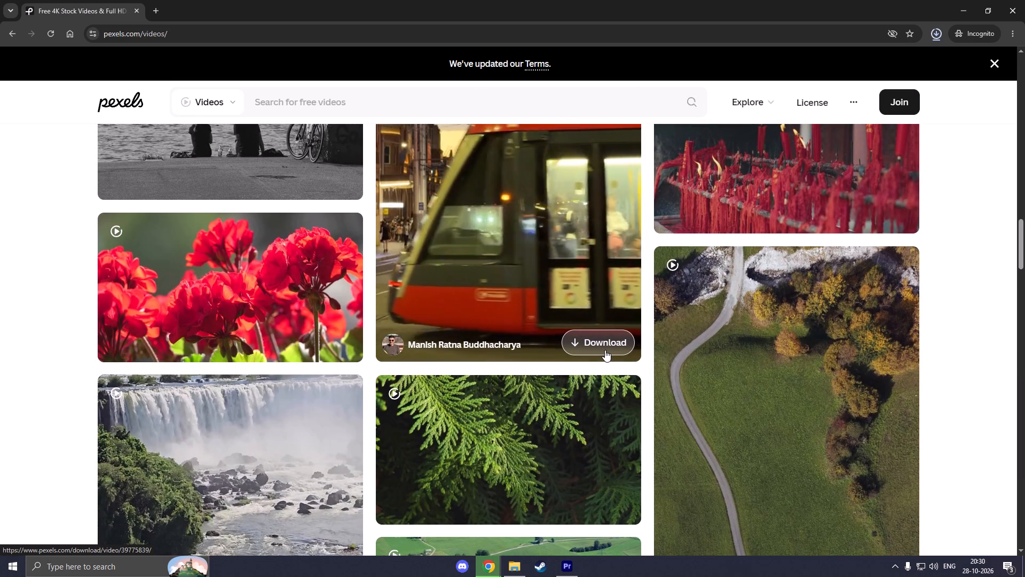
{"action": "left_click", "coordinate": [602, 348]}
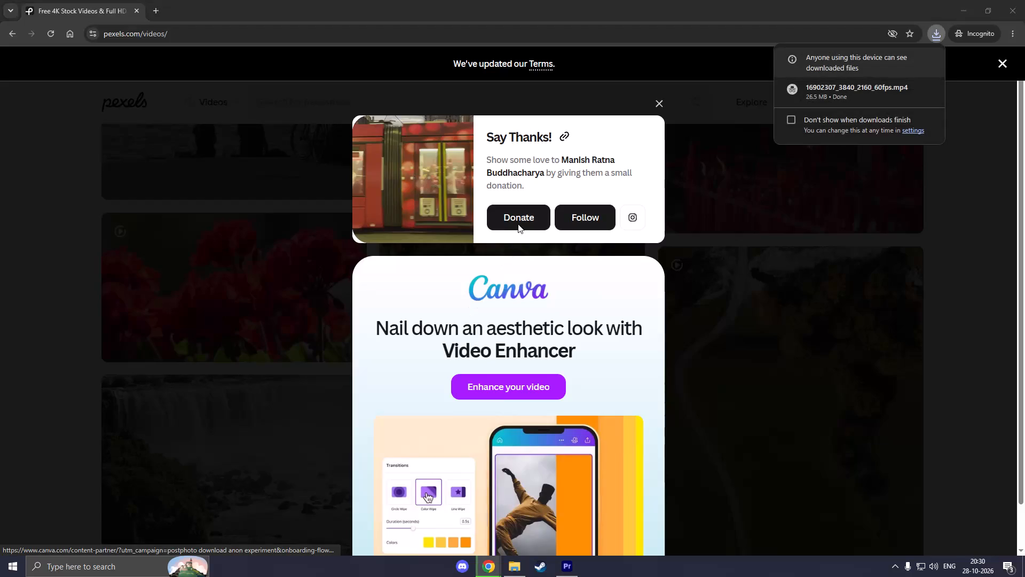
{"action": "left_click", "coordinate": [438, 272]}
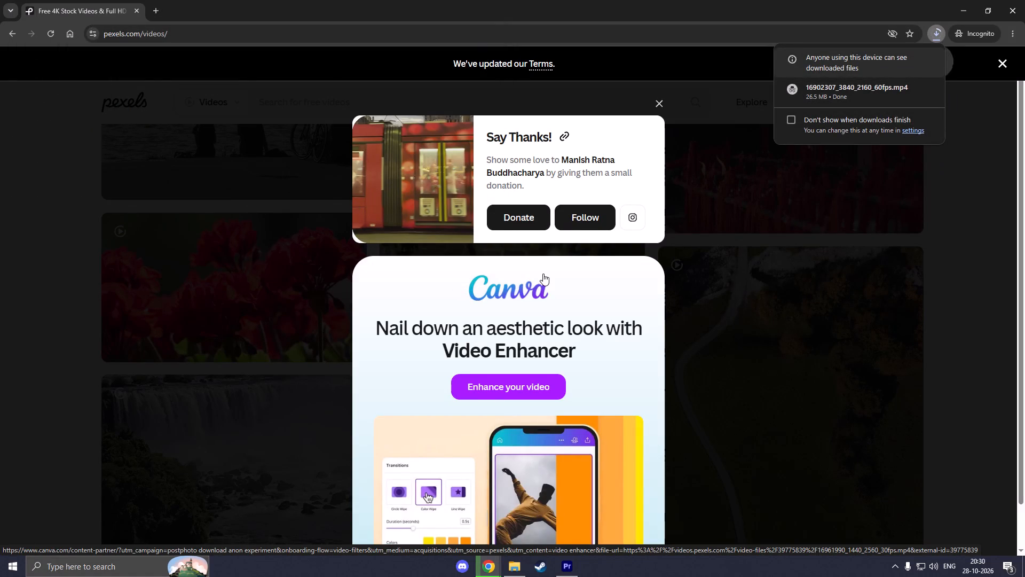
Dismiss the thank-you popup shown after the red tram video download.
{"action": "scroll", "coordinate": [559, 301], "scroll_direction": "down", "scroll_amount": 1}
{"action": "left_click", "coordinate": [743, 248]}
Browse the trending free stock videos on the Pexels Videos page for another suitable clip.
{"action": "scroll", "coordinate": [624, 314], "scroll_direction": "down", "scroll_amount": 7}
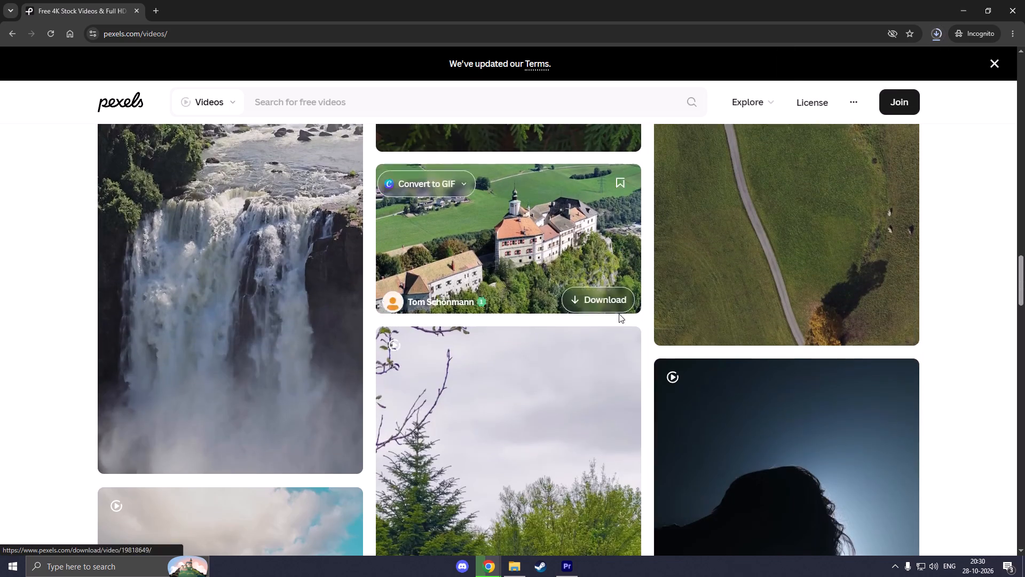
{"action": "scroll", "coordinate": [488, 349], "scroll_direction": "down", "scroll_amount": 10}
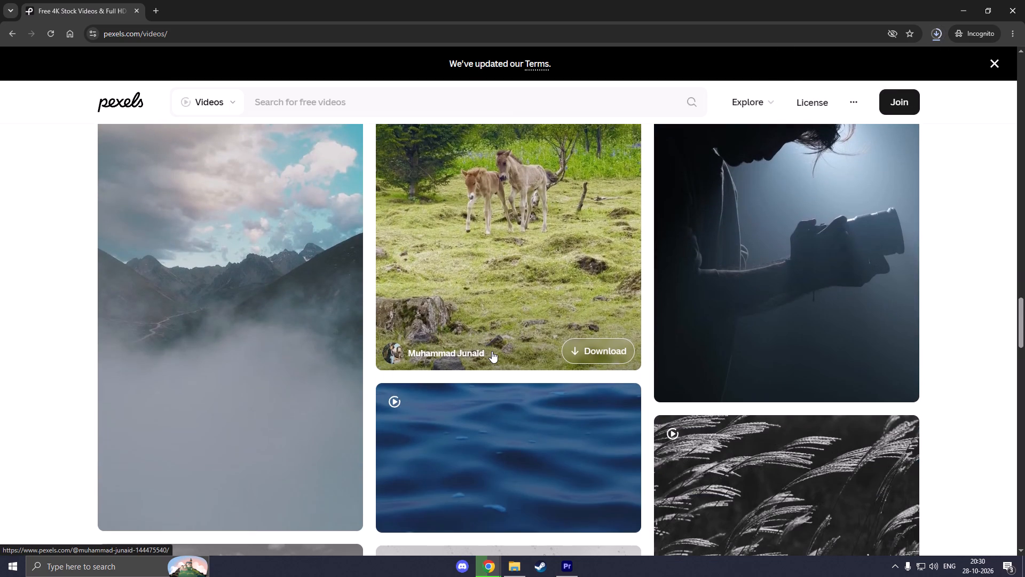
{"action": "scroll", "coordinate": [633, 402], "scroll_direction": "down", "scroll_amount": 3}
{"action": "scroll", "coordinate": [724, 332], "scroll_direction": "down", "scroll_amount": 3}
{"action": "left_click_drag", "start_coordinate": [1024, 319], "coordinate": [1024, 335]}
{"action": "scroll", "coordinate": [642, 309], "scroll_direction": "down", "scroll_amount": 3}
{"action": "scroll", "coordinate": [642, 309], "scroll_direction": "up", "scroll_amount": 4}
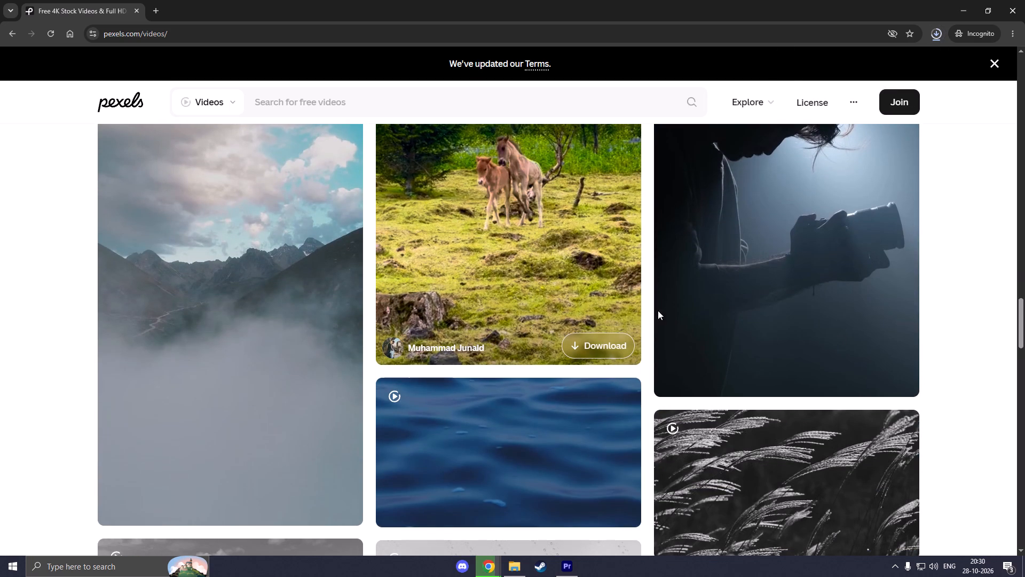
{"action": "scroll", "coordinate": [819, 319], "scroll_direction": "down", "scroll_amount": 3}
{"action": "scroll", "coordinate": [819, 319], "scroll_direction": "up", "scroll_amount": 4}
{"action": "scroll", "coordinate": [819, 319], "scroll_direction": "down", "scroll_amount": 4}
{"action": "scroll", "coordinate": [819, 320], "scroll_direction": "up", "scroll_amount": 3}
{"action": "scroll", "coordinate": [621, 386], "scroll_direction": "down", "scroll_amount": 7}
{"action": "scroll", "coordinate": [714, 404], "scroll_direction": "down", "scroll_amount": 2}
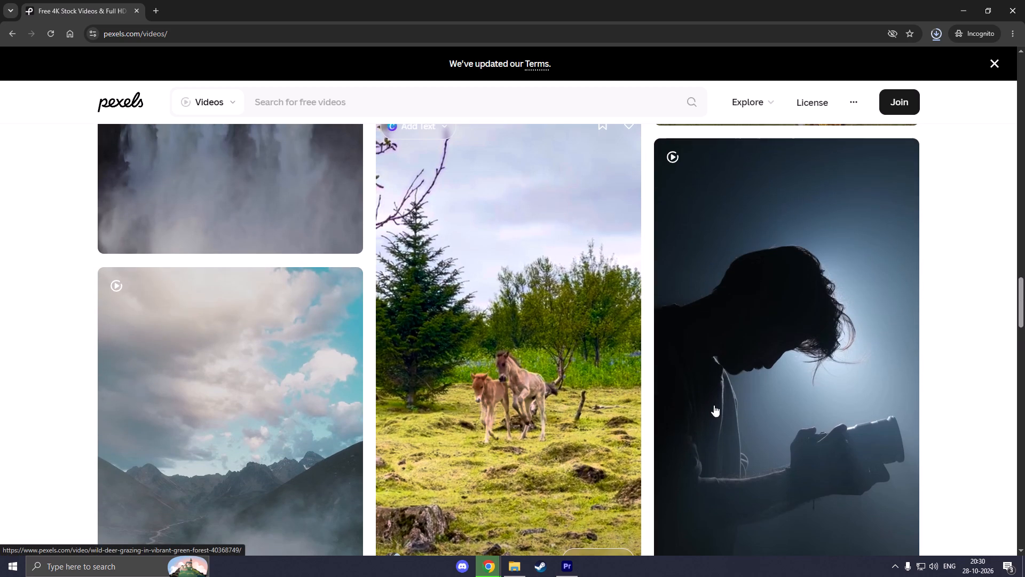
{"action": "scroll", "coordinate": [714, 405], "scroll_direction": "down", "scroll_amount": 2}
{"action": "scroll", "coordinate": [929, 398], "scroll_direction": "down", "scroll_amount": 4}
{"action": "scroll", "coordinate": [930, 398], "scroll_direction": "up", "scroll_amount": 5}
{"action": "scroll", "coordinate": [924, 398], "scroll_direction": "down", "scroll_amount": 4}
{"action": "scroll", "coordinate": [693, 392], "scroll_direction": "down", "scroll_amount": 2}
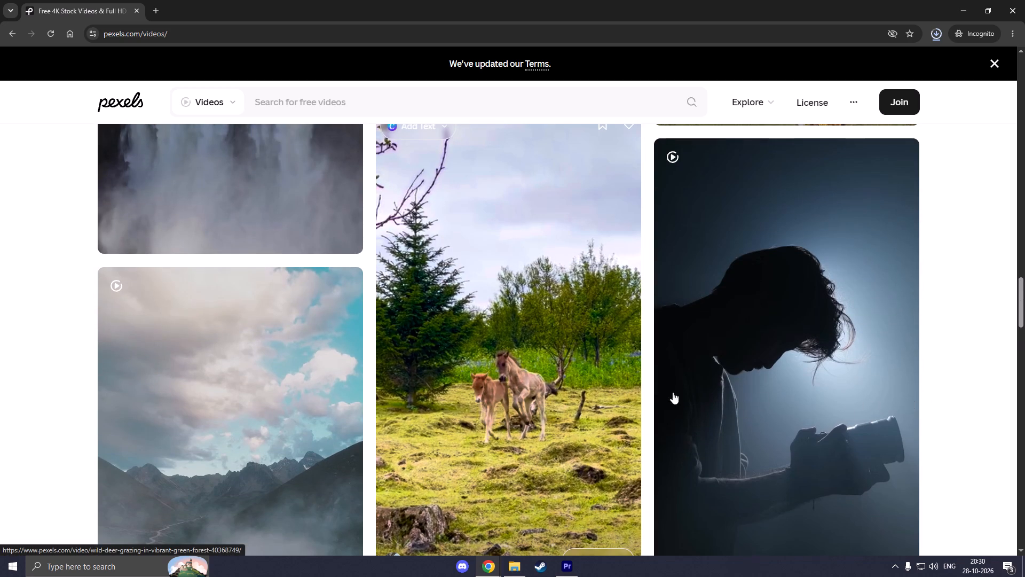
{"action": "scroll", "coordinate": [673, 392], "scroll_direction": "down", "scroll_amount": 2}
{"action": "scroll", "coordinate": [167, 387], "scroll_direction": "down", "scroll_amount": 11}
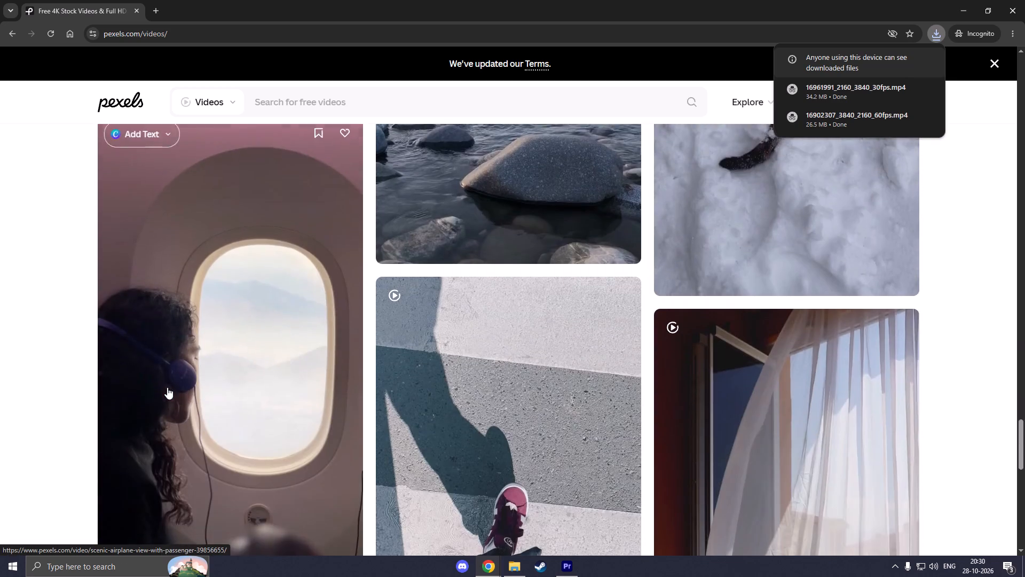
{"action": "scroll", "coordinate": [167, 387], "scroll_direction": "down", "scroll_amount": 11}
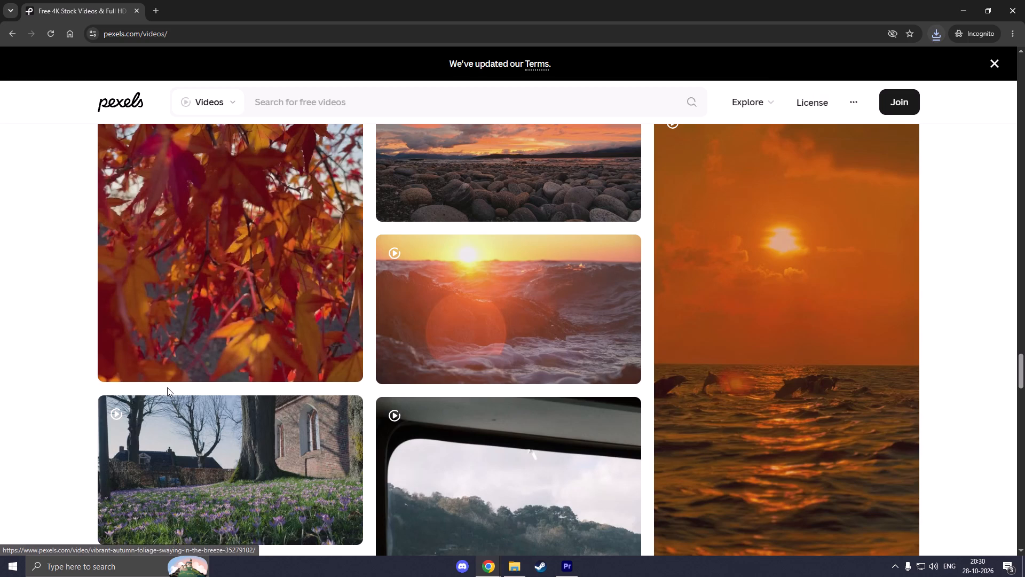
{"action": "scroll", "coordinate": [264, 399], "scroll_direction": "down", "scroll_amount": 4}
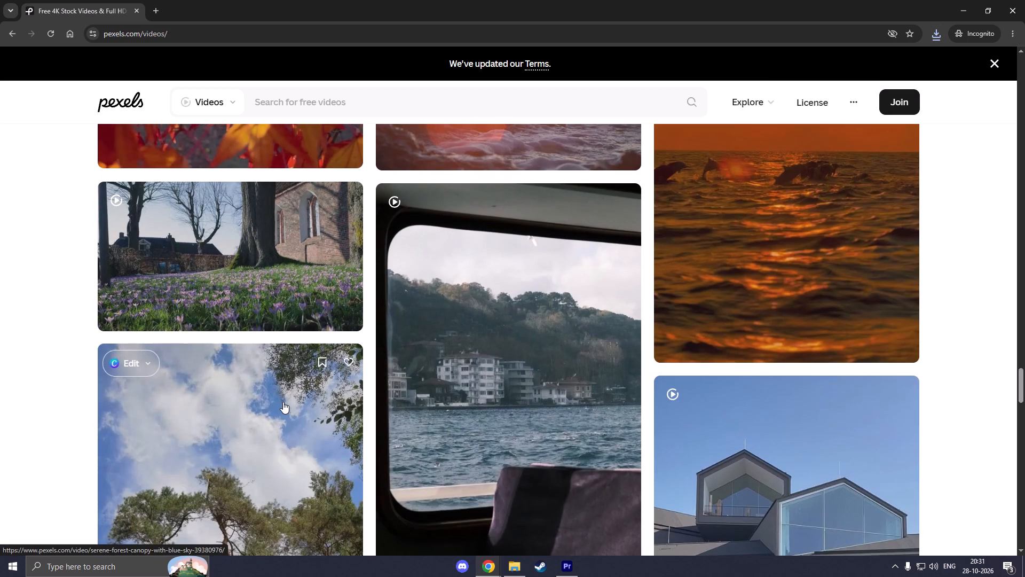
{"action": "scroll", "coordinate": [283, 402], "scroll_direction": "down", "scroll_amount": 4}
{"action": "scroll", "coordinate": [283, 402], "scroll_direction": "up", "scroll_amount": 4}
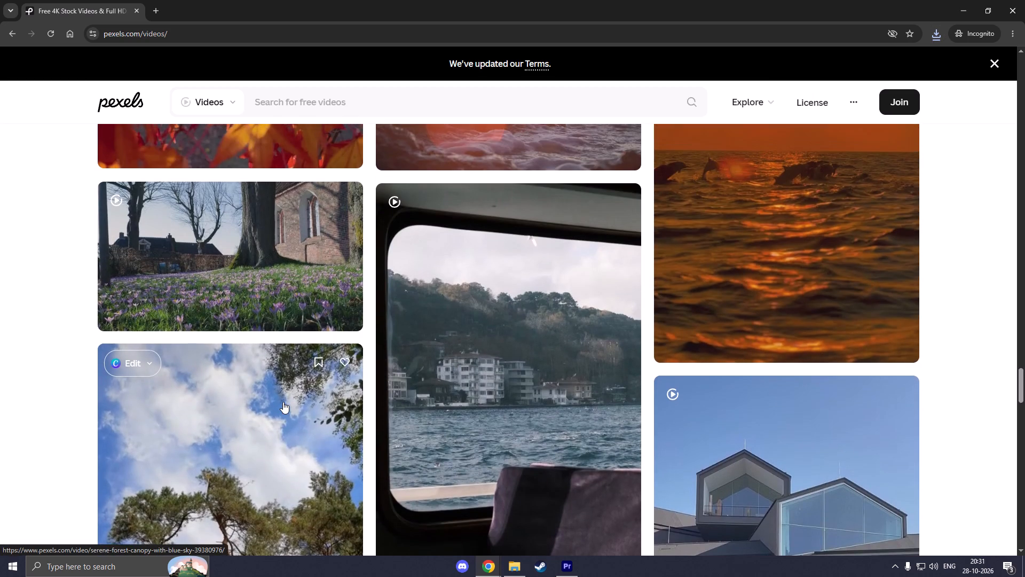
{"action": "scroll", "coordinate": [277, 342], "scroll_direction": "up", "scroll_amount": 1}
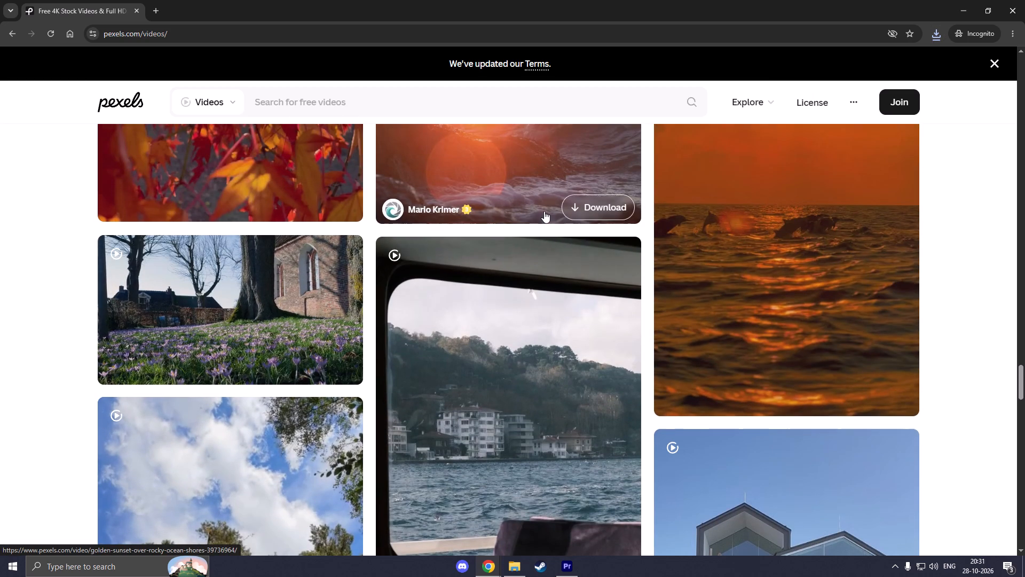
{"action": "scroll", "coordinate": [544, 210], "scroll_direction": "up", "scroll_amount": 2}
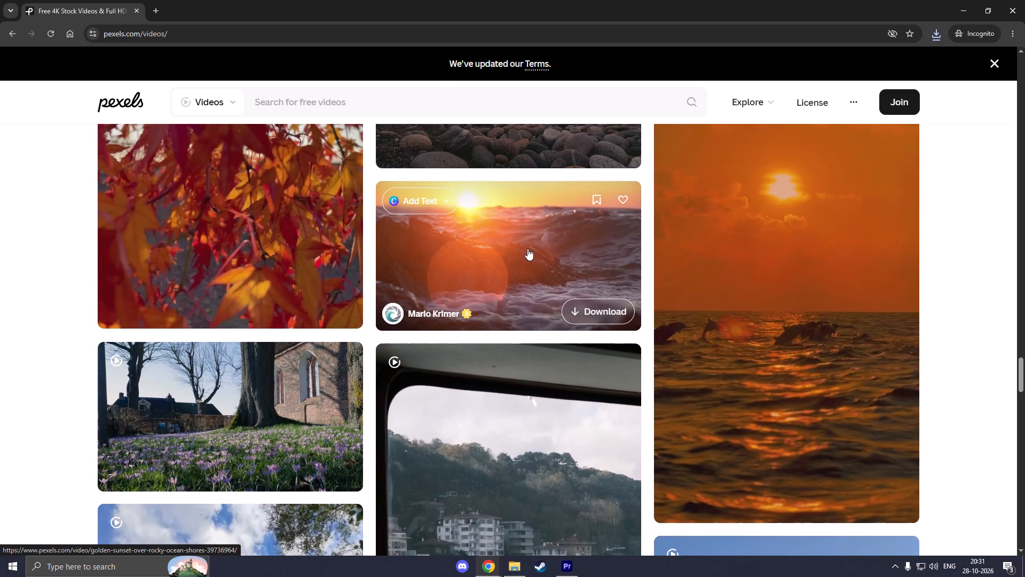
{"action": "scroll", "coordinate": [527, 248], "scroll_direction": "down", "scroll_amount": 18}
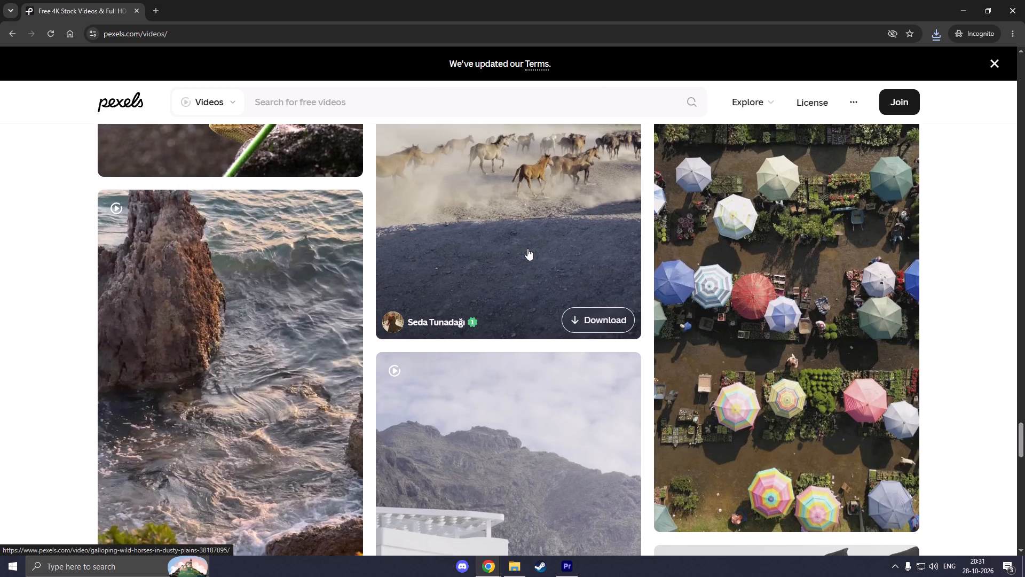
{"action": "scroll", "coordinate": [527, 248], "scroll_direction": "down", "scroll_amount": 18}
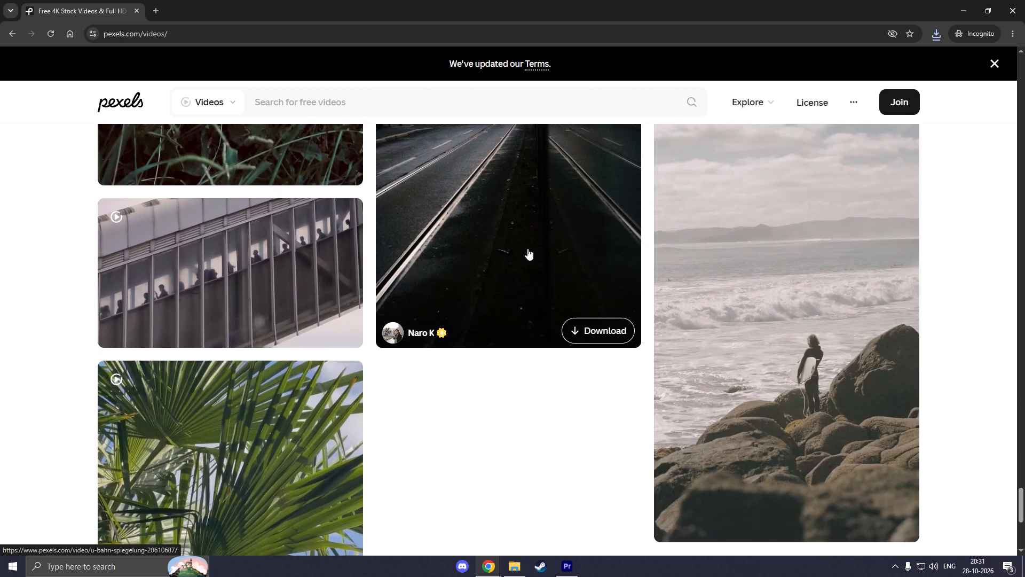
{"action": "scroll", "coordinate": [527, 248], "scroll_direction": "down", "scroll_amount": 7}
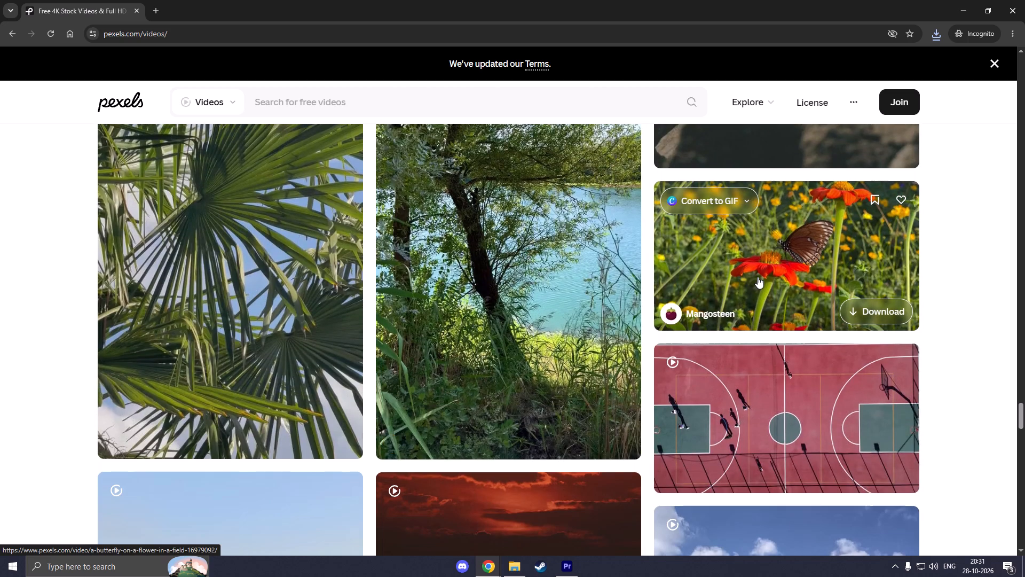
{"action": "scroll", "coordinate": [755, 277], "scroll_direction": "down", "scroll_amount": 7}
{"action": "scroll", "coordinate": [610, 288], "scroll_direction": "down", "scroll_amount": 5}
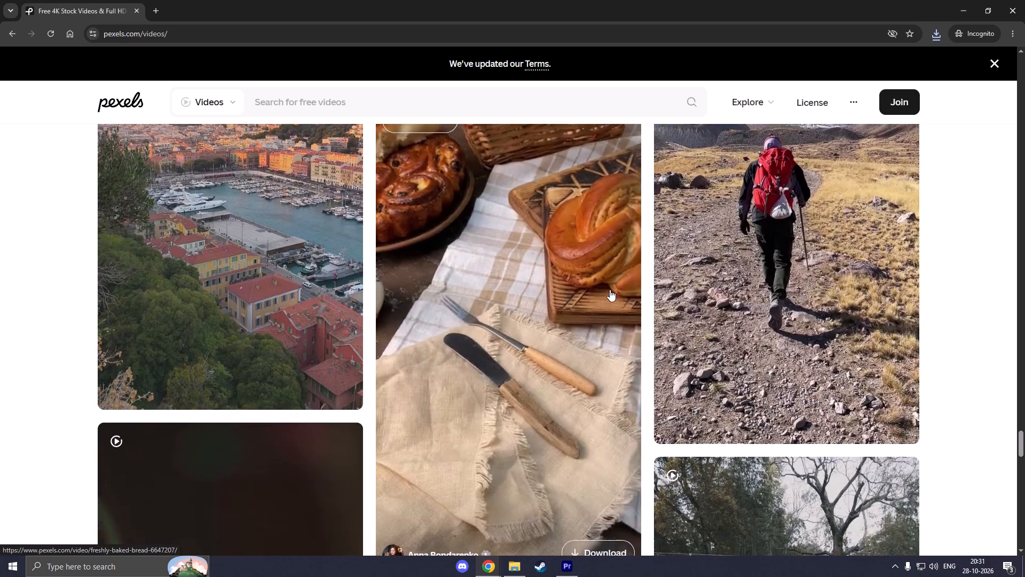
{"action": "scroll", "coordinate": [610, 290], "scroll_direction": "down", "scroll_amount": 11}
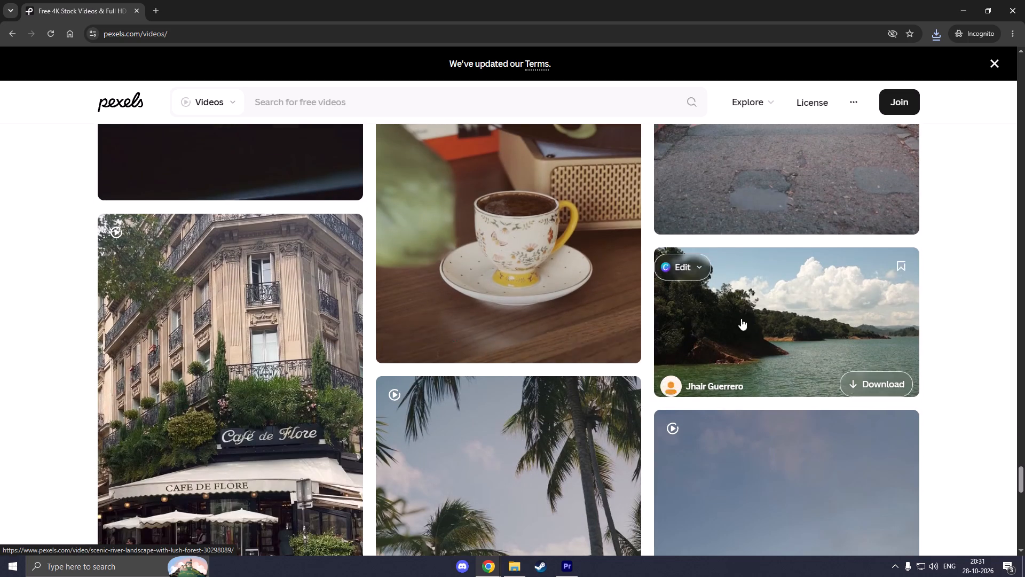
{"action": "scroll", "coordinate": [744, 320], "scroll_direction": "down", "scroll_amount": 4}
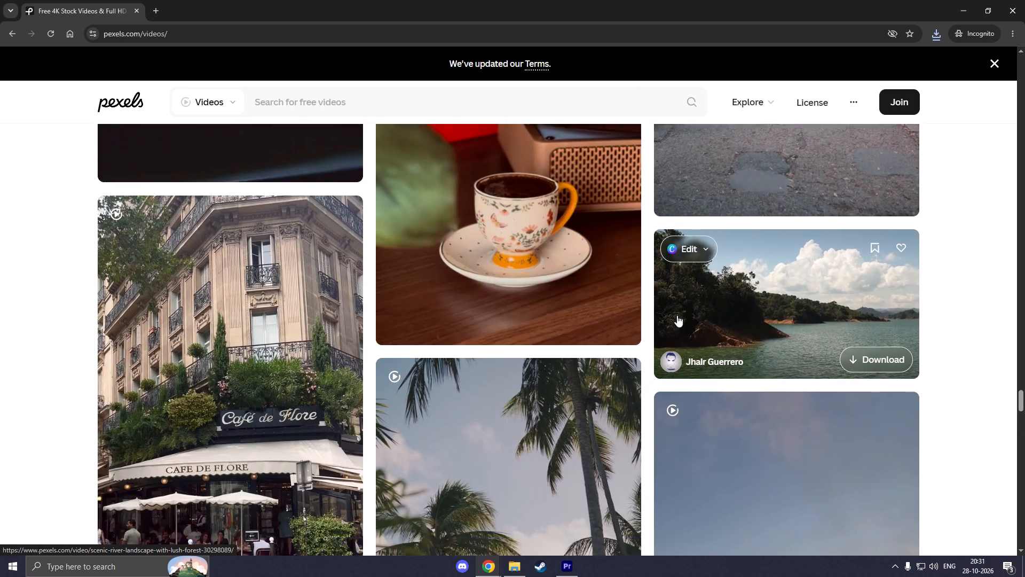
{"action": "scroll", "coordinate": [595, 306], "scroll_direction": "down", "scroll_amount": 12}
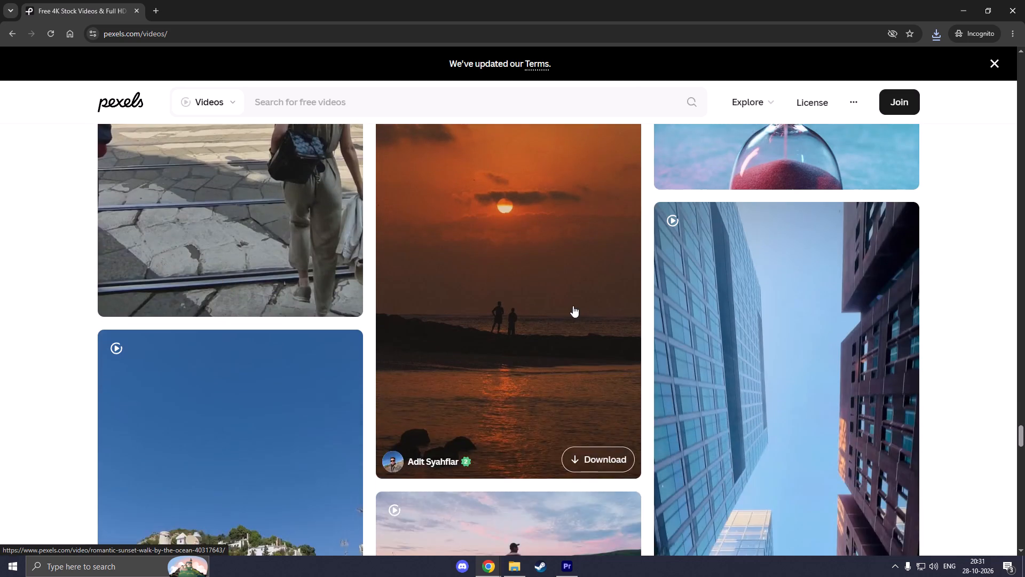
{"action": "scroll", "coordinate": [565, 304], "scroll_direction": "up", "scroll_amount": 20}
{"action": "scroll", "coordinate": [565, 304], "scroll_direction": "up", "scroll_amount": 10}
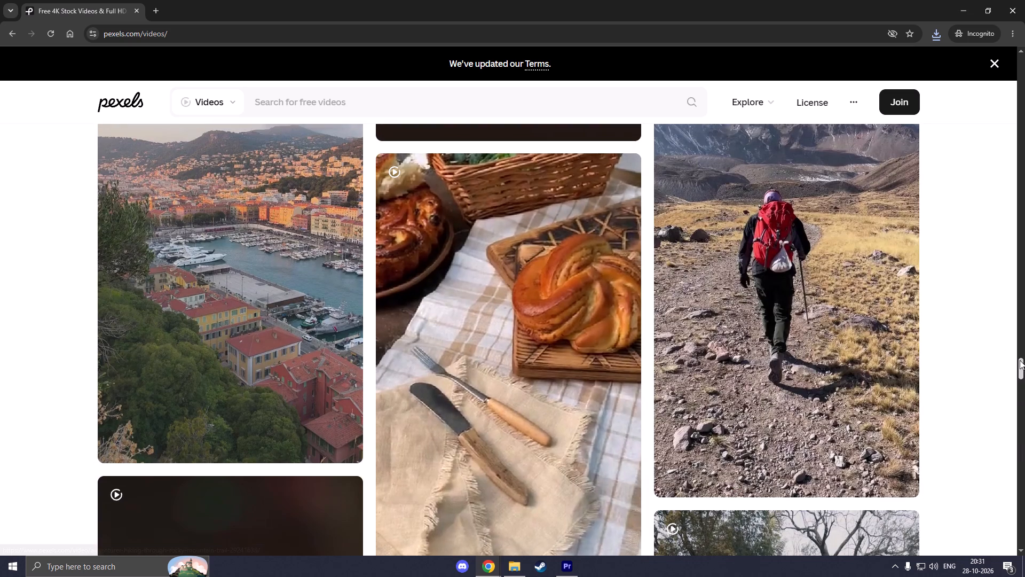
Return to the top of the Videos page and search Pexels videos for halloween.
{"action": "left_click_drag", "start_coordinate": [1022, 363], "coordinate": [980, 51]}
{"action": "scroll", "coordinate": [555, 138], "scroll_direction": "down", "scroll_amount": 3}
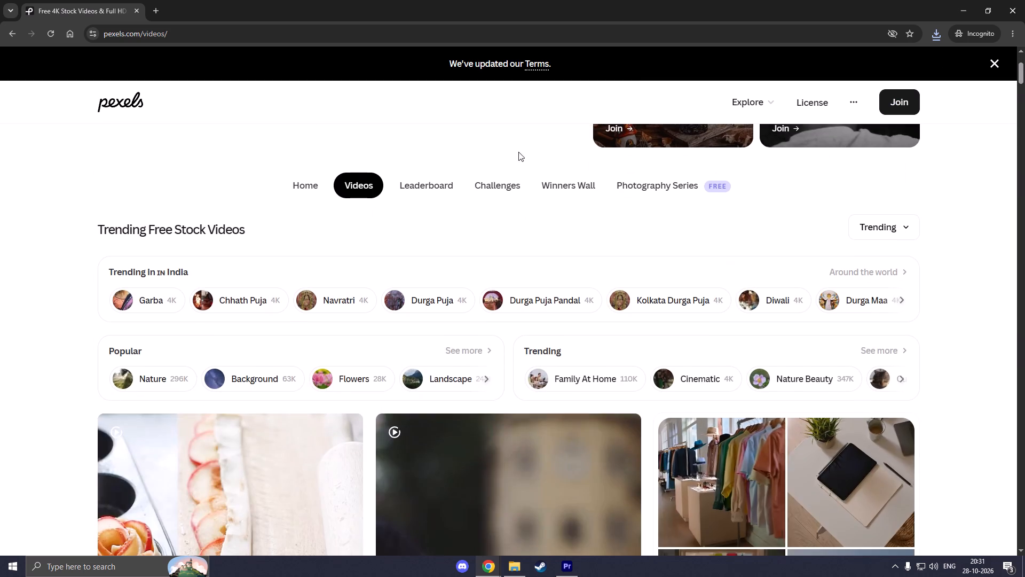
{"action": "scroll", "coordinate": [430, 151], "scroll_direction": "up", "scroll_amount": 4}
{"action": "left_click", "coordinate": [253, 271]}
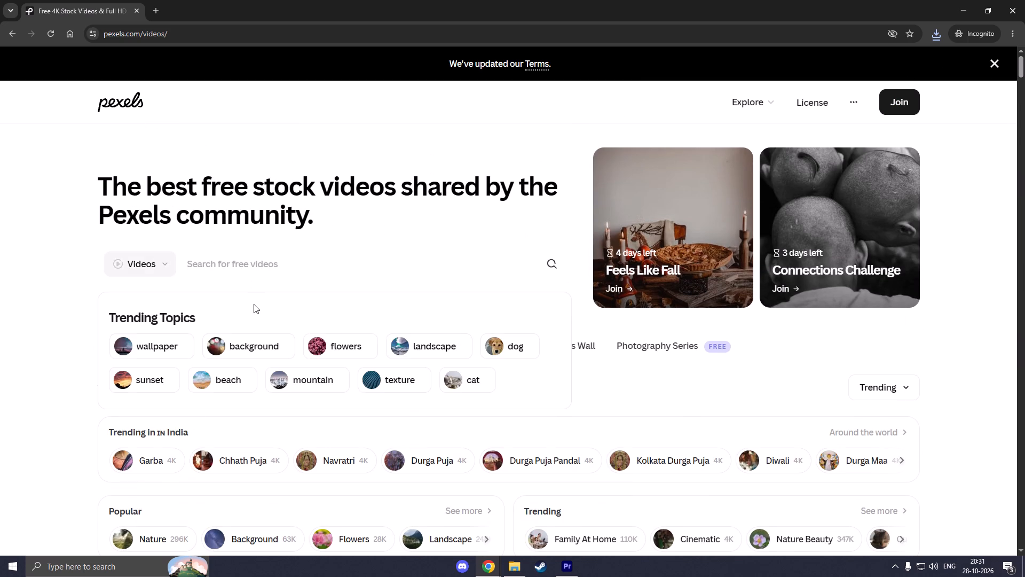
{"action": "type", "text": "hs"}
{"action": "key", "text": "BackSpace"}
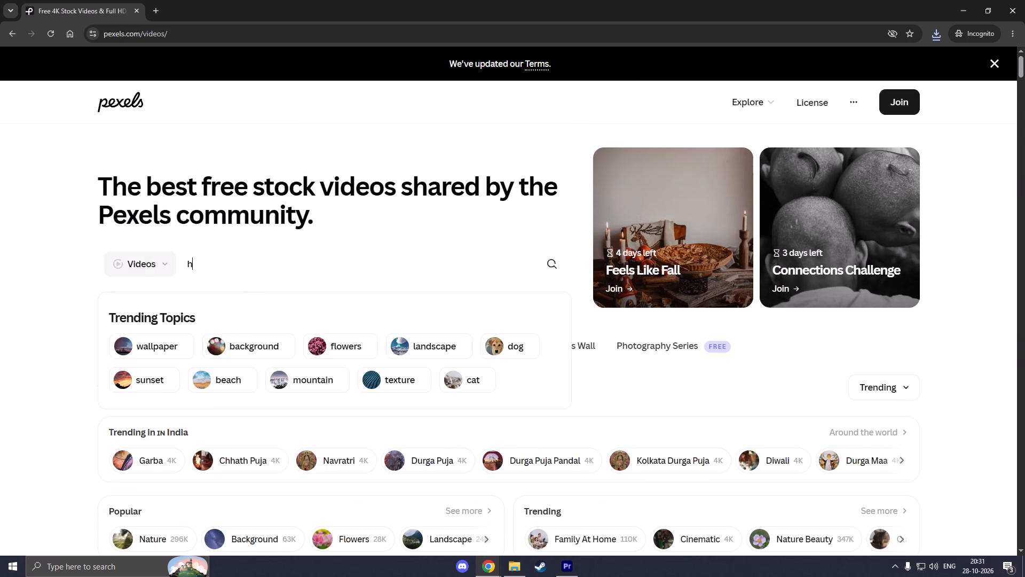
{"action": "type", "text": "allow"}
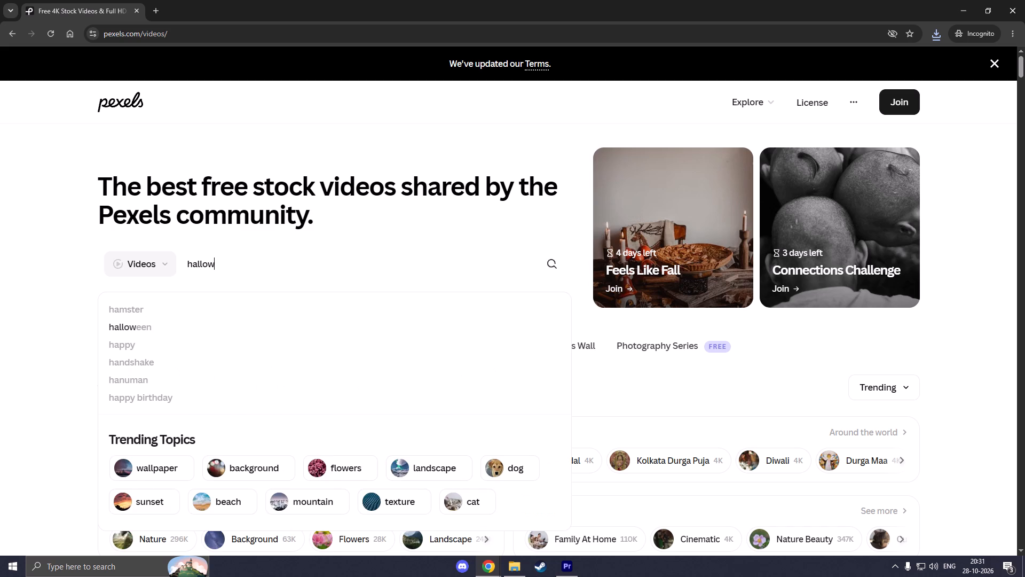
{"action": "left_click", "coordinate": [137, 314]}
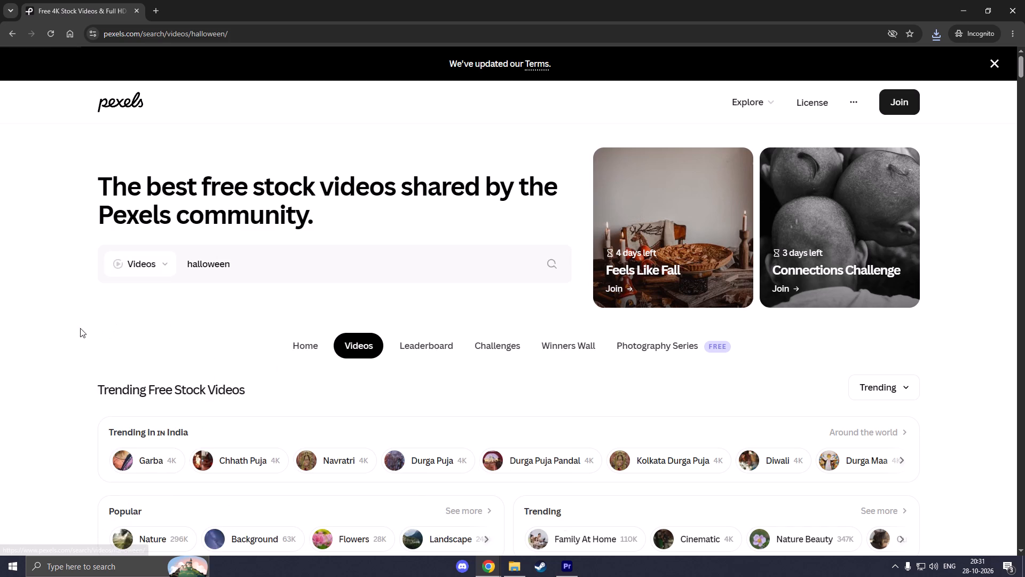
Browse the Pexels halloween video results for a suitable clip.
{"action": "scroll", "coordinate": [52, 338], "scroll_direction": "down", "scroll_amount": 2}
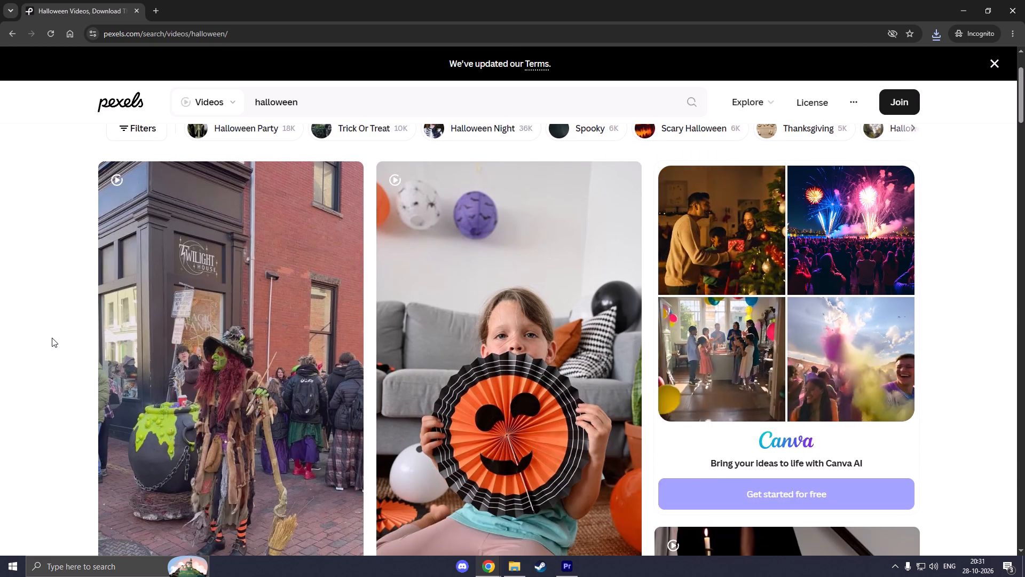
{"action": "scroll", "coordinate": [52, 338], "scroll_direction": "down", "scroll_amount": 17}
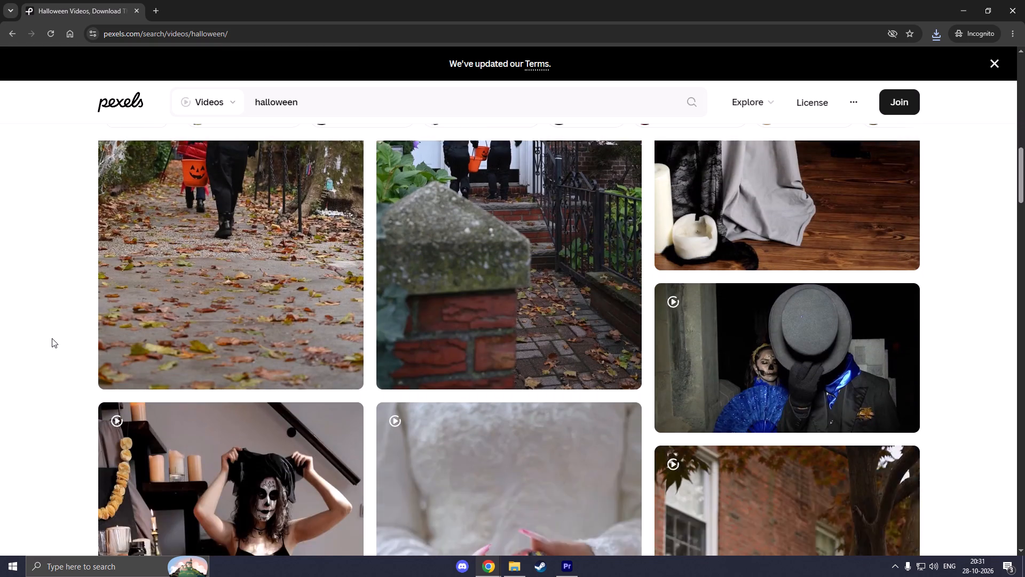
{"action": "scroll", "coordinate": [52, 338], "scroll_direction": "down", "scroll_amount": 8}
{"action": "scroll", "coordinate": [52, 338], "scroll_direction": "up", "scroll_amount": 6}
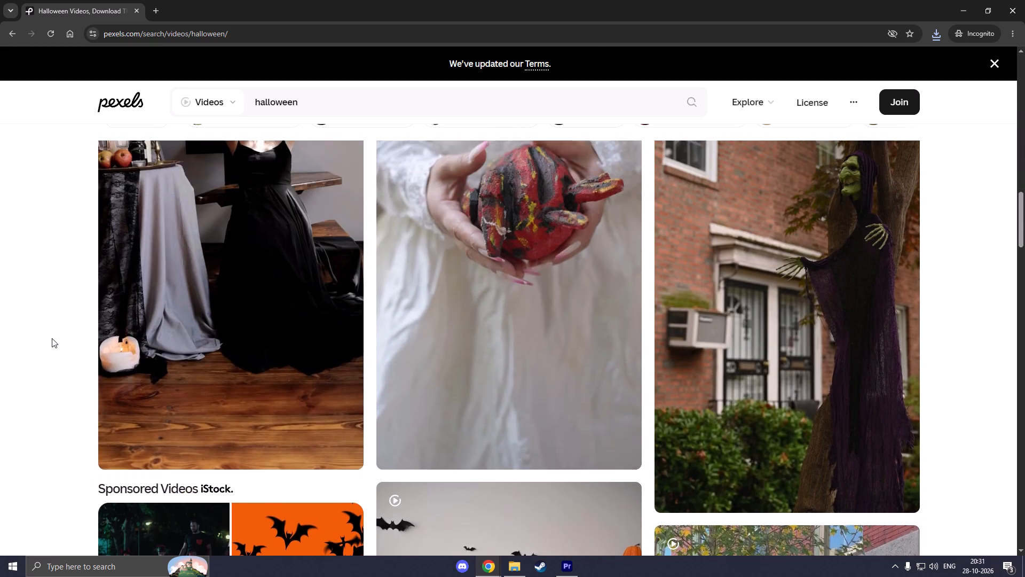
{"action": "scroll", "coordinate": [52, 338], "scroll_direction": "down", "scroll_amount": 10}
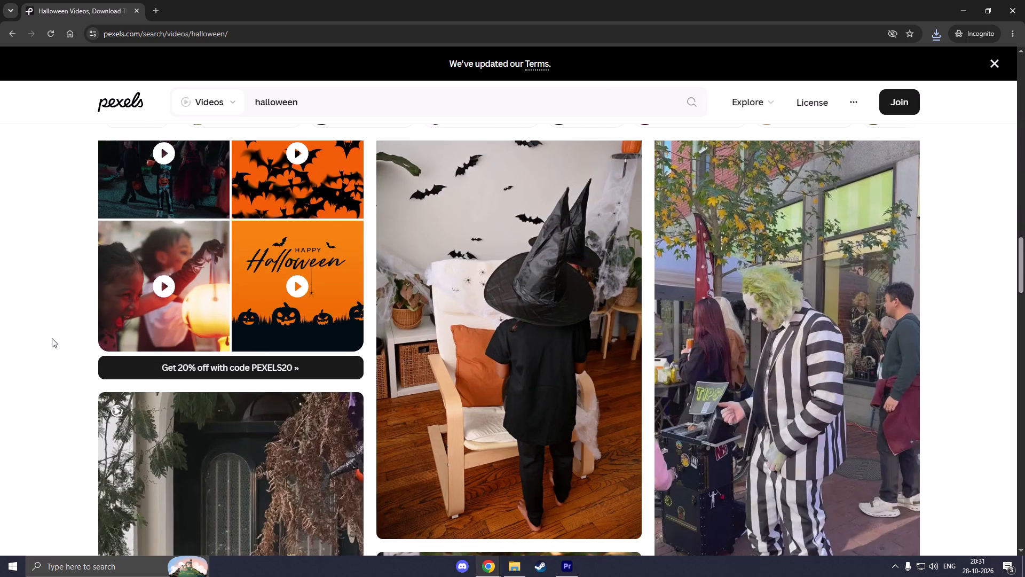
{"action": "scroll", "coordinate": [52, 338], "scroll_direction": "down", "scroll_amount": 15}
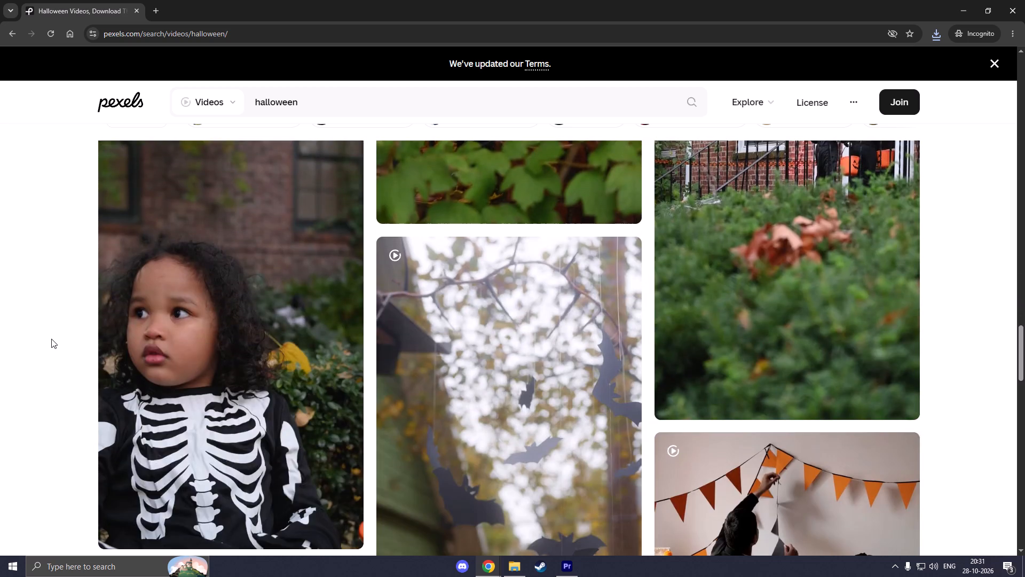
{"action": "scroll", "coordinate": [51, 339], "scroll_direction": "down", "scroll_amount": 16}
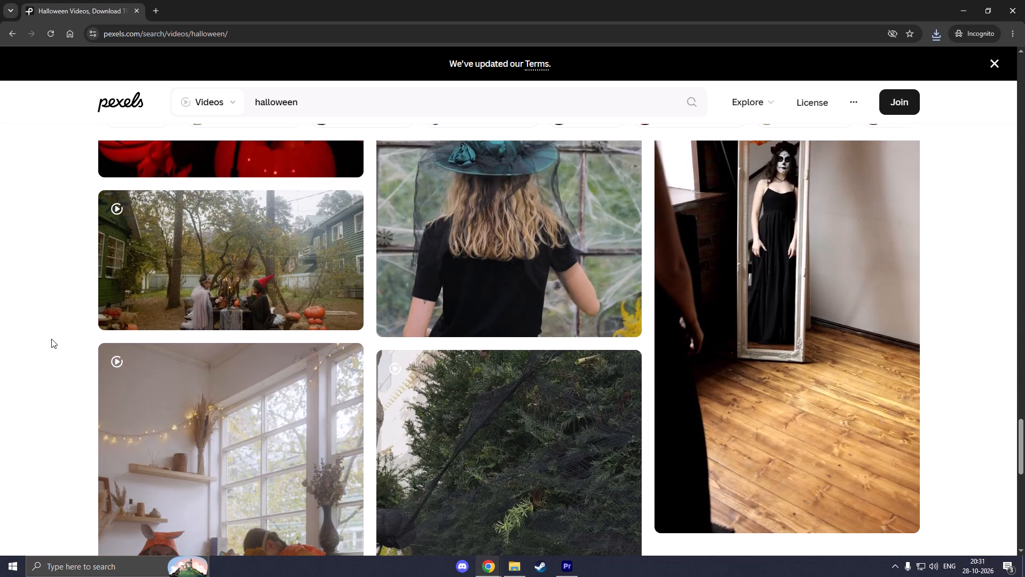
{"action": "scroll", "coordinate": [51, 339], "scroll_direction": "down", "scroll_amount": 11}
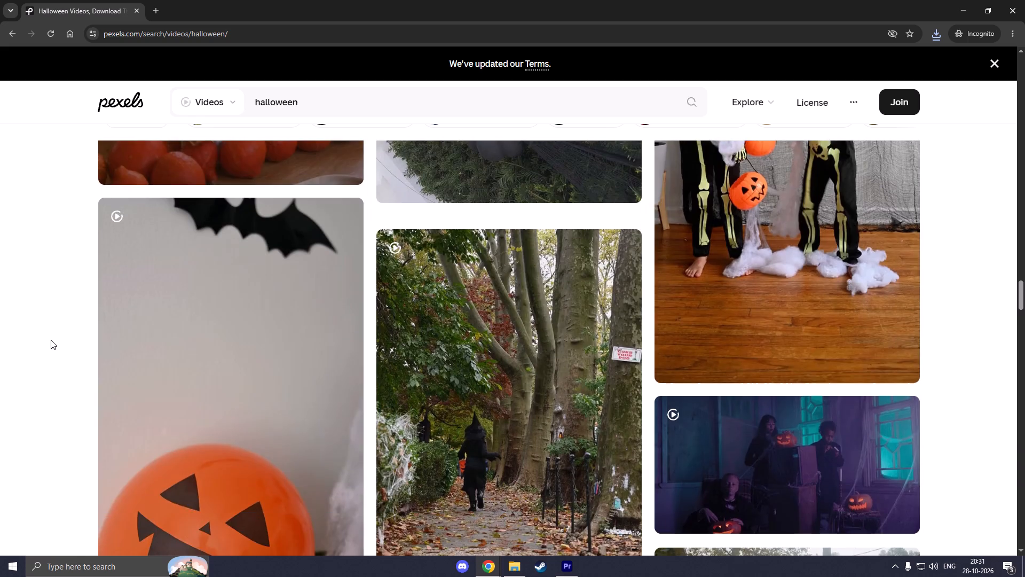
{"action": "scroll", "coordinate": [51, 340], "scroll_direction": "down", "scroll_amount": 12}
{"action": "scroll", "coordinate": [51, 340], "scroll_direction": "down", "scroll_amount": 9}
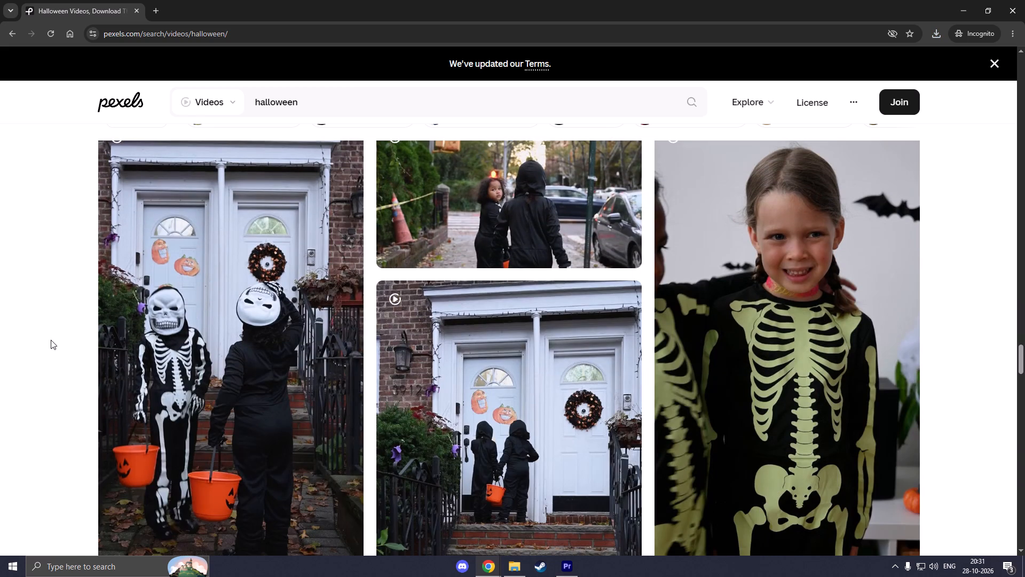
{"action": "scroll", "coordinate": [51, 340], "scroll_direction": "down", "scroll_amount": 14}
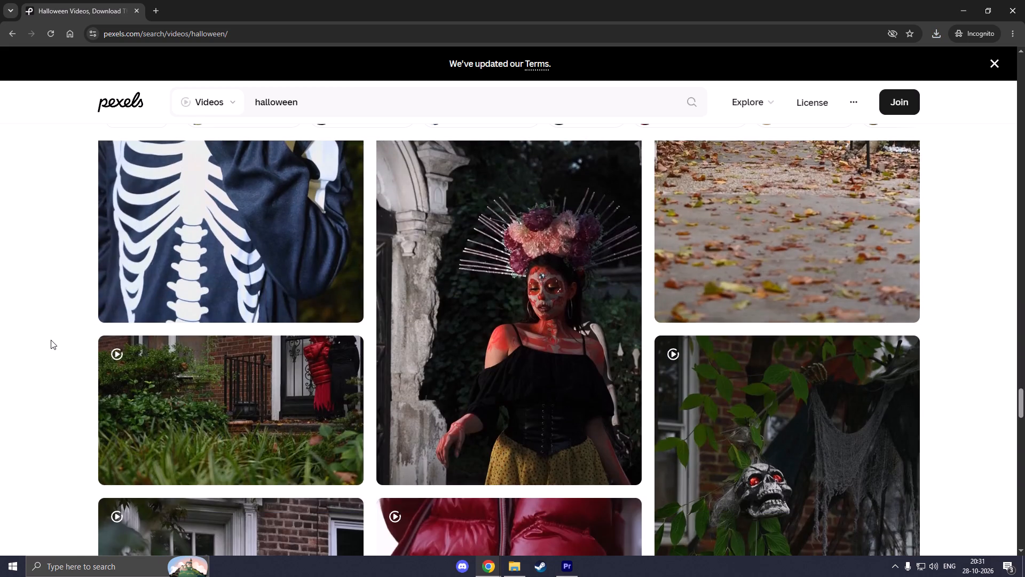
{"action": "scroll", "coordinate": [51, 340], "scroll_direction": "down", "scroll_amount": 16}
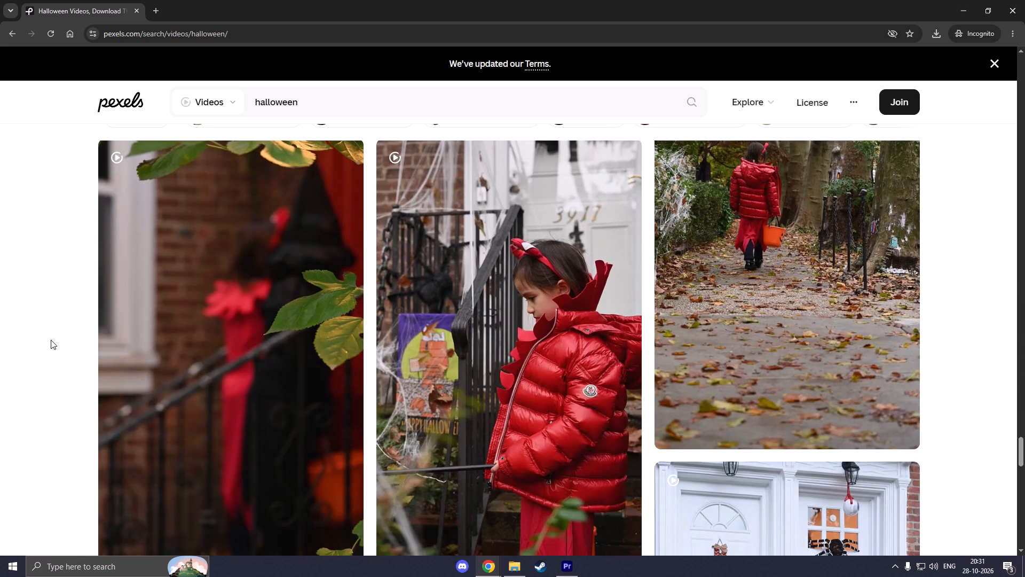
{"action": "scroll", "coordinate": [51, 340], "scroll_direction": "down", "scroll_amount": 14}
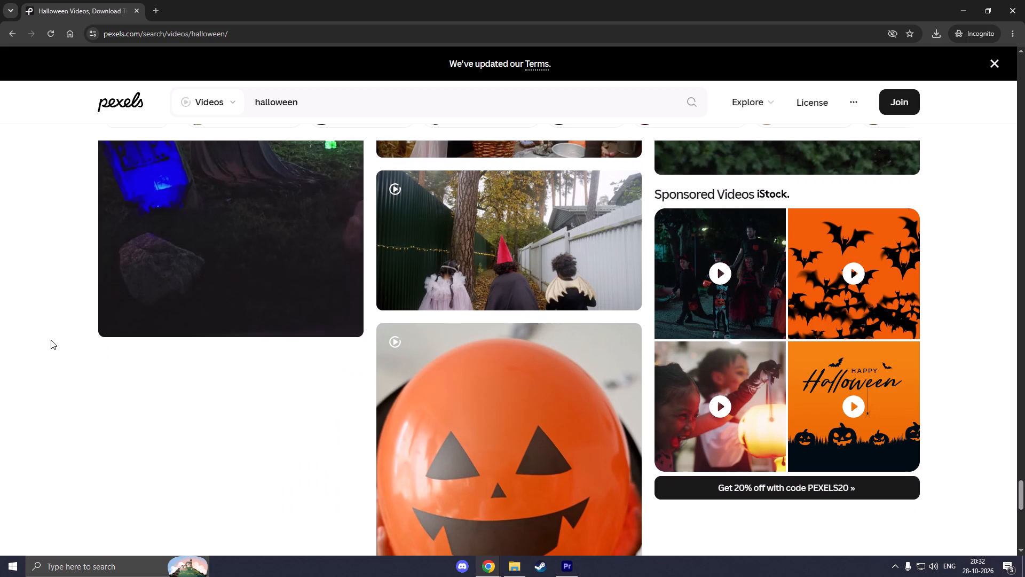
{"action": "scroll", "coordinate": [51, 340], "scroll_direction": "down", "scroll_amount": 17}
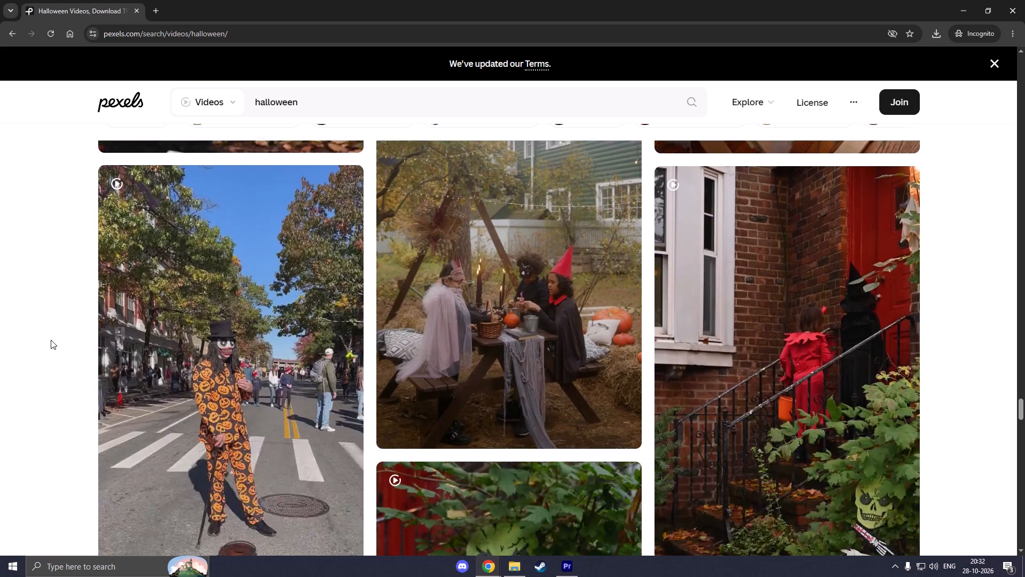
{"action": "scroll", "coordinate": [51, 340], "scroll_direction": "down", "scroll_amount": 17}
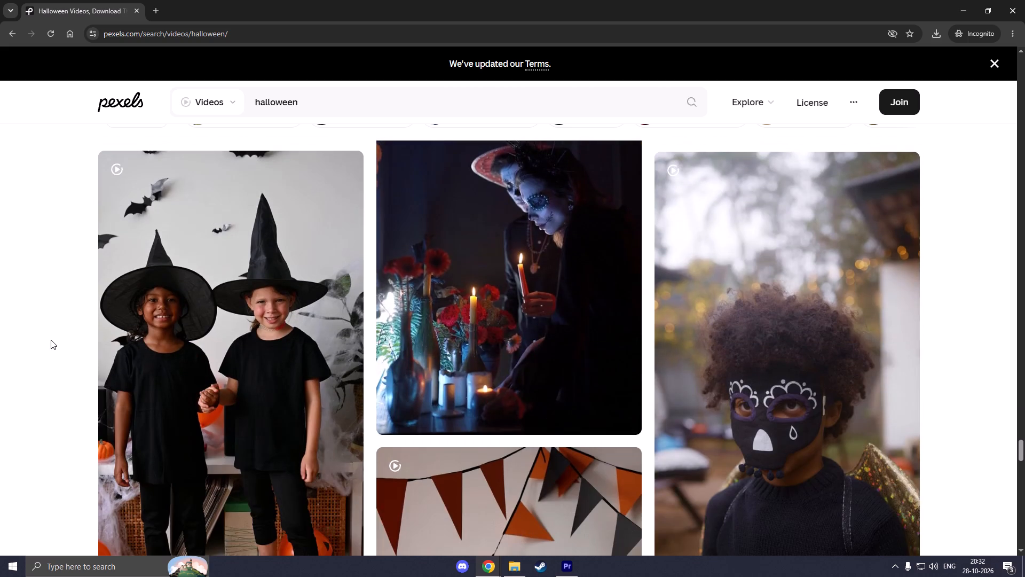
{"action": "scroll", "coordinate": [51, 340], "scroll_direction": "down", "scroll_amount": 14}
{"action": "scroll", "coordinate": [51, 340], "scroll_direction": "up", "scroll_amount": 2}
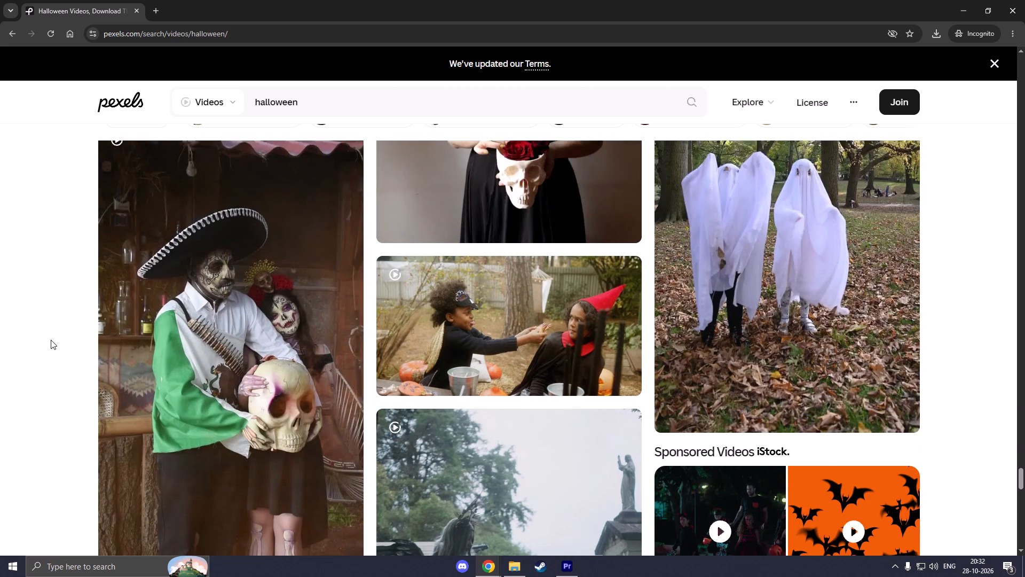
{"action": "scroll", "coordinate": [51, 340], "scroll_direction": "down", "scroll_amount": 13}
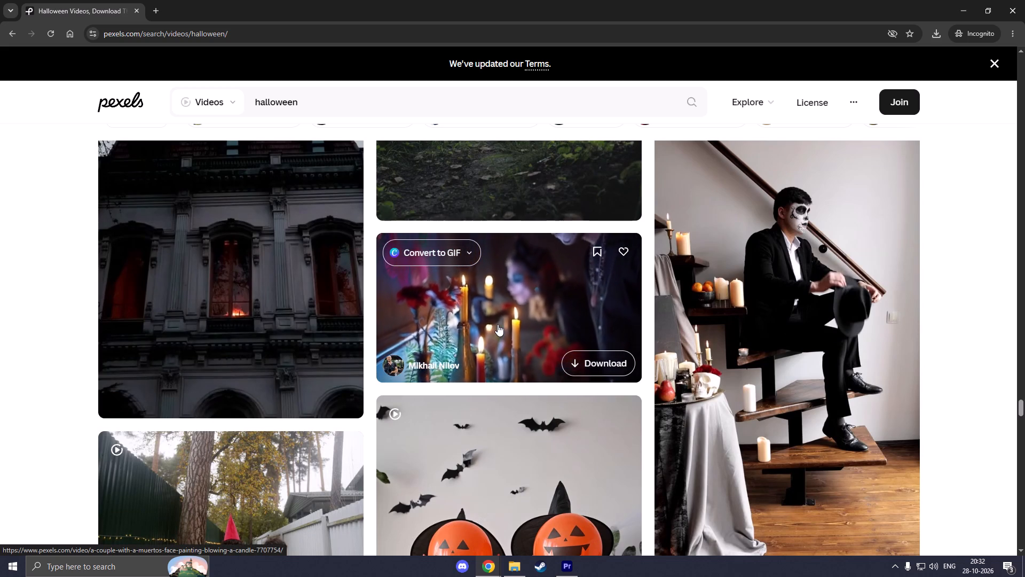
{"action": "scroll", "coordinate": [498, 324], "scroll_direction": "down", "scroll_amount": 6}
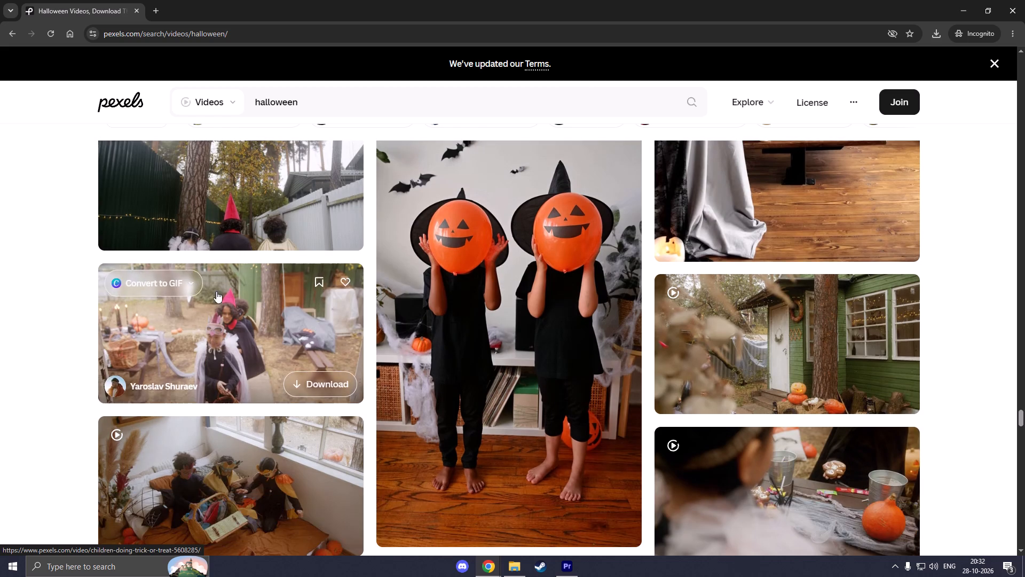
{"action": "scroll", "coordinate": [164, 225], "scroll_direction": "up", "scroll_amount": 10}
Return to the Pexels Videos page and open the B Roll category from the popular searches.
{"action": "left_click", "coordinate": [11, 36]}
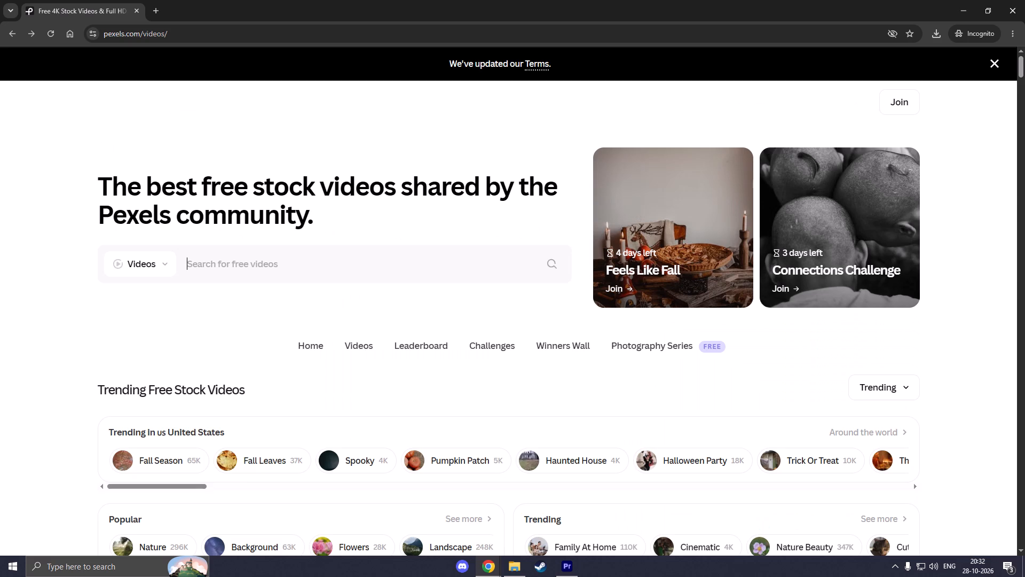
{"action": "scroll", "coordinate": [158, 326], "scroll_direction": "down", "scroll_amount": 1}
{"action": "scroll", "coordinate": [10, 347], "scroll_direction": "down", "scroll_amount": 6}
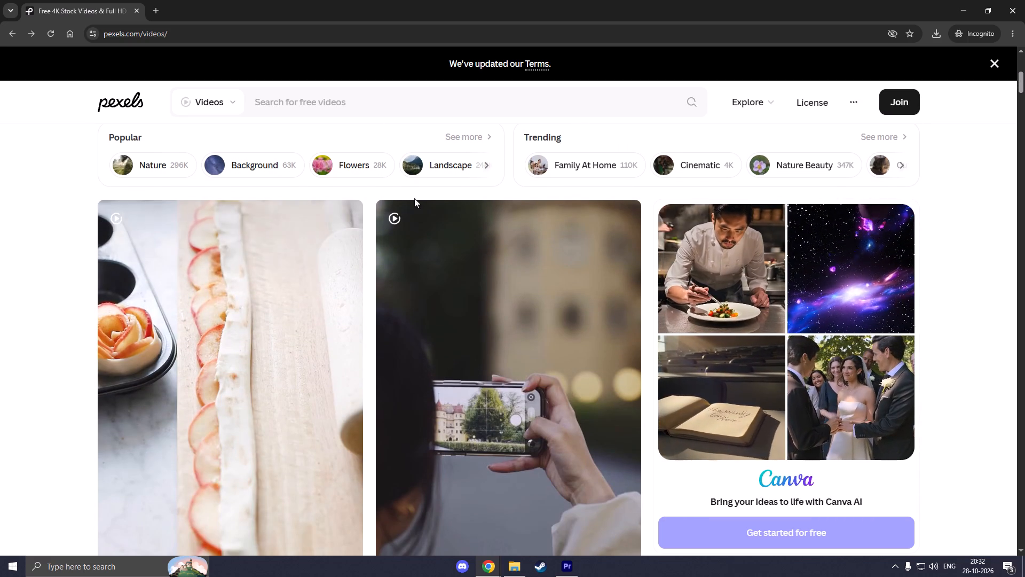
{"action": "left_click", "coordinate": [485, 165]}
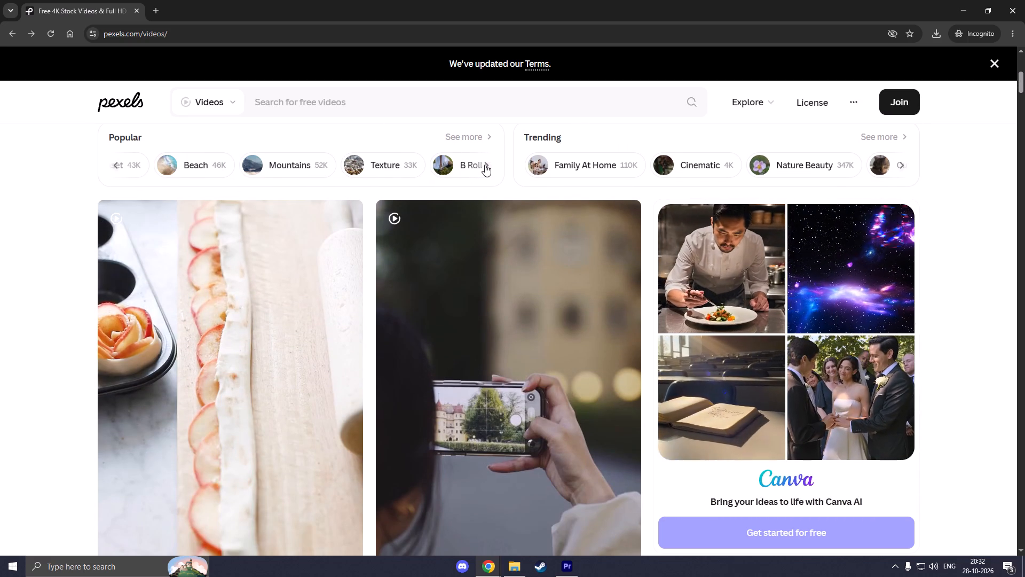
{"action": "left_click", "coordinate": [485, 165]}
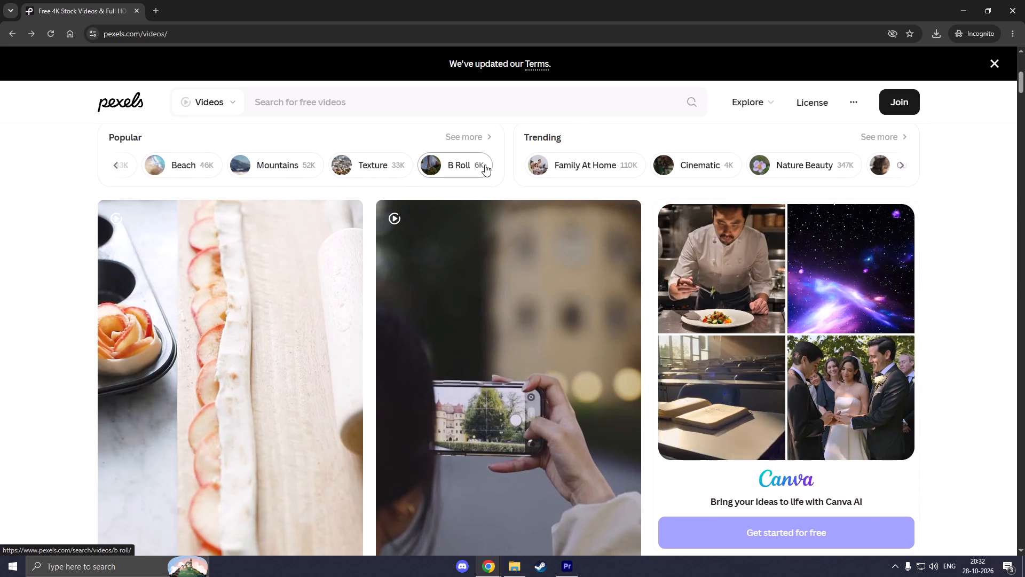
{"action": "left_click", "coordinate": [462, 166]}
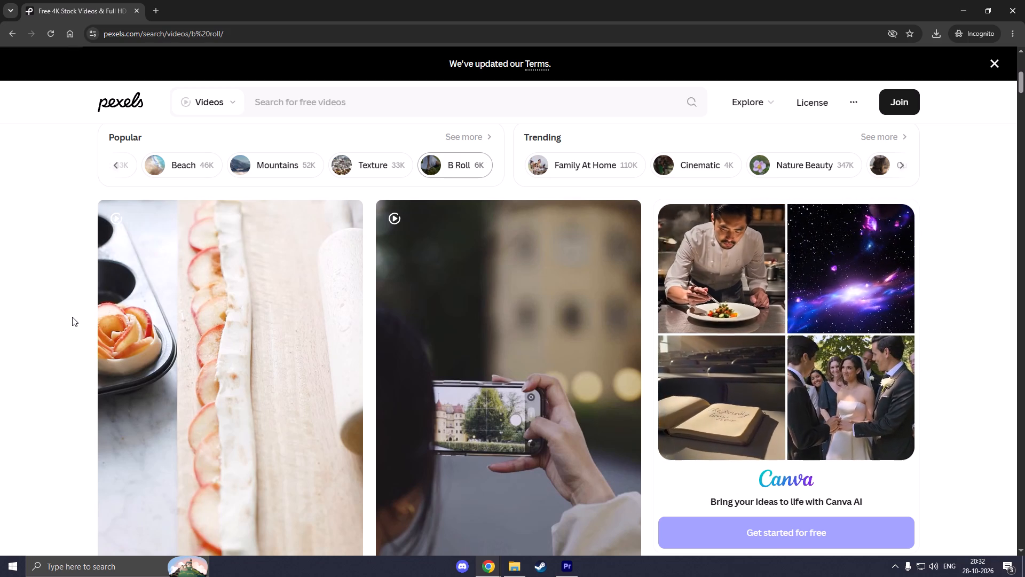
Find the urban street scene with people crossing among the B Roll results, download it and save it to Local Disk (C:).
{"action": "scroll", "coordinate": [116, 328], "scroll_direction": "down", "scroll_amount": 4}
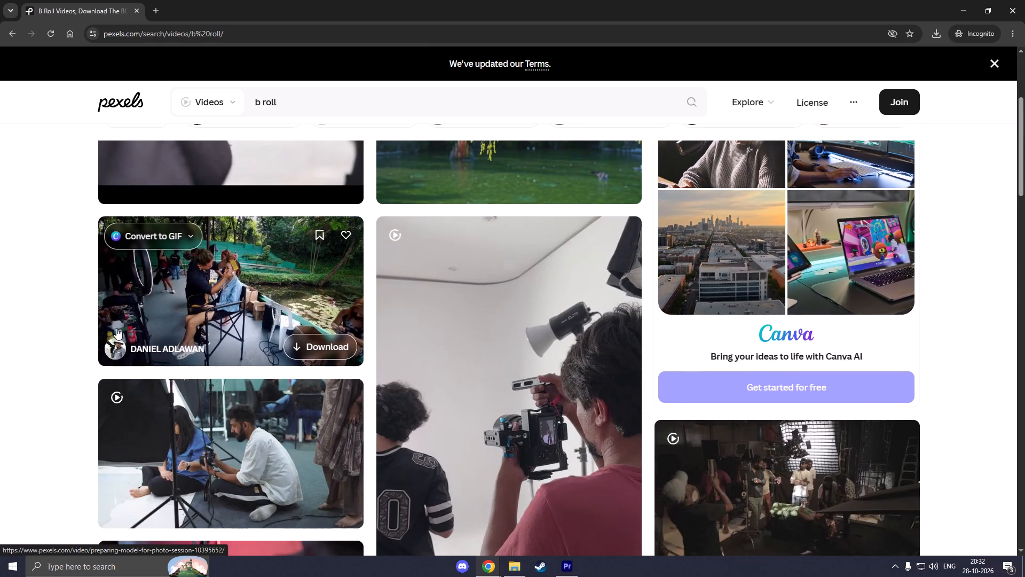
{"action": "scroll", "coordinate": [249, 338], "scroll_direction": "down", "scroll_amount": 8}
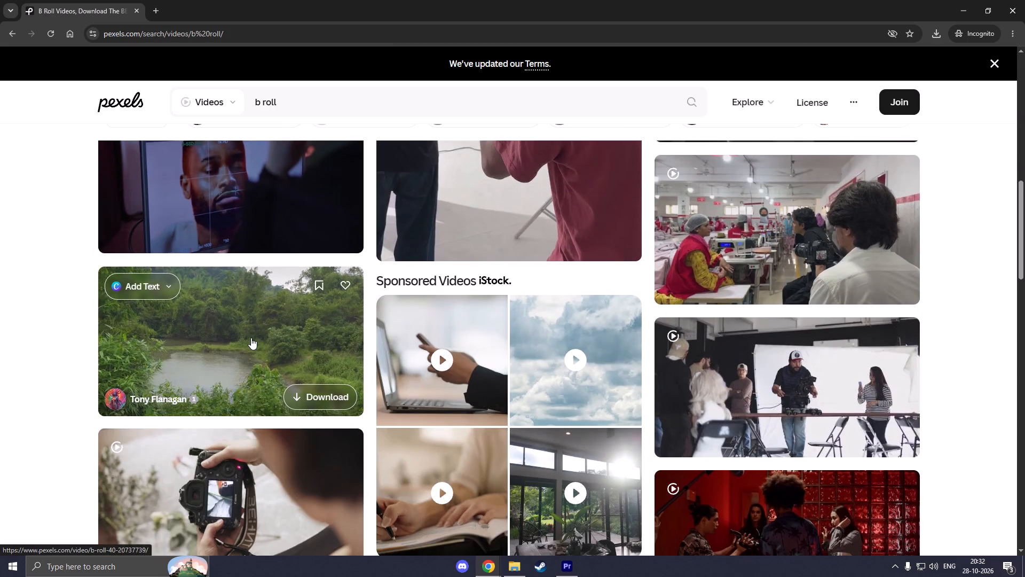
{"action": "scroll", "coordinate": [251, 338], "scroll_direction": "down", "scroll_amount": 13}
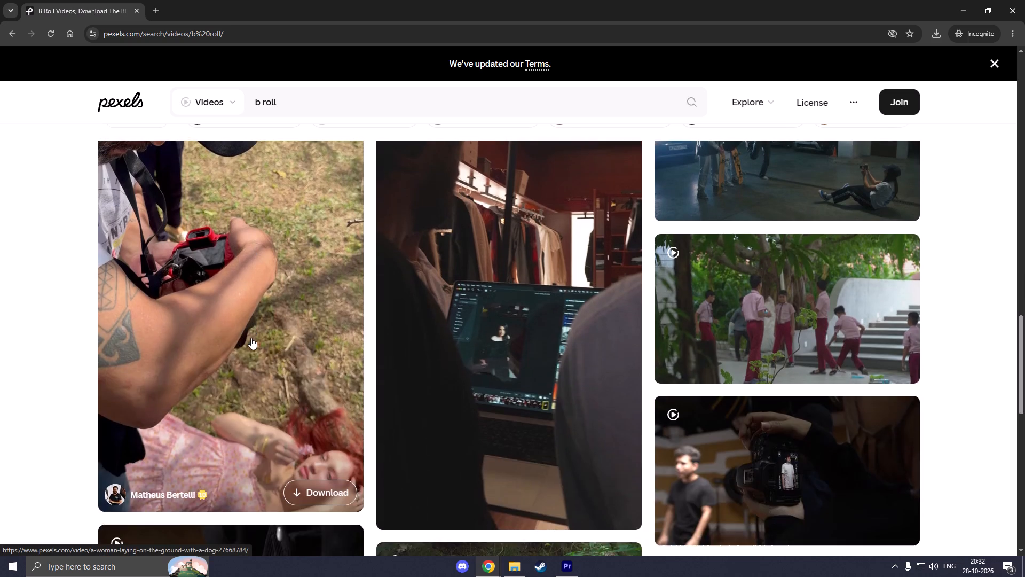
{"action": "scroll", "coordinate": [251, 338], "scroll_direction": "up", "scroll_amount": 3}
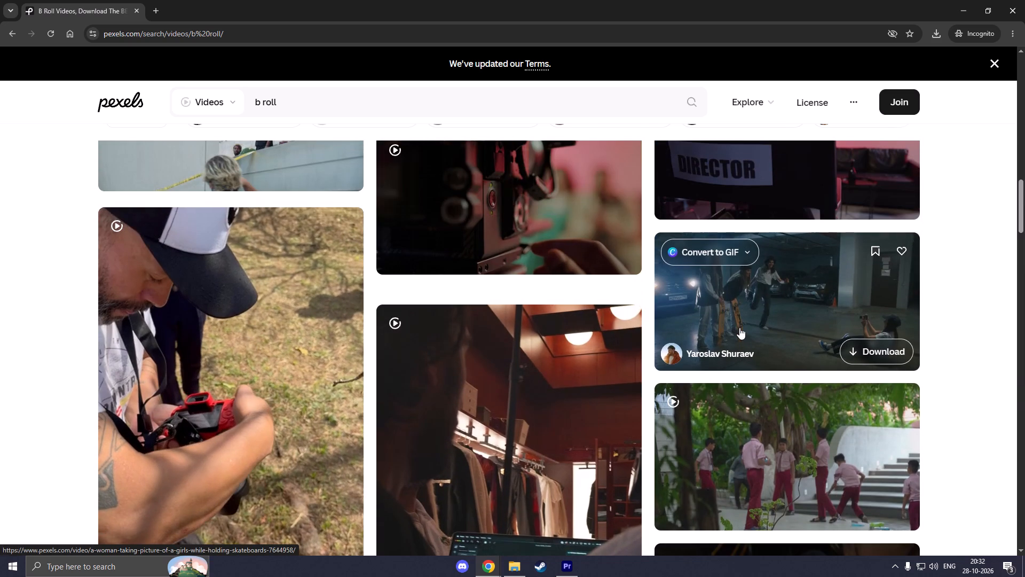
{"action": "scroll", "coordinate": [691, 331], "scroll_direction": "down", "scroll_amount": 11}
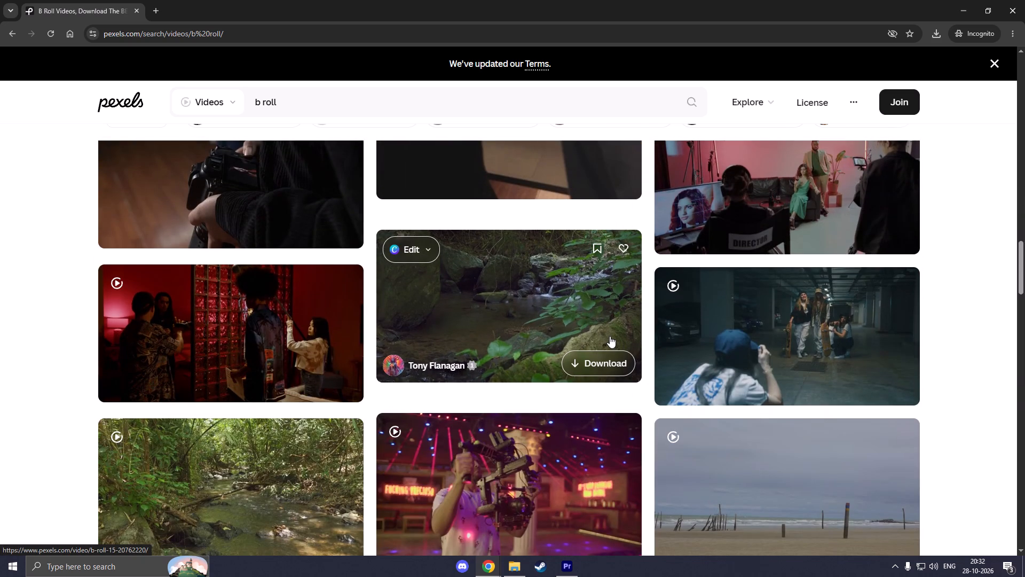
{"action": "scroll", "coordinate": [610, 336], "scroll_direction": "down", "scroll_amount": 9}
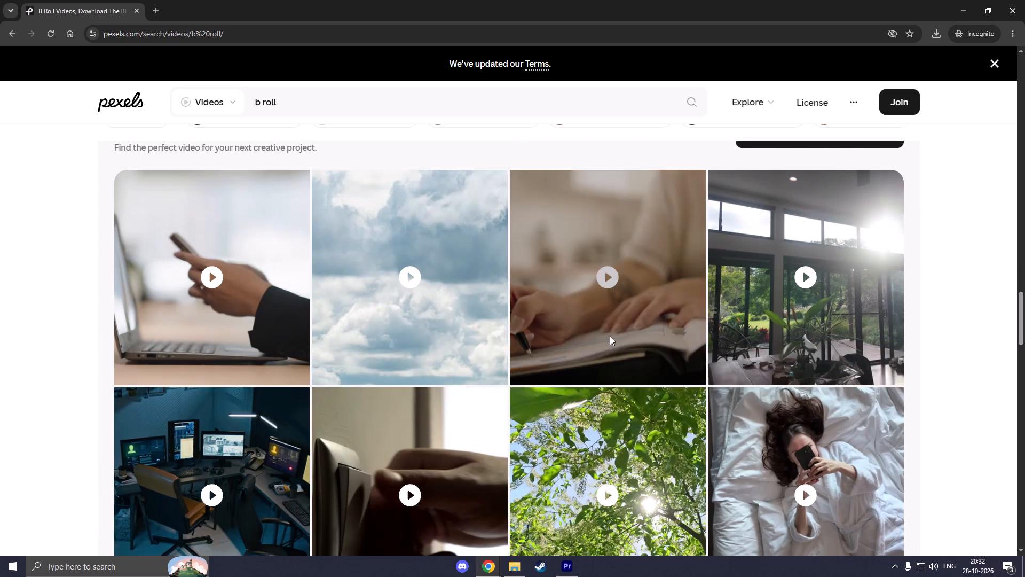
{"action": "scroll", "coordinate": [610, 336], "scroll_direction": "down", "scroll_amount": 10}
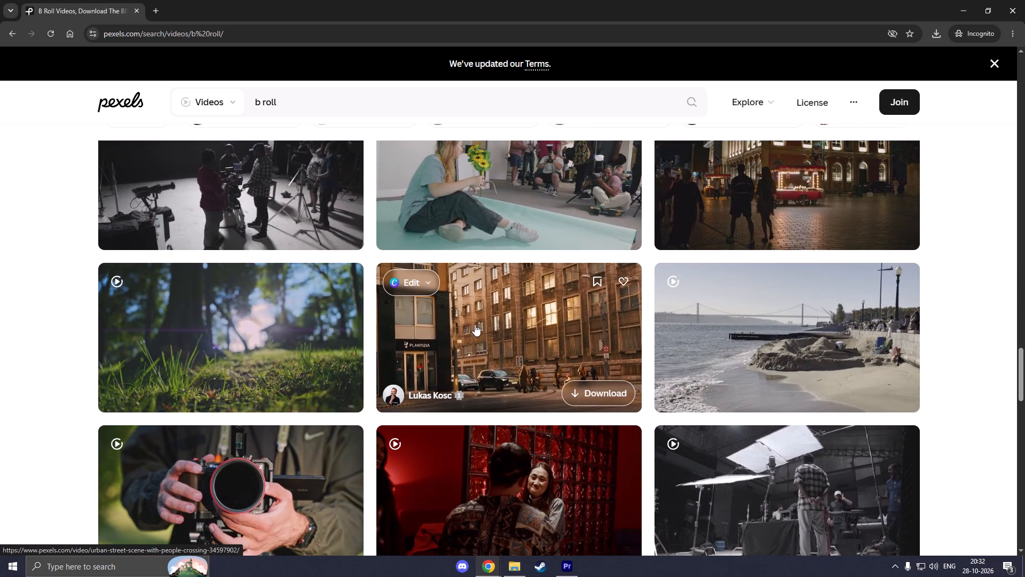
{"action": "left_click", "coordinate": [579, 386]}
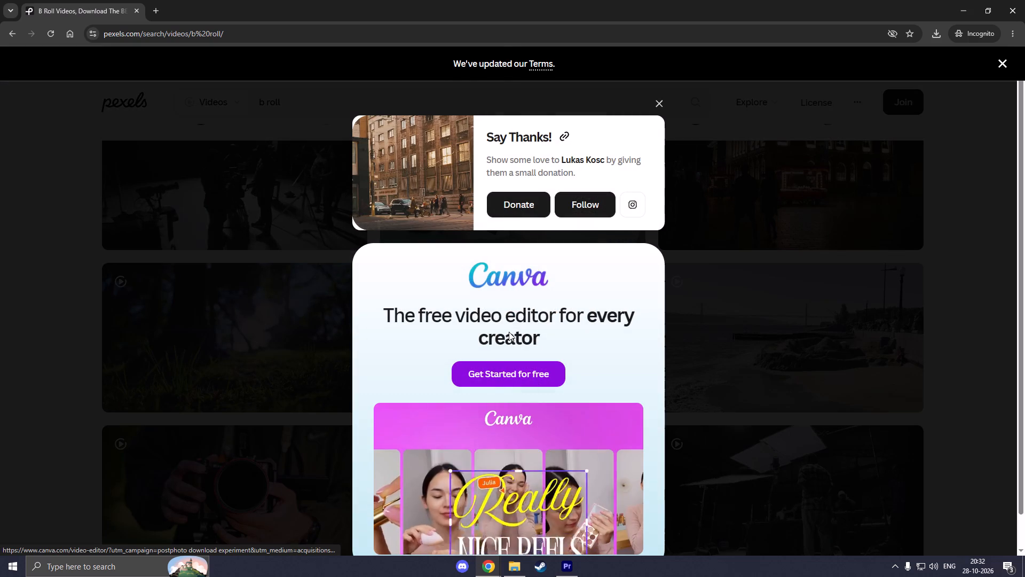
{"action": "left_click", "coordinate": [417, 280]}
{"action": "left_click", "coordinate": [417, 278]}
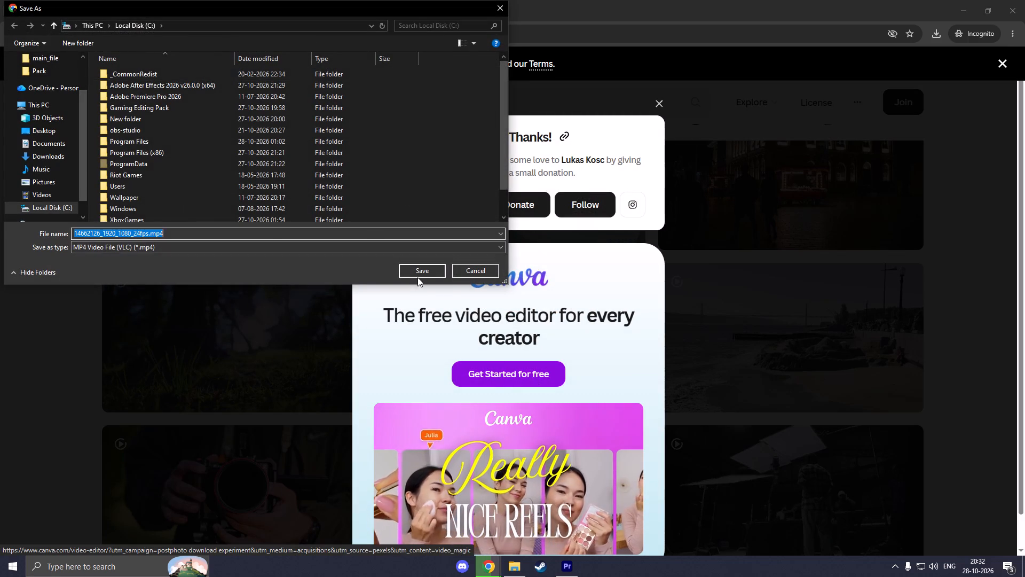
{"action": "left_click", "coordinate": [417, 274]}
Close the Pexels browser window.
{"action": "left_click", "coordinate": [1024, 7]}
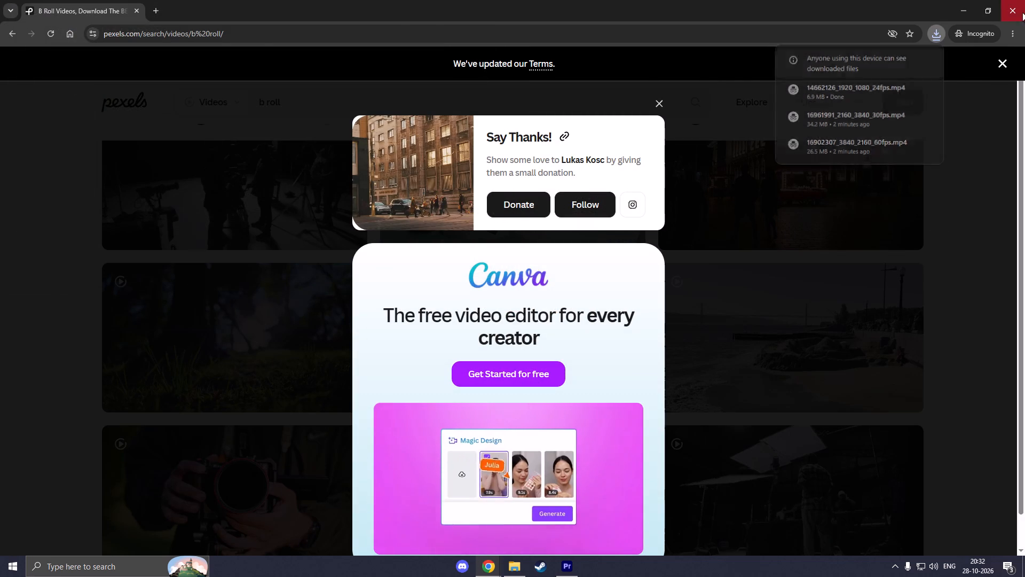
Import the three downloaded MP4 videos from Local Disk (C:) into the Tutorial project's media bin in Premiere Pro.
{"action": "left_click", "coordinate": [520, 566]}
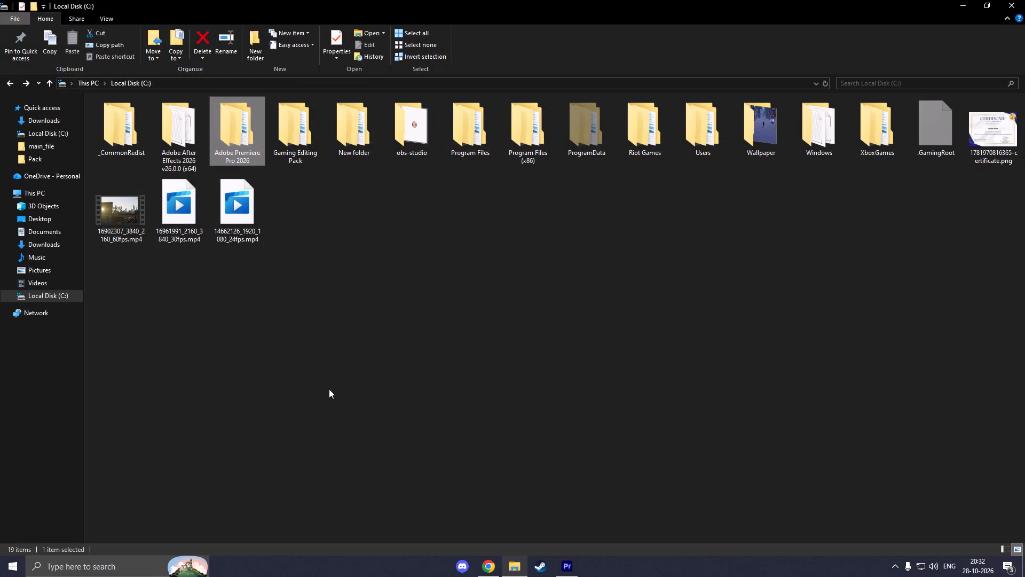
{"action": "left_click_drag", "start_coordinate": [122, 283], "coordinate": [262, 190]}
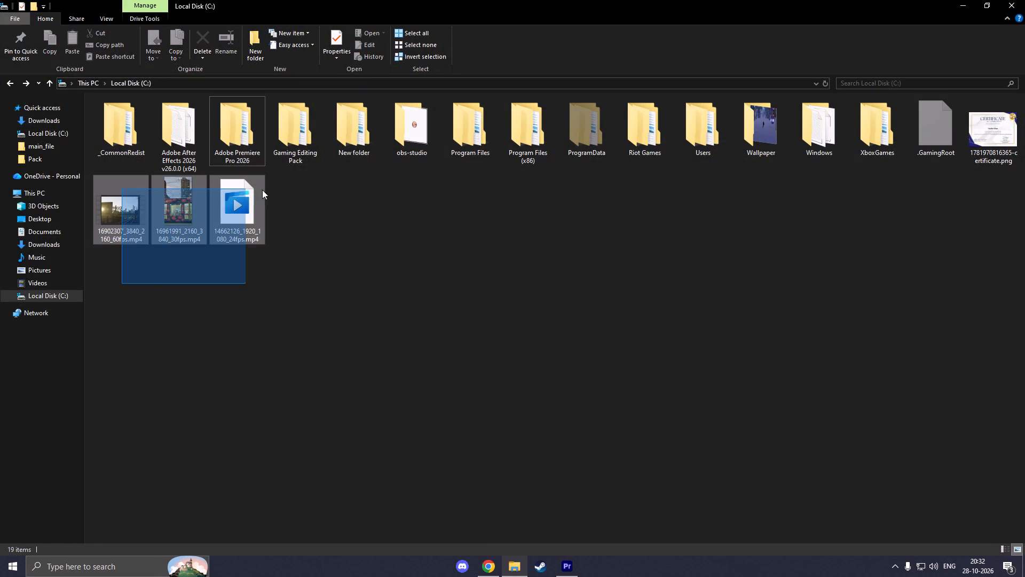
{"action": "left_click_drag", "start_coordinate": [262, 190], "coordinate": [268, 191]}
{"action": "left_click_drag", "start_coordinate": [223, 211], "coordinate": [571, 565]}
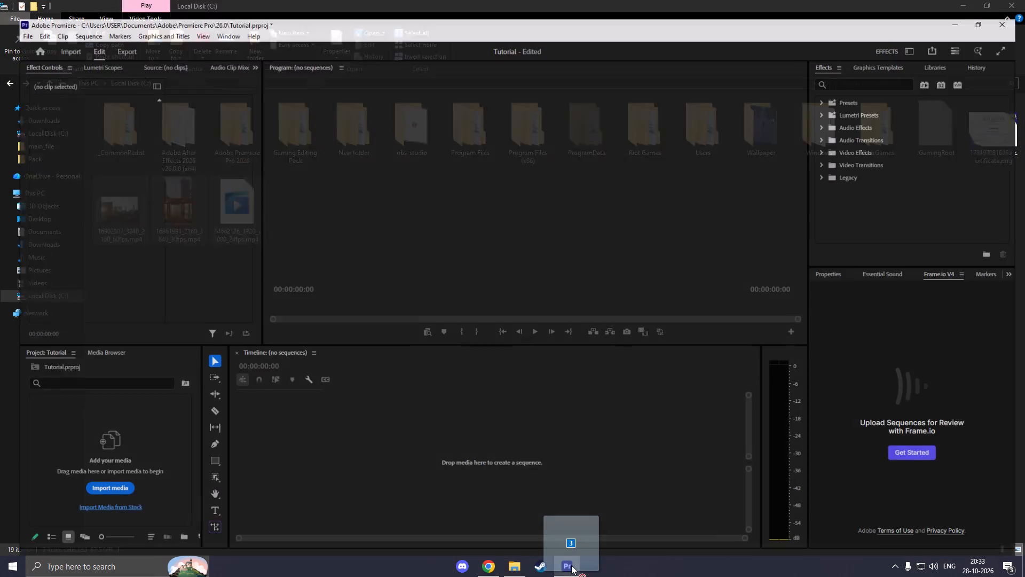
{"action": "left_click_drag", "start_coordinate": [571, 565], "coordinate": [128, 460]}
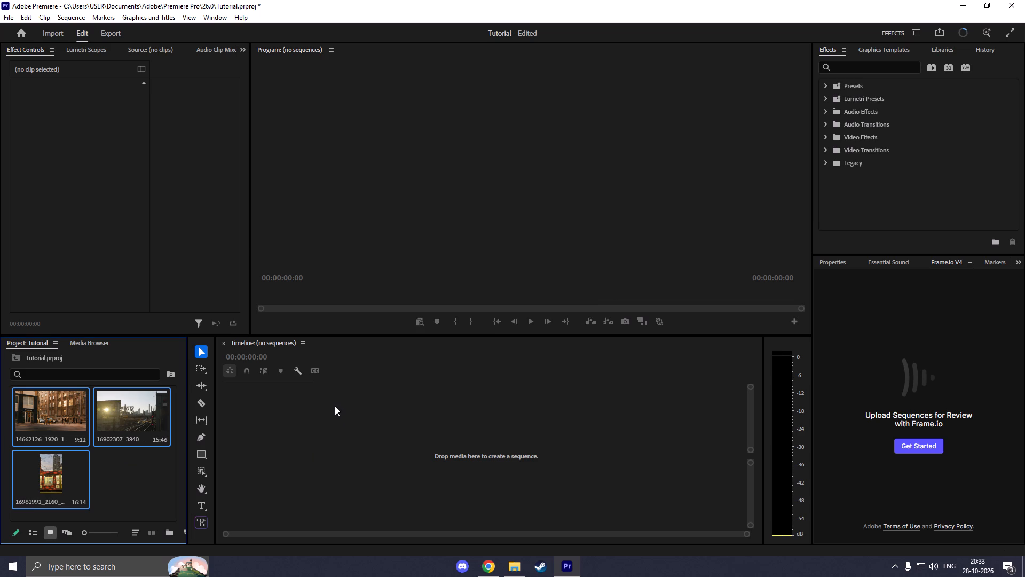
Widen the timeline panel slightly by narrowing the audio meters panel beside it.
{"action": "left_click_drag", "start_coordinate": [764, 391], "coordinate": [772, 392]}
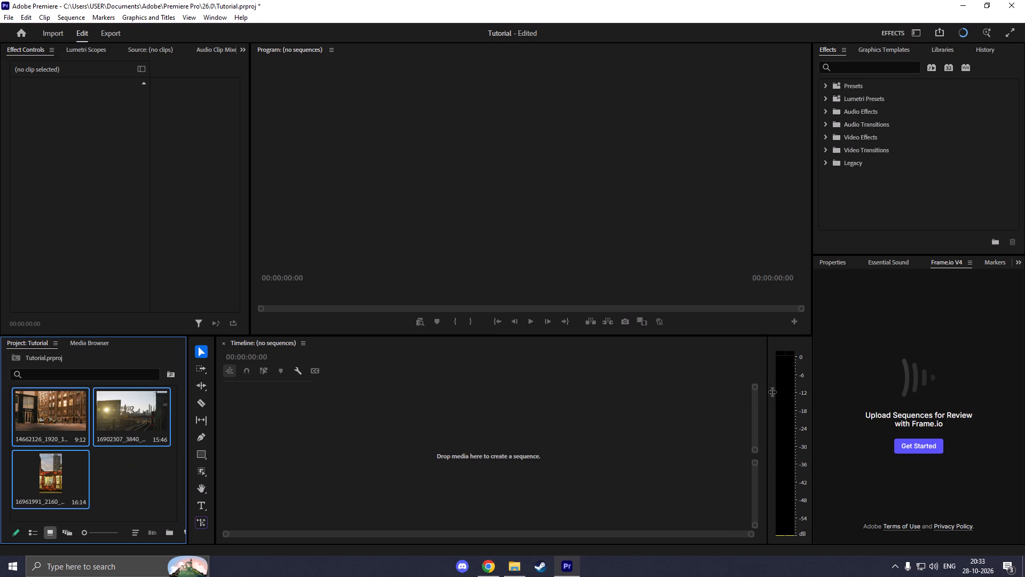
{"action": "left_click_drag", "start_coordinate": [772, 392], "coordinate": [773, 392]}
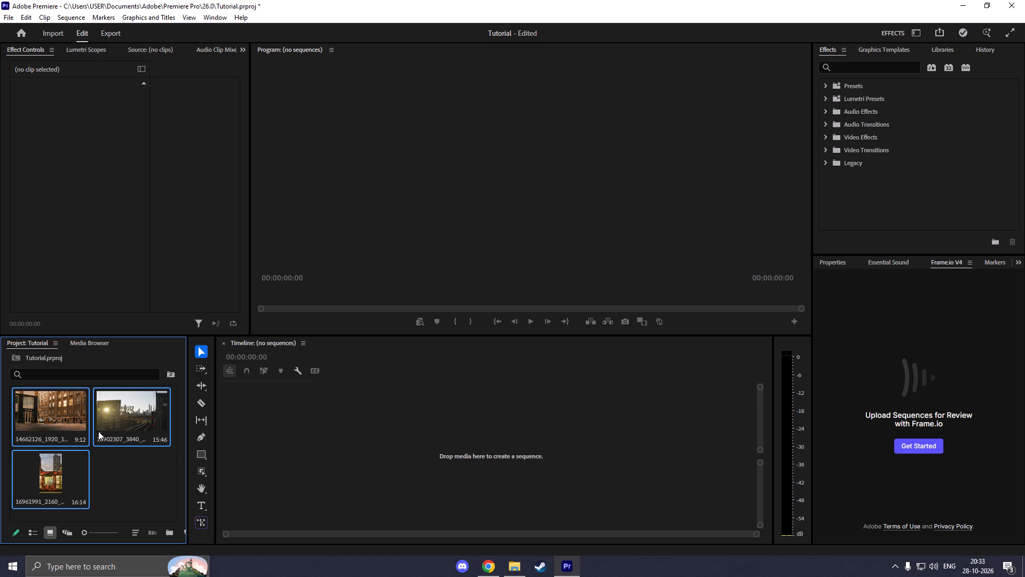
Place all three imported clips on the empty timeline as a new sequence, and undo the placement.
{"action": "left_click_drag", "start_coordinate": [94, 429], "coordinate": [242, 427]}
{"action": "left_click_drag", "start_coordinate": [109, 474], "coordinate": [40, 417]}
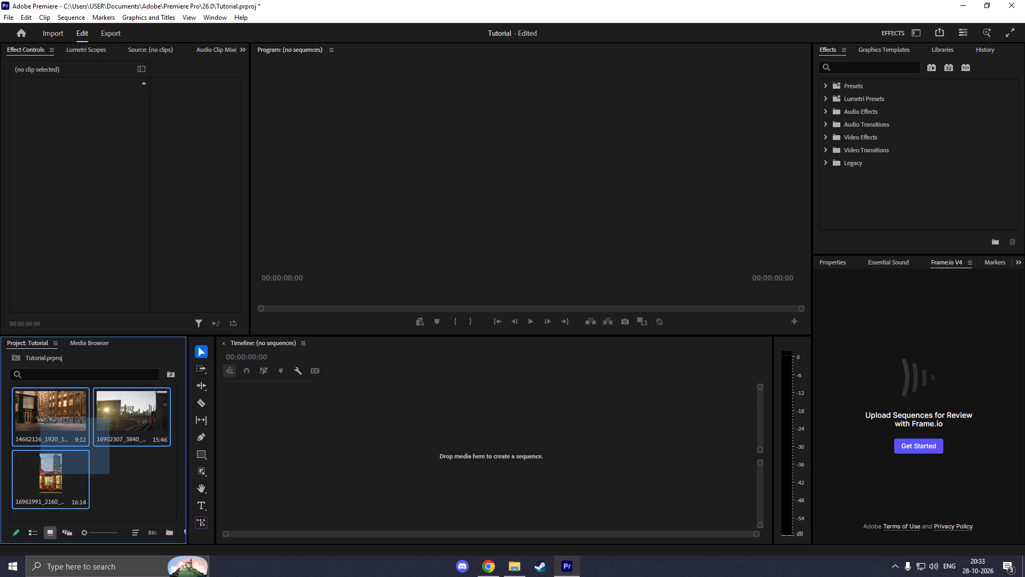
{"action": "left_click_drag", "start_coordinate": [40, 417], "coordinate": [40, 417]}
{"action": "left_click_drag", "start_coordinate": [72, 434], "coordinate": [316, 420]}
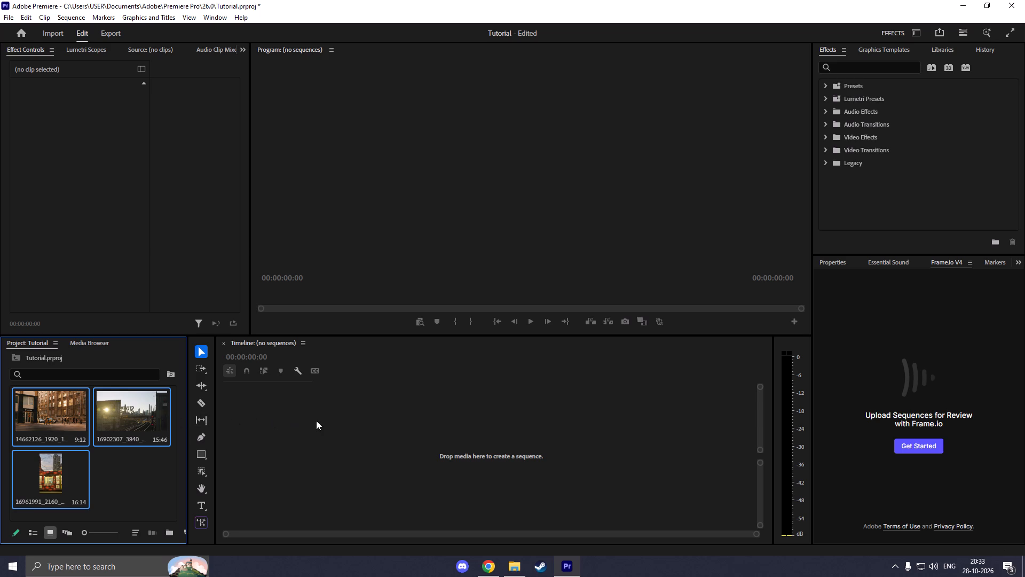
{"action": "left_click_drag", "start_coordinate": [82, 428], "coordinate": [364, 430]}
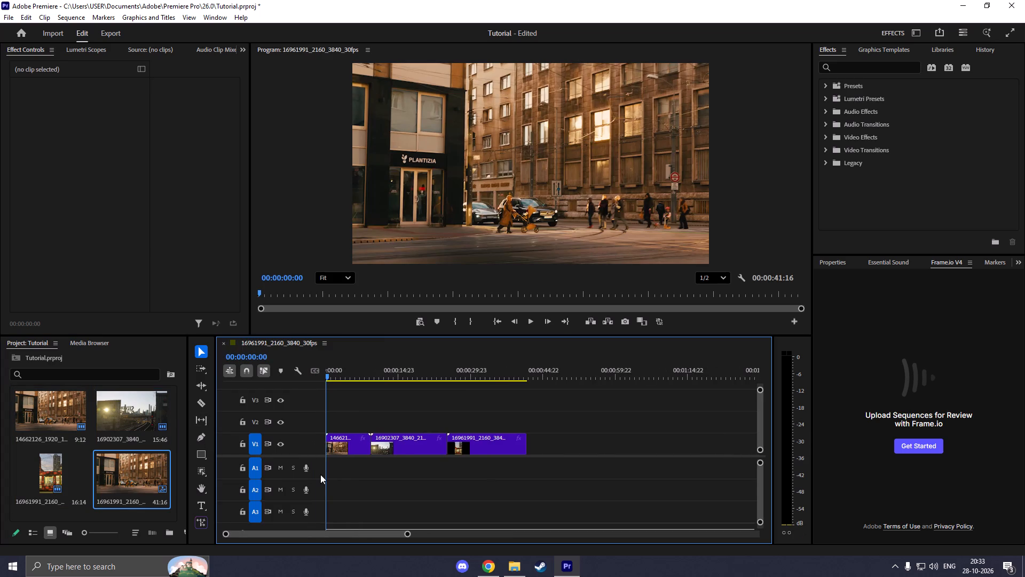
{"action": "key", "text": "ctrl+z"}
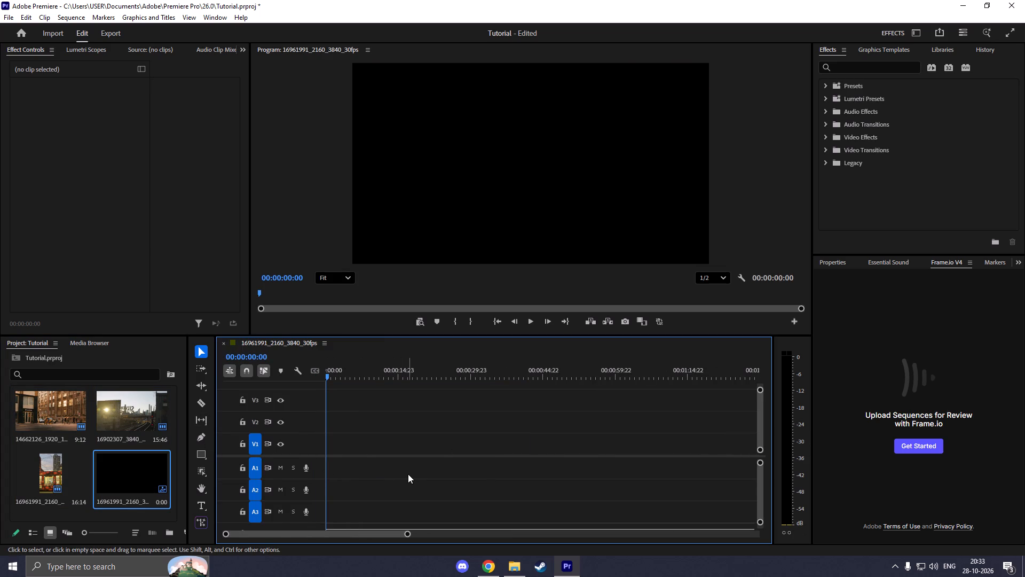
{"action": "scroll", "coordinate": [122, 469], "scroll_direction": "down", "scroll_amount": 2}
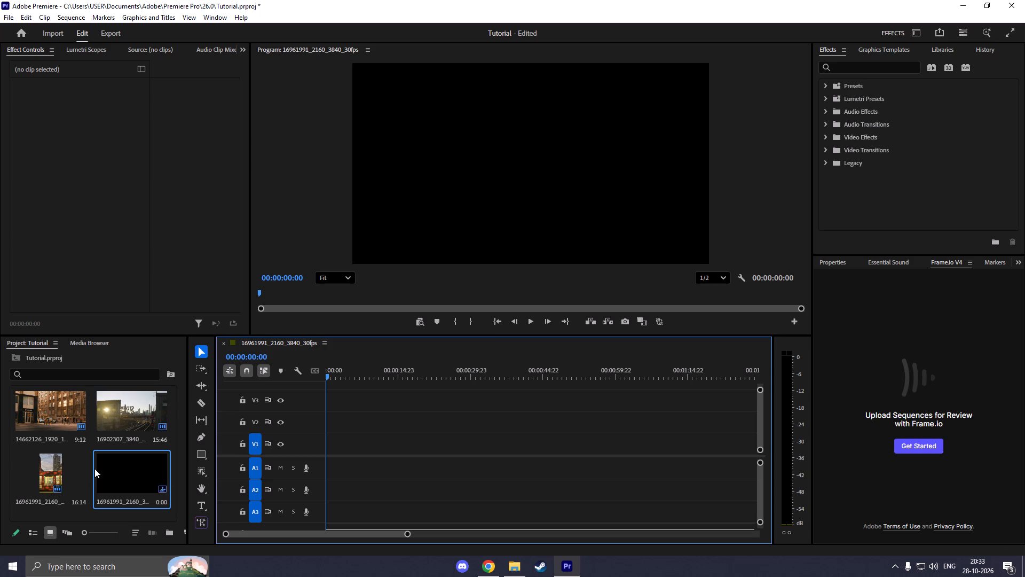
Clear the vertical tram clip and the leftover empty sequence from the Tutorial project's media bin.
{"action": "left_click", "coordinate": [61, 470]}
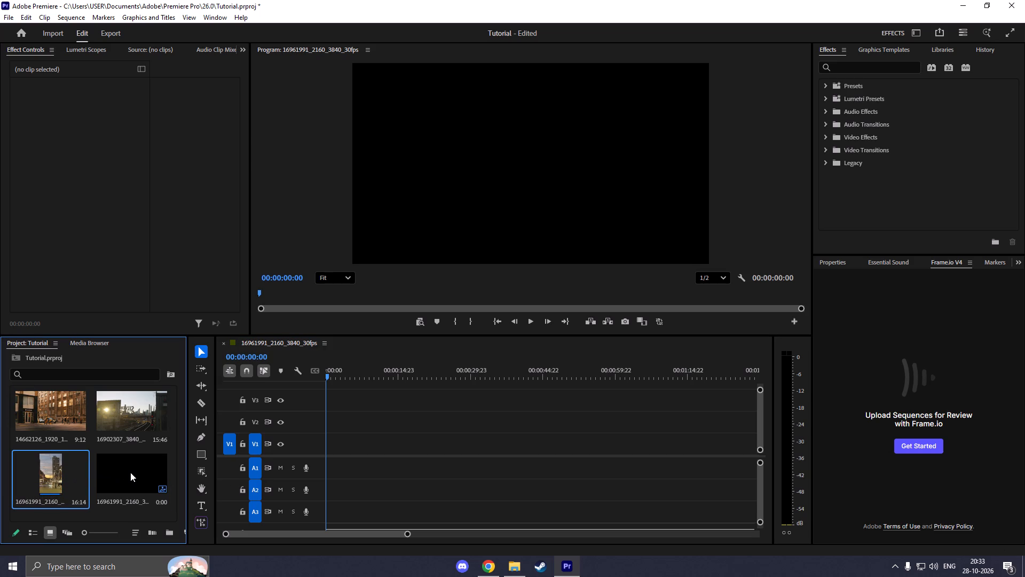
{"action": "right_click", "coordinate": [69, 473]}
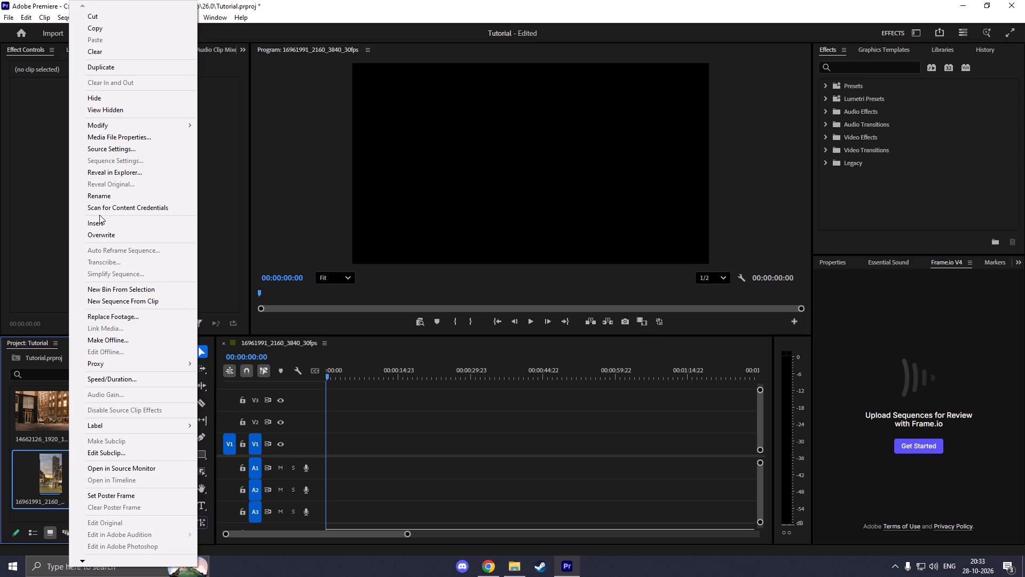
{"action": "left_click", "coordinate": [111, 53]}
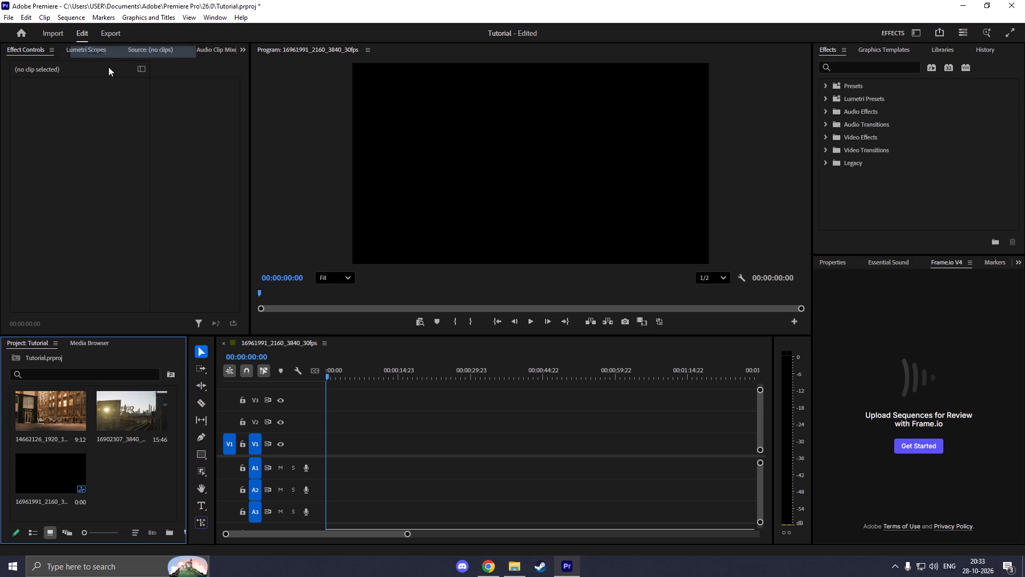
{"action": "left_click", "coordinate": [64, 469]}
{"action": "right_click", "coordinate": [64, 469]}
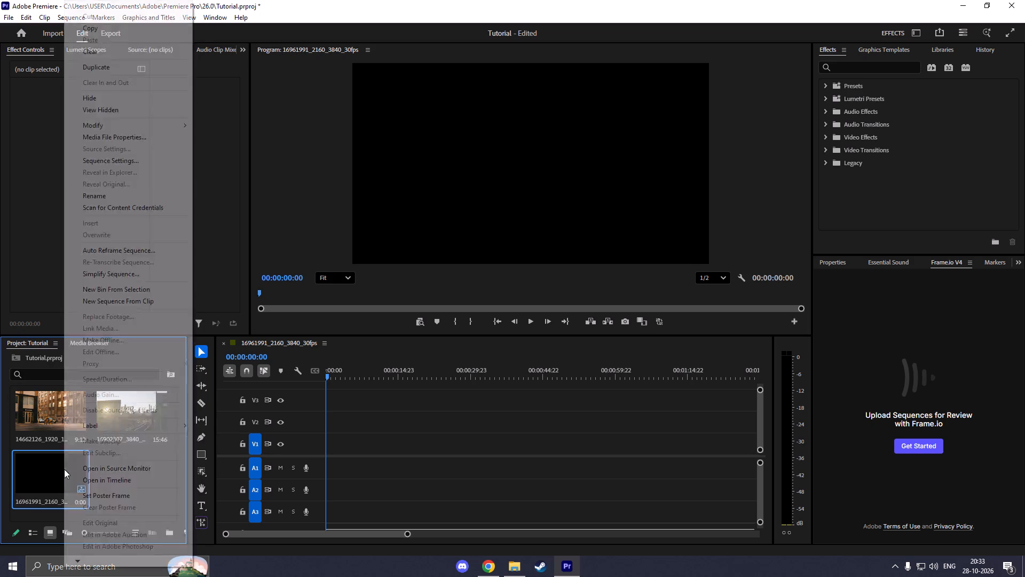
{"action": "left_click", "coordinate": [117, 53]}
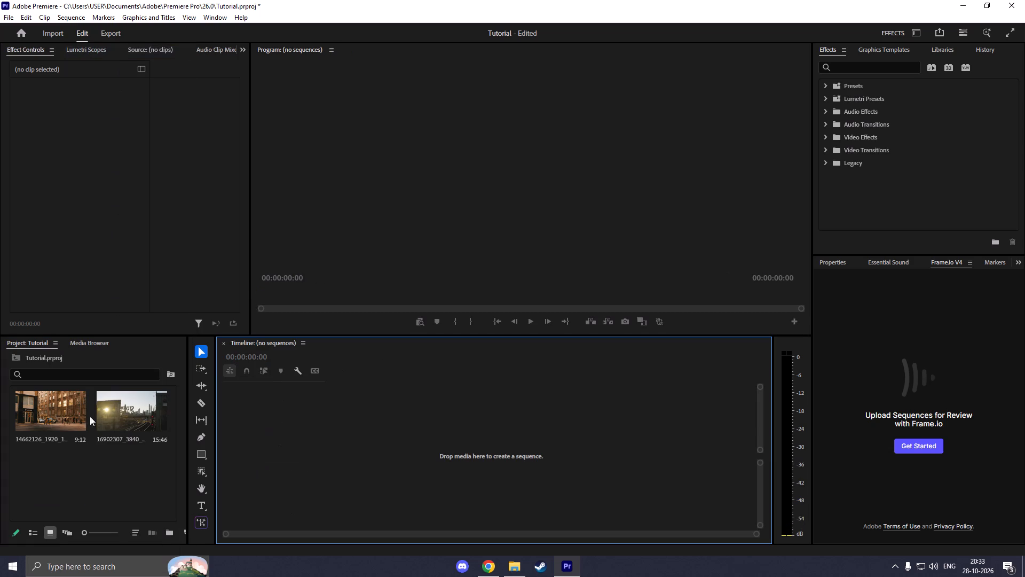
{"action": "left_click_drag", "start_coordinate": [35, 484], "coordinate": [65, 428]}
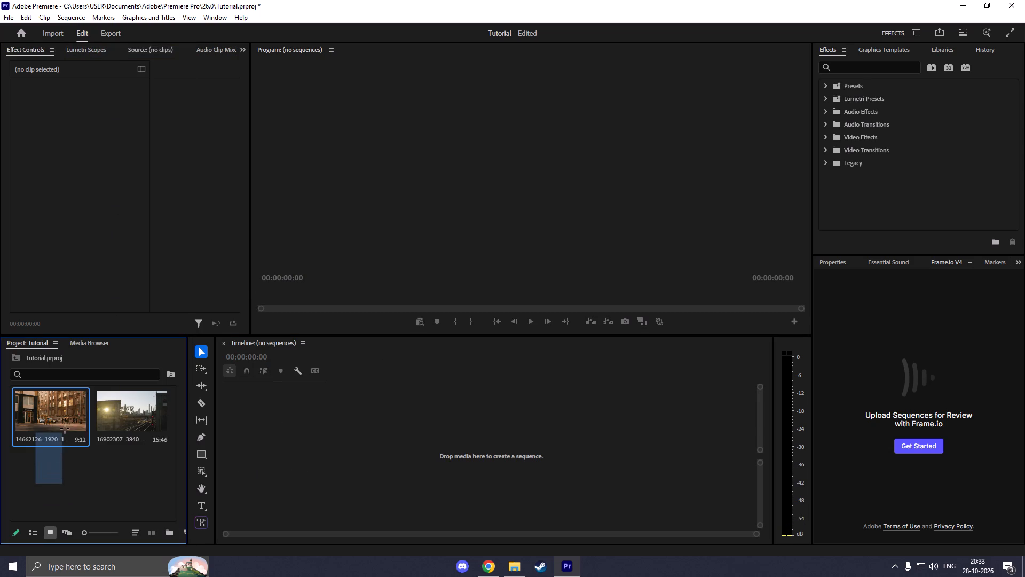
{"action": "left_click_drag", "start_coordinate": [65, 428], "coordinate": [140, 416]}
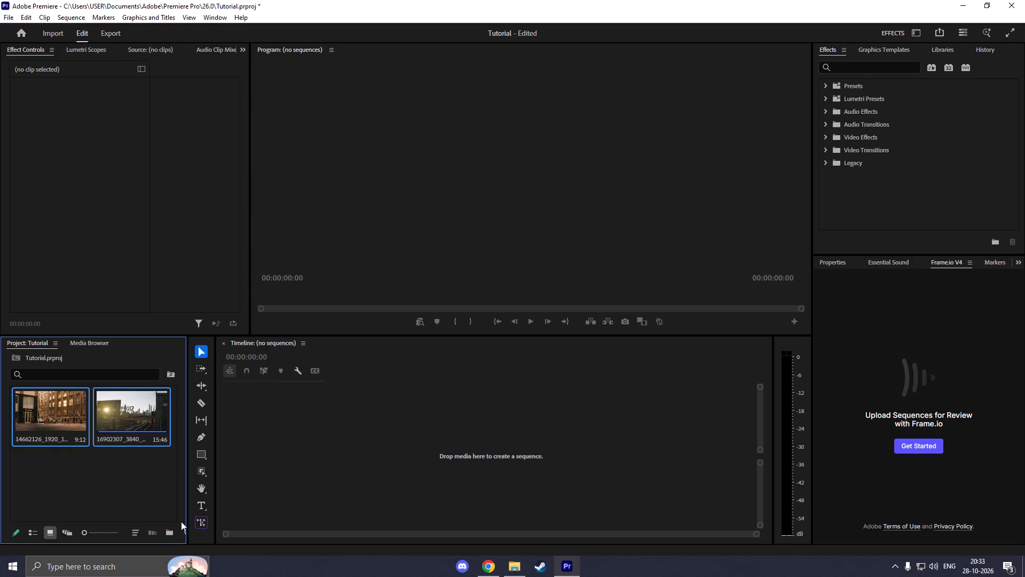
Switch to Chrome and close the Proton VPN notice tab.
{"action": "left_click", "coordinate": [565, 567]}
{"action": "left_click", "coordinate": [396, 342]}
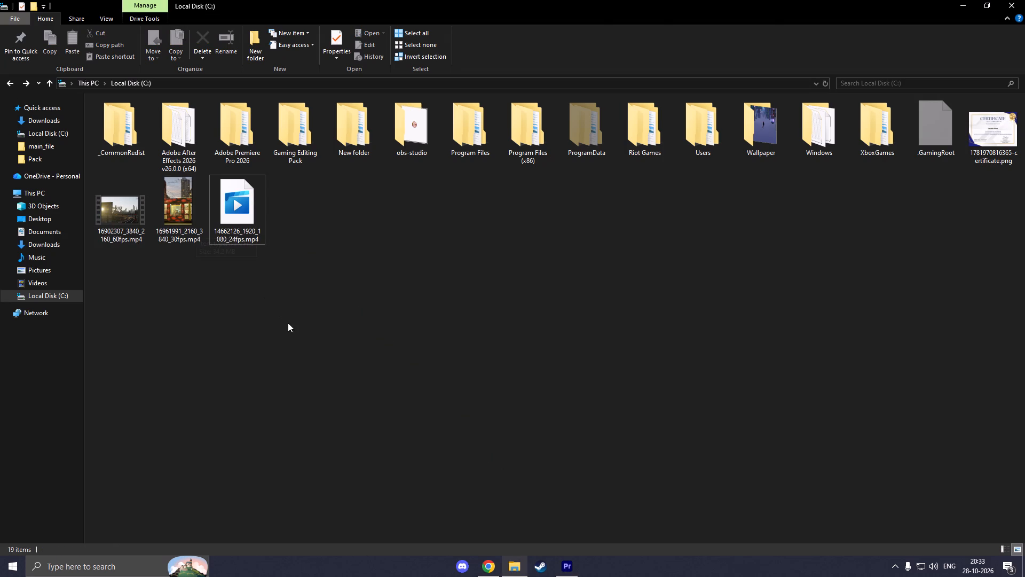
{"action": "left_click", "coordinate": [490, 575]}
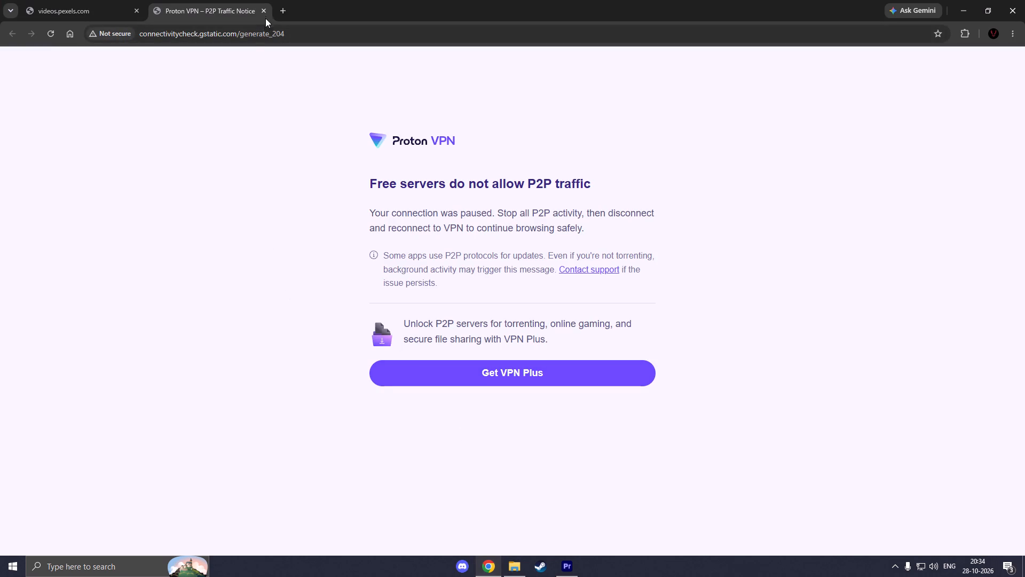
{"action": "left_click", "coordinate": [265, 10]}
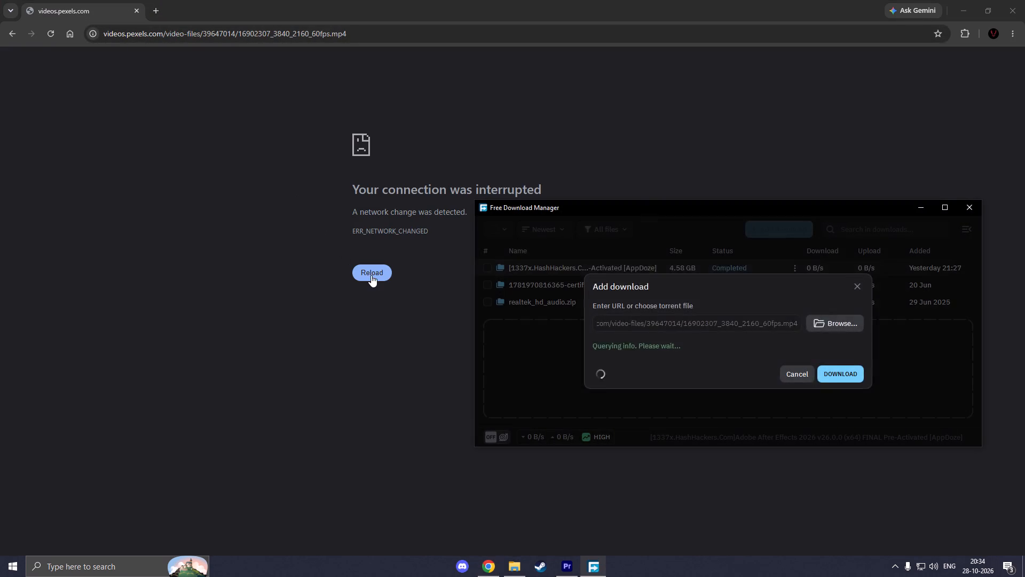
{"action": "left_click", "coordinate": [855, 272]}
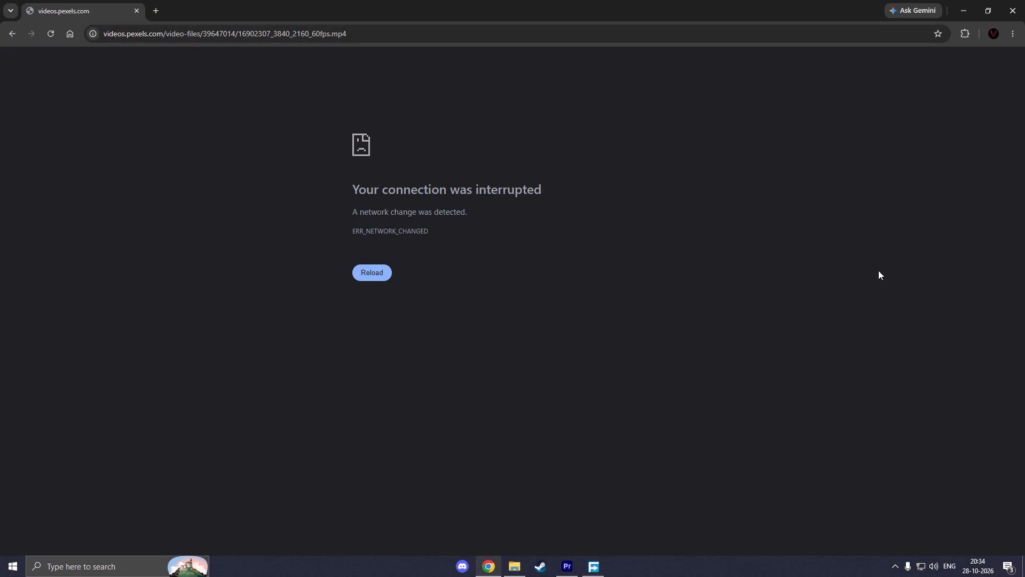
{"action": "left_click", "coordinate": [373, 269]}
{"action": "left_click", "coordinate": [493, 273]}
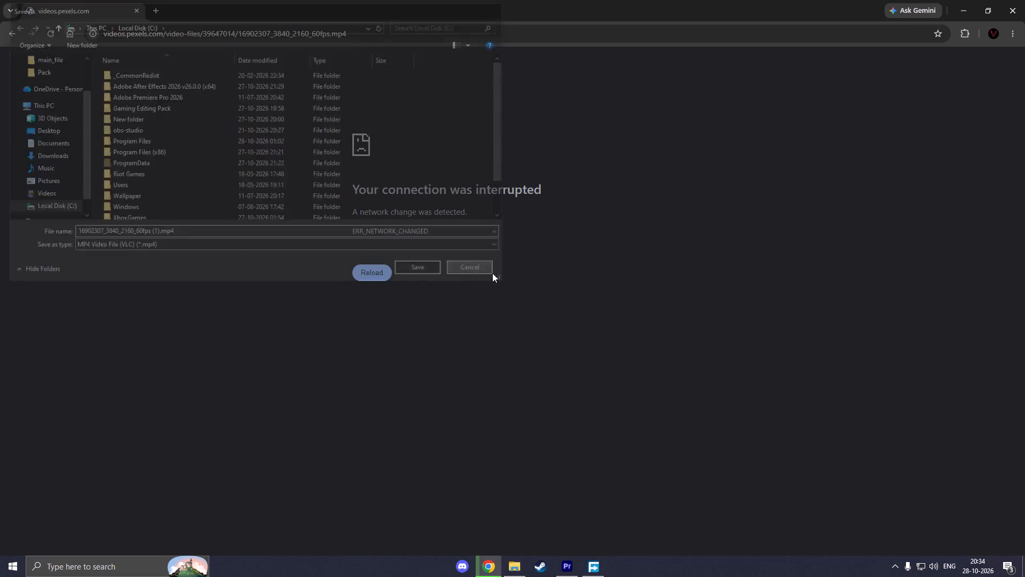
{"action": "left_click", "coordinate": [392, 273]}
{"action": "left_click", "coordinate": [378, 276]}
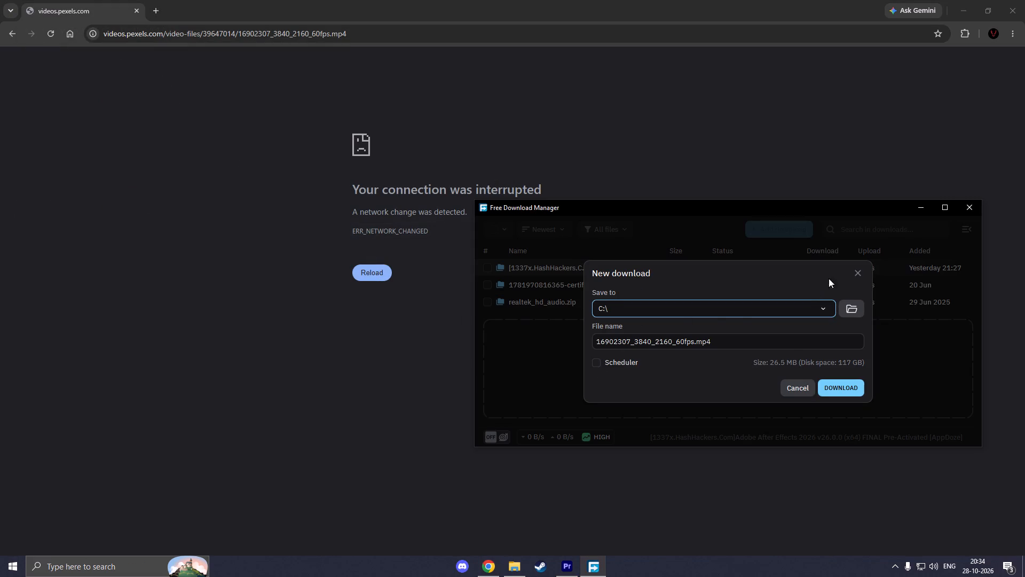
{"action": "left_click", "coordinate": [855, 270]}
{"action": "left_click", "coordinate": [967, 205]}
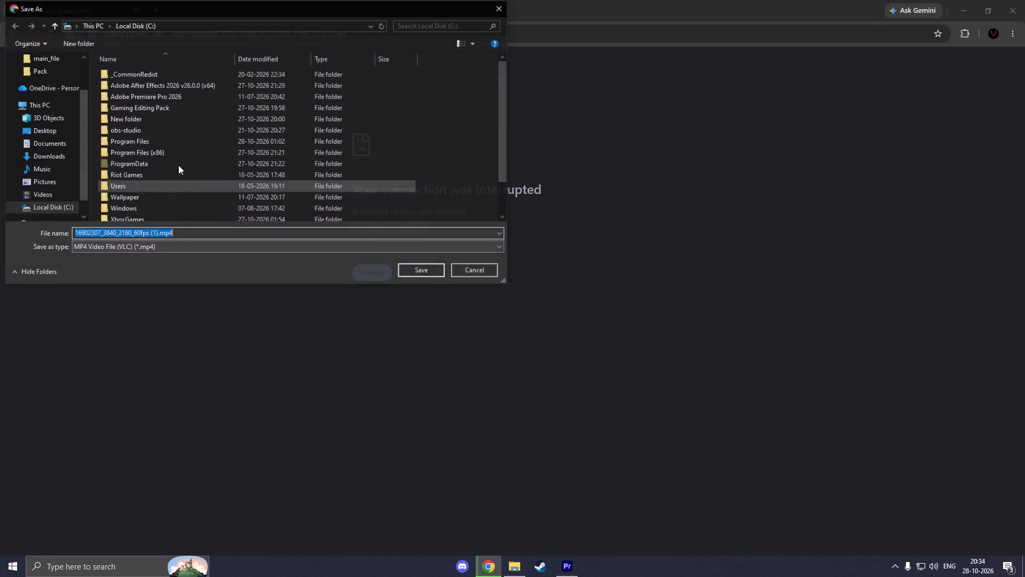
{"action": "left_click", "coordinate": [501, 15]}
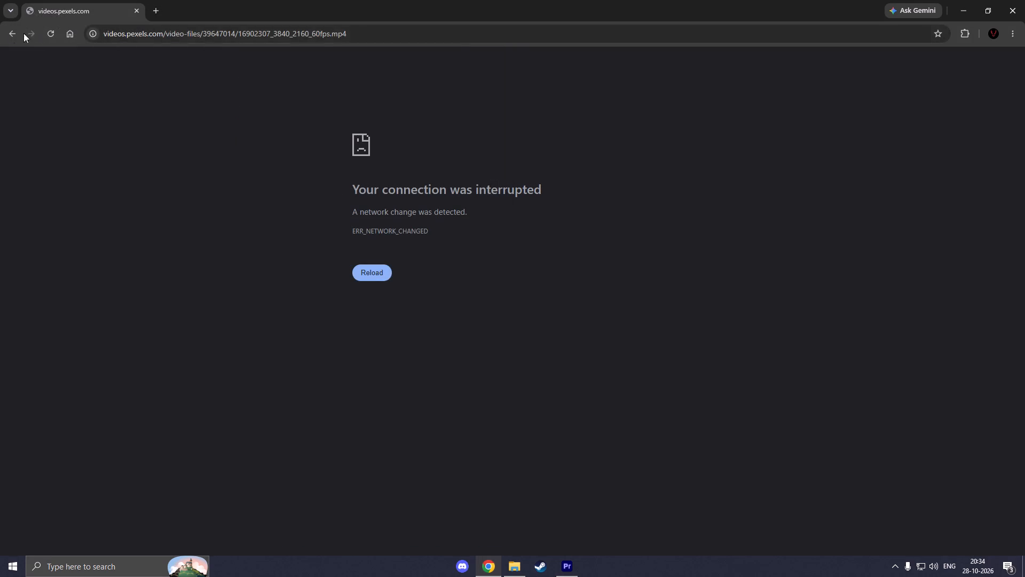
Go back to the Pexels Videos page and close the thank-you overlay.
{"action": "left_click", "coordinate": [10, 33]}
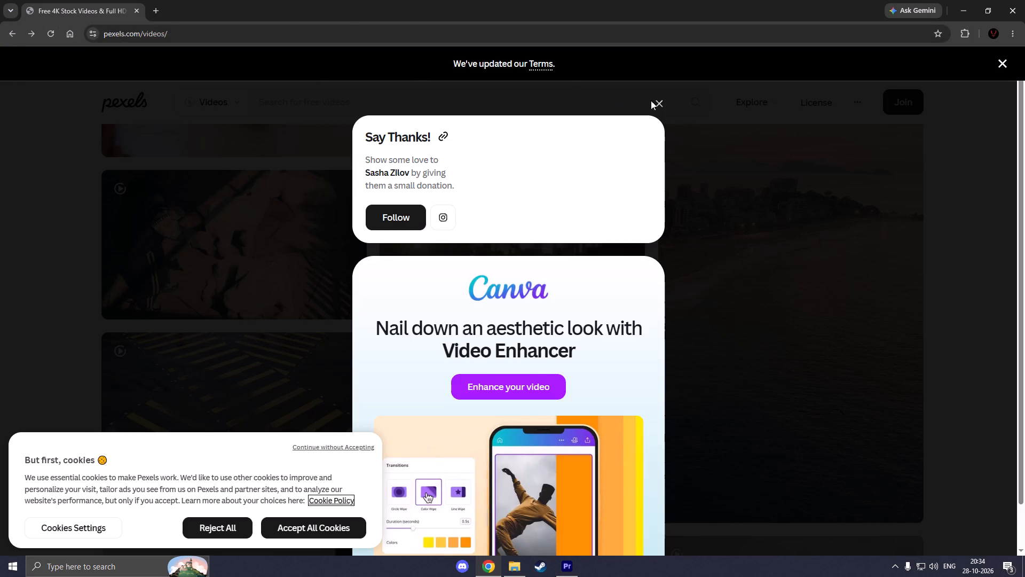
{"action": "left_click", "coordinate": [660, 102]}
Find the horizontal Bosphorus ferry at sunrise video among the Pexels videos and download it to C:\ with Free Download Manager.
{"action": "scroll", "coordinate": [349, 222], "scroll_direction": "down", "scroll_amount": 11}
{"action": "scroll", "coordinate": [388, 233], "scroll_direction": "up", "scroll_amount": 2}
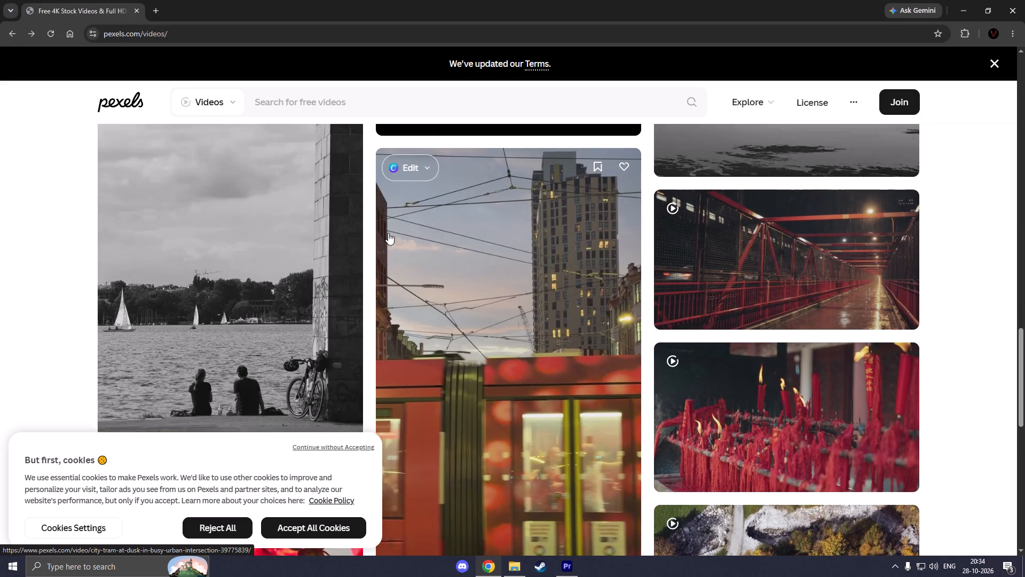
{"action": "scroll", "coordinate": [409, 241], "scroll_direction": "down", "scroll_amount": 11}
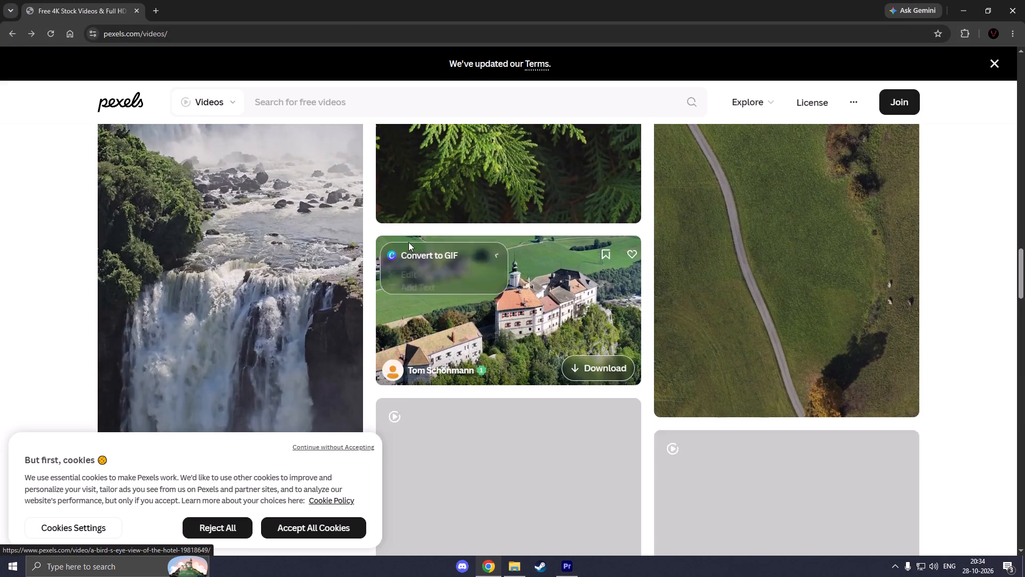
{"action": "scroll", "coordinate": [408, 242], "scroll_direction": "down", "scroll_amount": 18}
{"action": "scroll", "coordinate": [407, 242], "scroll_direction": "down", "scroll_amount": 4}
{"action": "scroll", "coordinate": [407, 242], "scroll_direction": "up", "scroll_amount": 1}
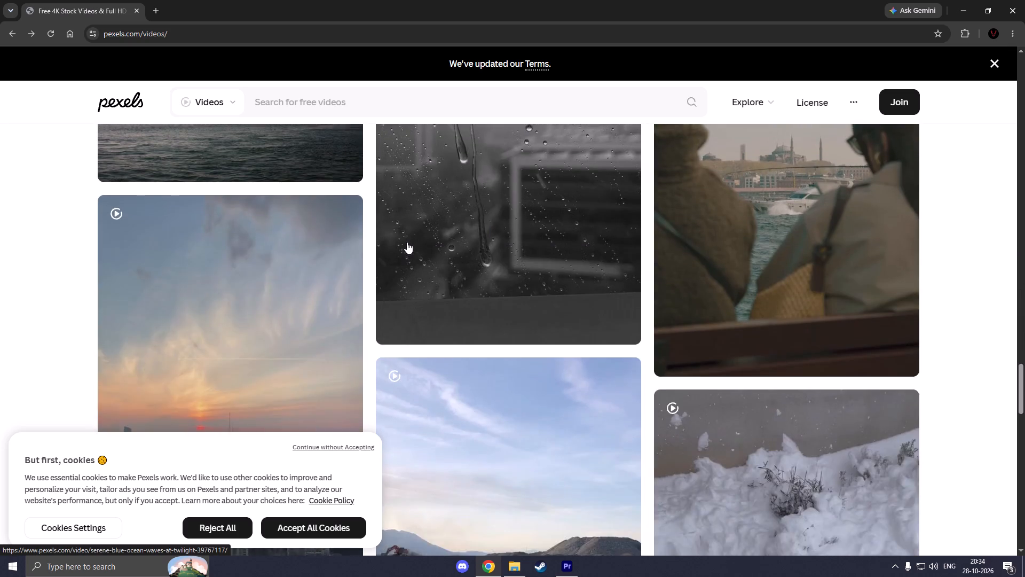
{"action": "scroll", "coordinate": [407, 242], "scroll_direction": "up", "scroll_amount": 4}
{"action": "scroll", "coordinate": [407, 242], "scroll_direction": "down", "scroll_amount": 5}
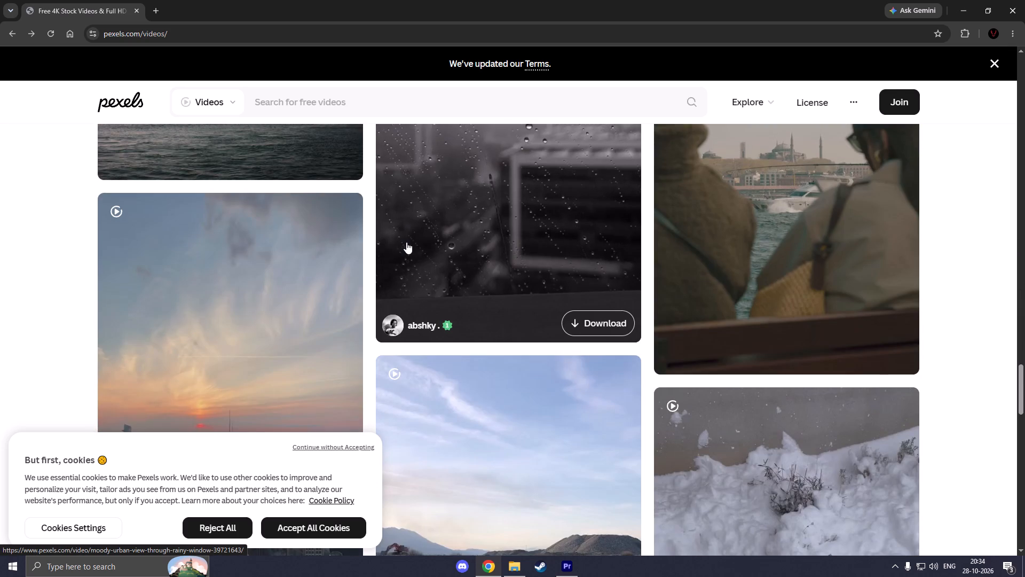
{"action": "scroll", "coordinate": [406, 242], "scroll_direction": "up", "scroll_amount": 4}
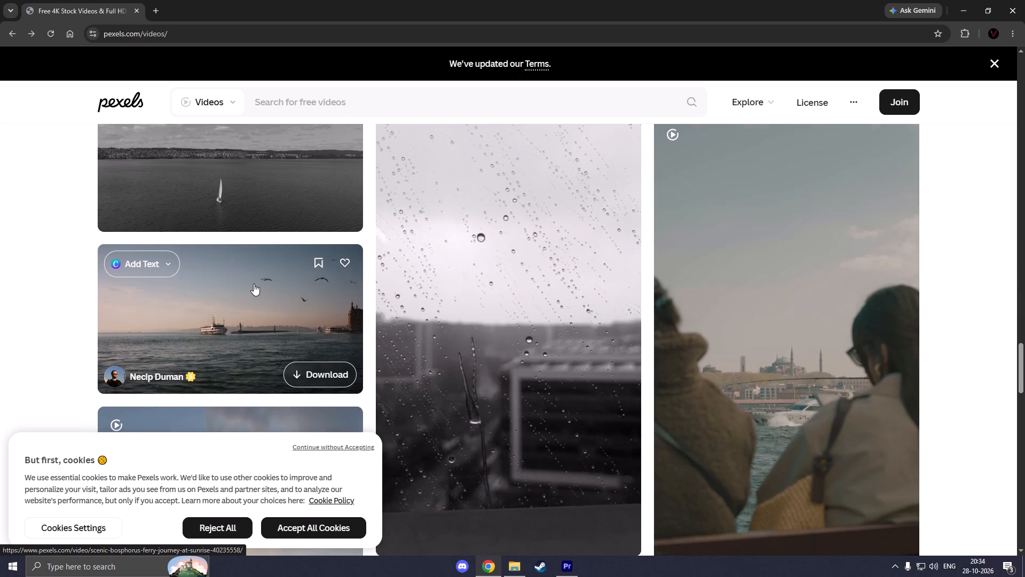
{"action": "scroll", "coordinate": [254, 284], "scroll_direction": "down", "scroll_amount": 5}
{"action": "scroll", "coordinate": [315, 290], "scroll_direction": "down", "scroll_amount": 3}
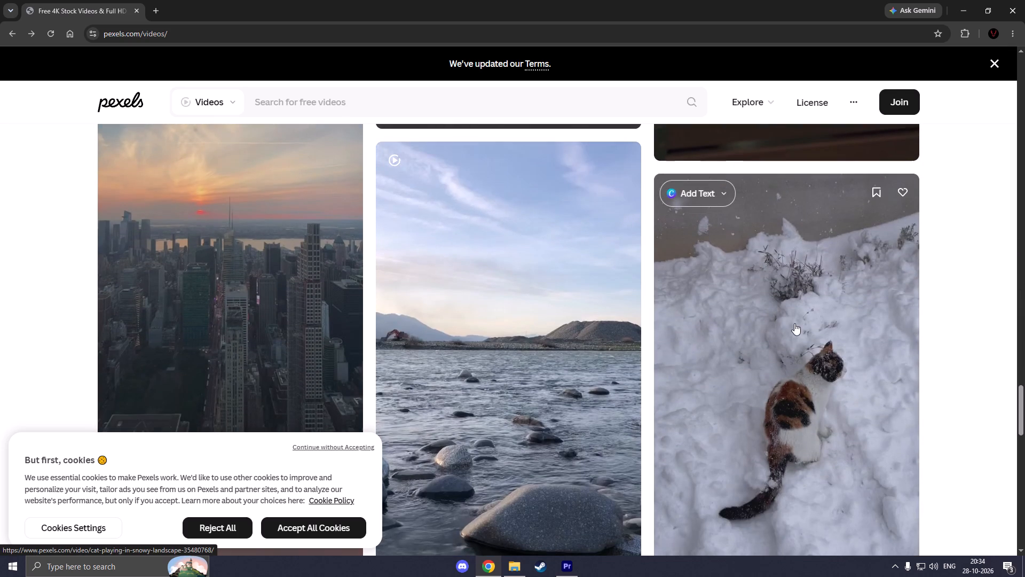
{"action": "scroll", "coordinate": [545, 321], "scroll_direction": "down", "scroll_amount": 15}
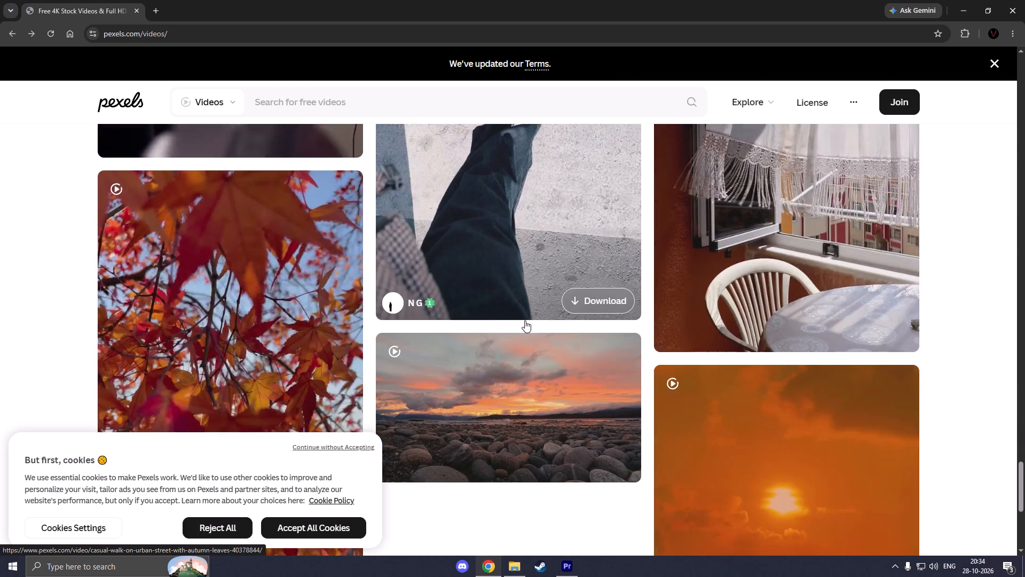
{"action": "scroll", "coordinate": [525, 321], "scroll_direction": "down", "scroll_amount": 5}
{"action": "scroll", "coordinate": [524, 321], "scroll_direction": "up", "scroll_amount": 10}
{"action": "scroll", "coordinate": [357, 302], "scroll_direction": "up", "scroll_amount": 4}
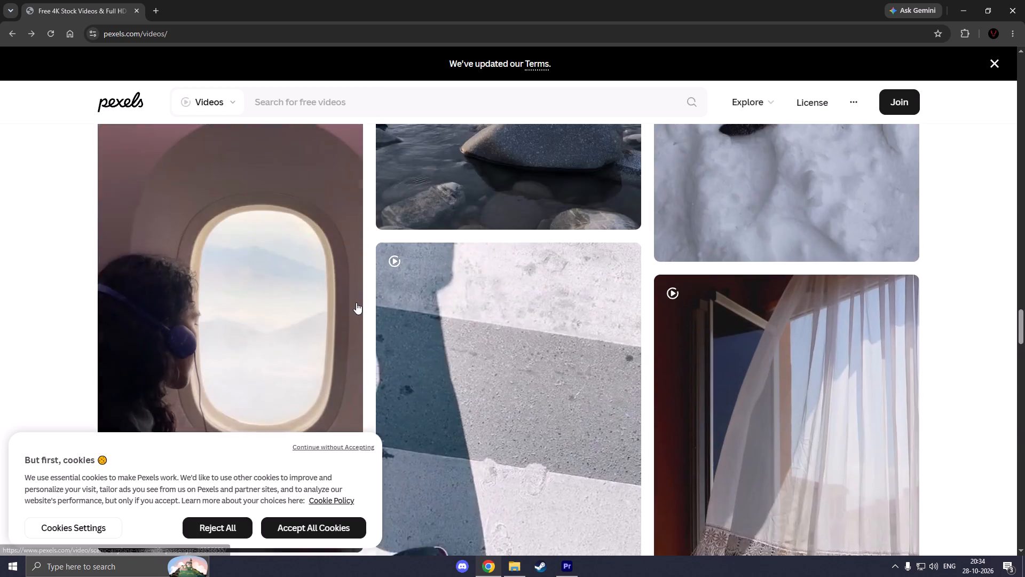
{"action": "scroll", "coordinate": [356, 302], "scroll_direction": "up", "scroll_amount": 15}
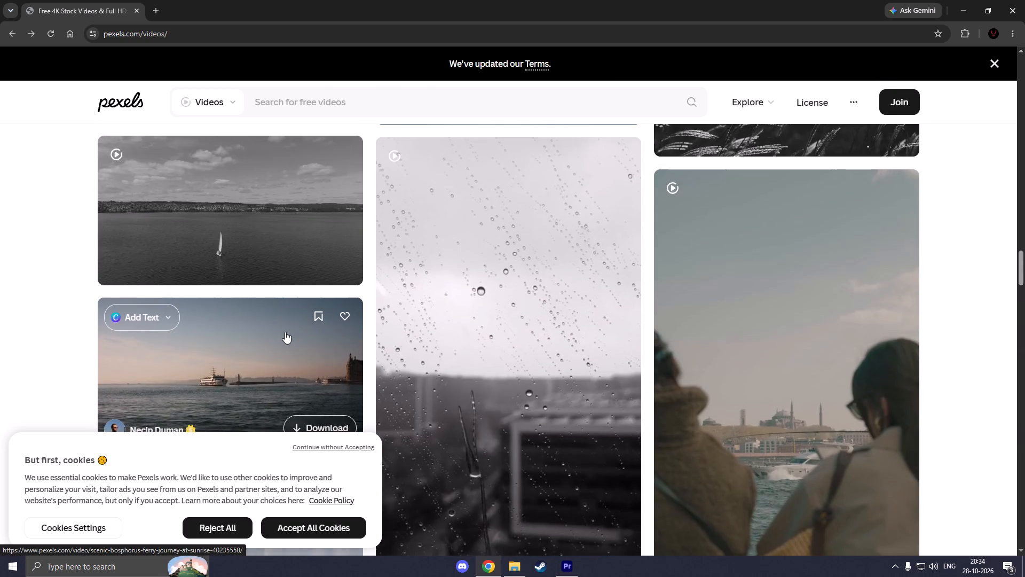
{"action": "scroll", "coordinate": [285, 332], "scroll_direction": "down", "scroll_amount": 1}
{"action": "left_click", "coordinate": [304, 373]}
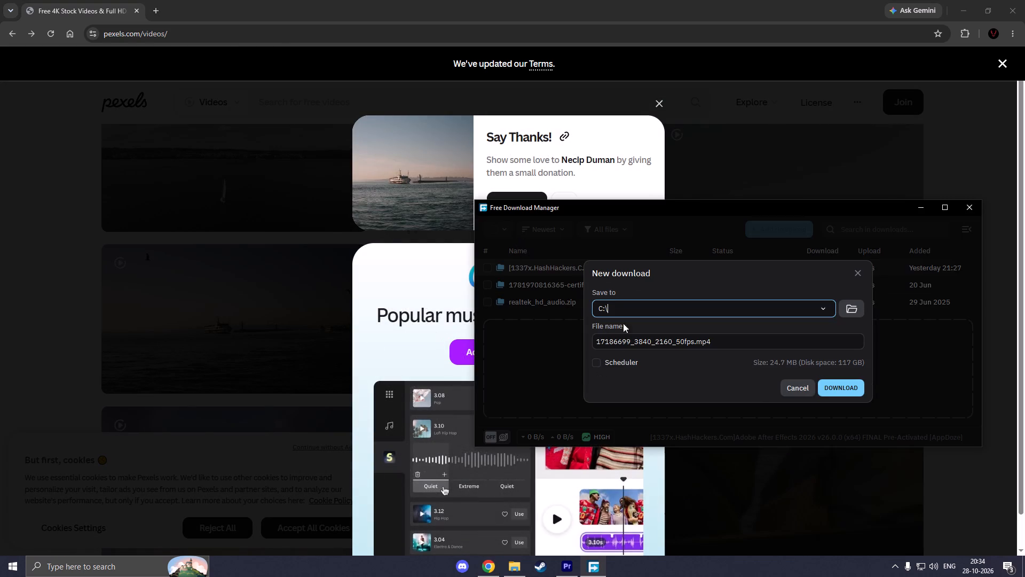
{"action": "left_click", "coordinate": [856, 387]}
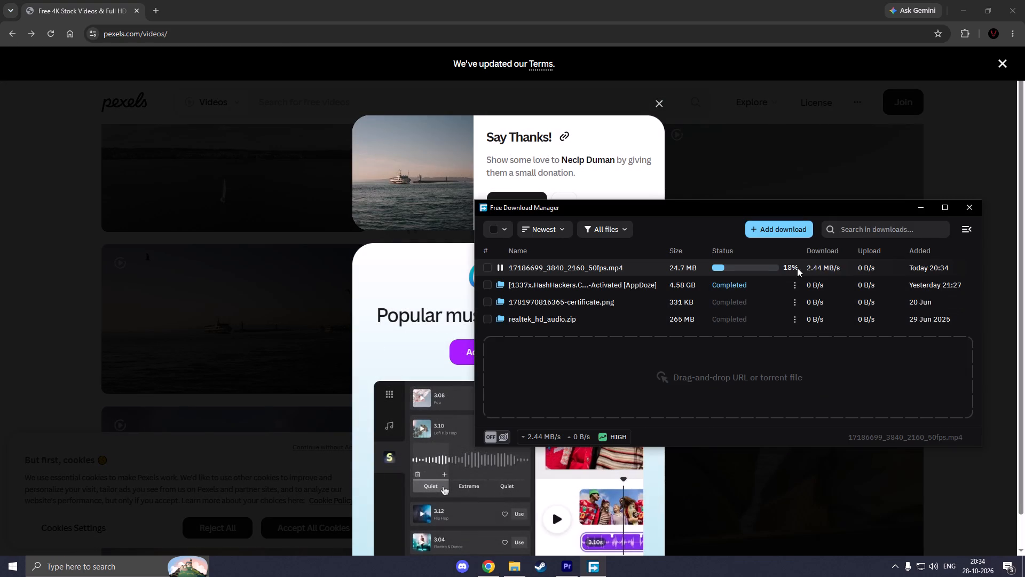
{"action": "left_click", "coordinate": [854, 264]}
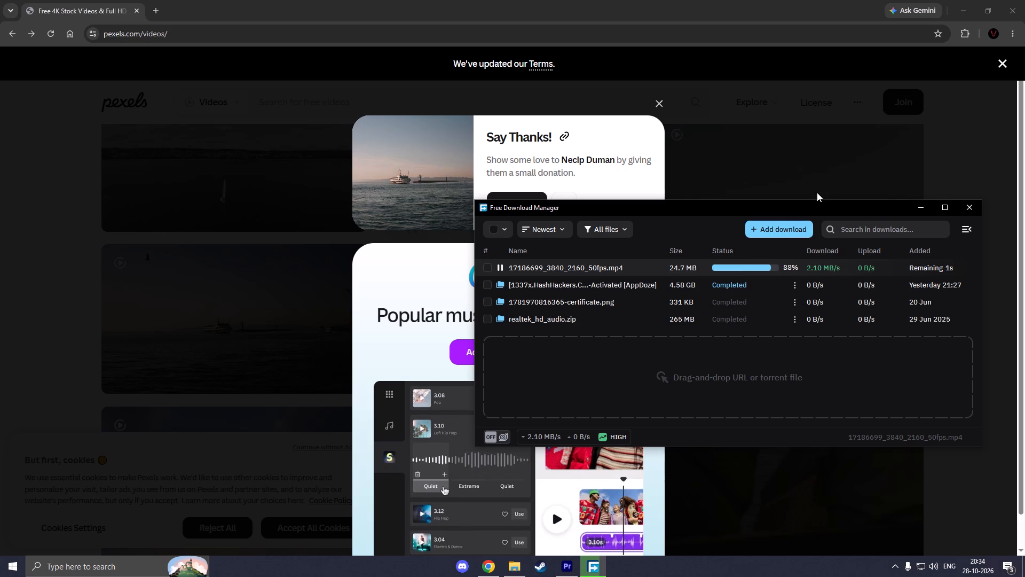
Close the Chrome window and the Free Download Manager window to get back to the C:\ folder.
{"action": "left_click", "coordinate": [1002, 11]}
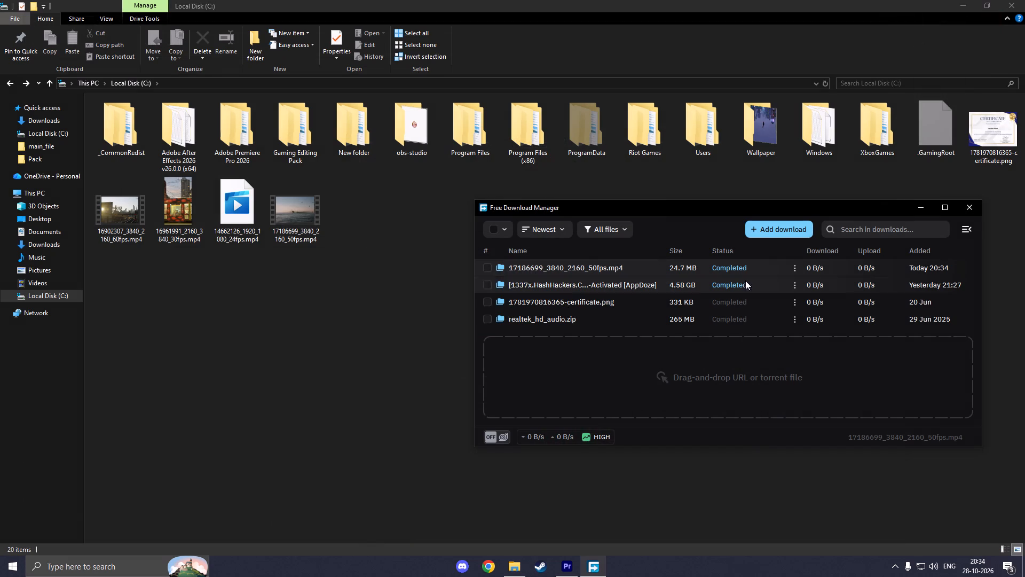
{"action": "left_click", "coordinate": [973, 212]}
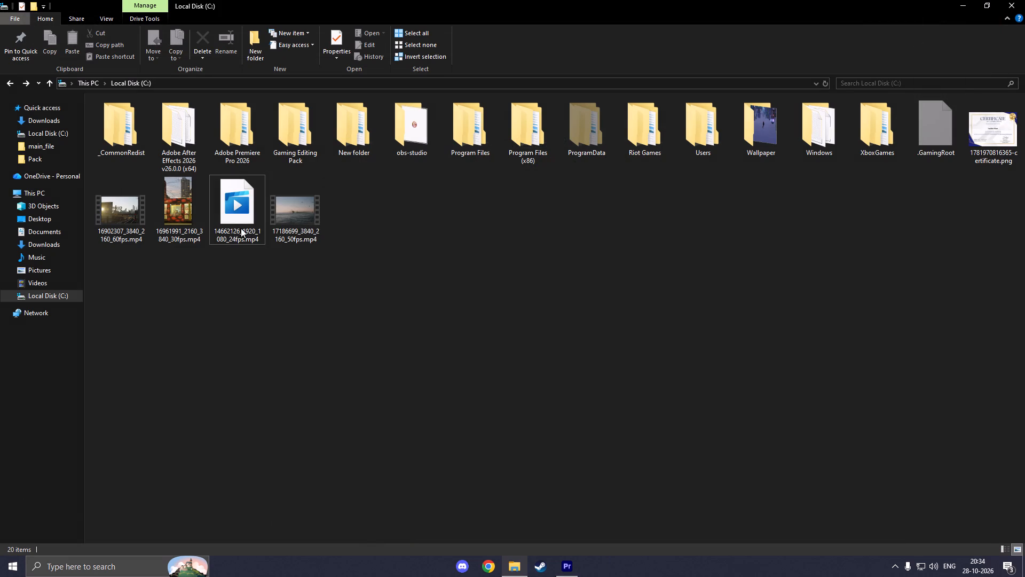
Delete the vertical tram video 16961991_2160_3840_30fps.mp4 from the C:\ folder.
{"action": "right_click", "coordinate": [190, 228]}
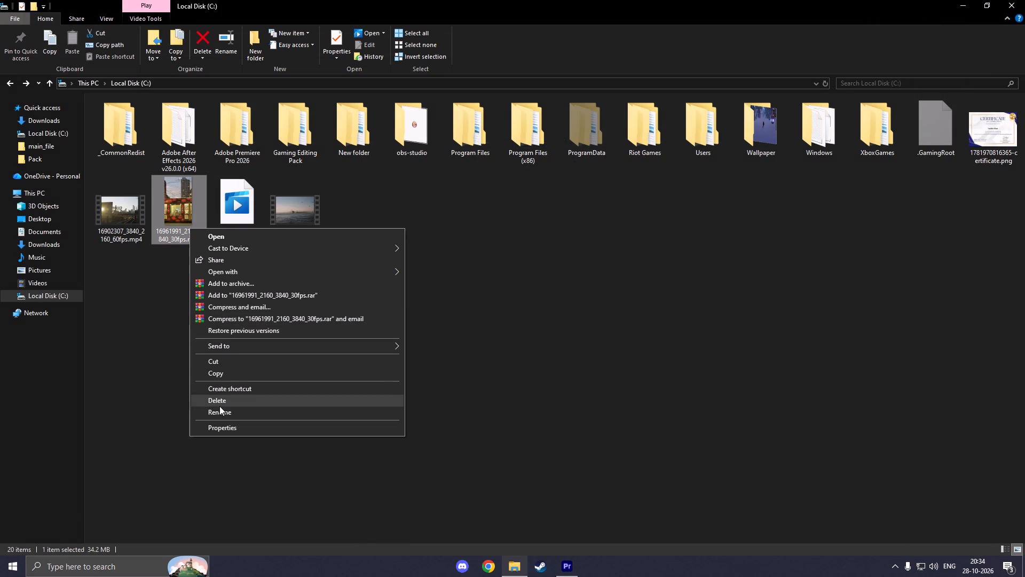
{"action": "left_click", "coordinate": [219, 406]}
Import the ferry video 17186699_3840_2160_50fps.mp4 from C:\ into the Tutorial project's media bin in Premiere Pro.
{"action": "left_click_drag", "start_coordinate": [234, 216], "coordinate": [570, 567]}
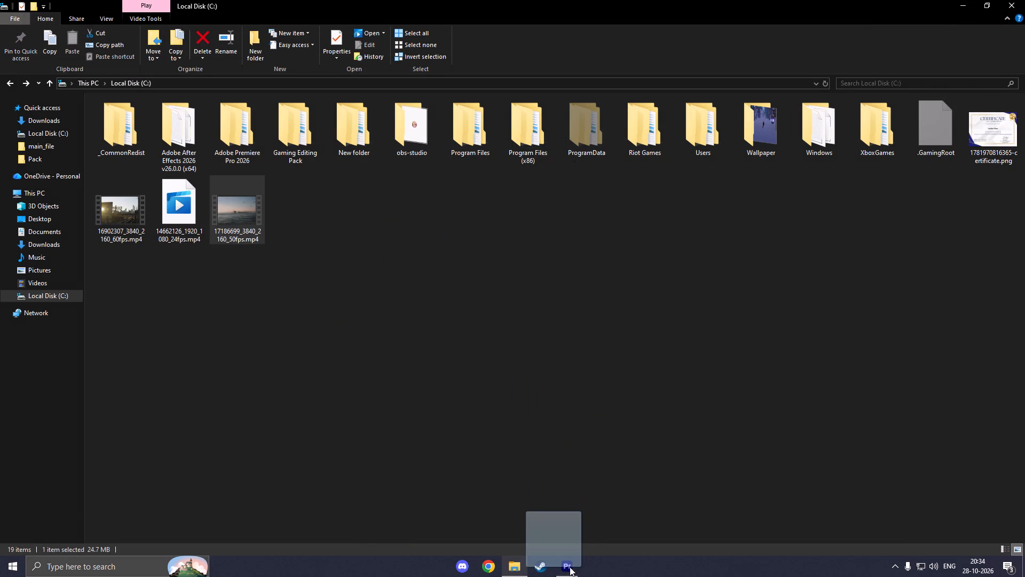
{"action": "left_click_drag", "start_coordinate": [570, 567], "coordinate": [106, 491]}
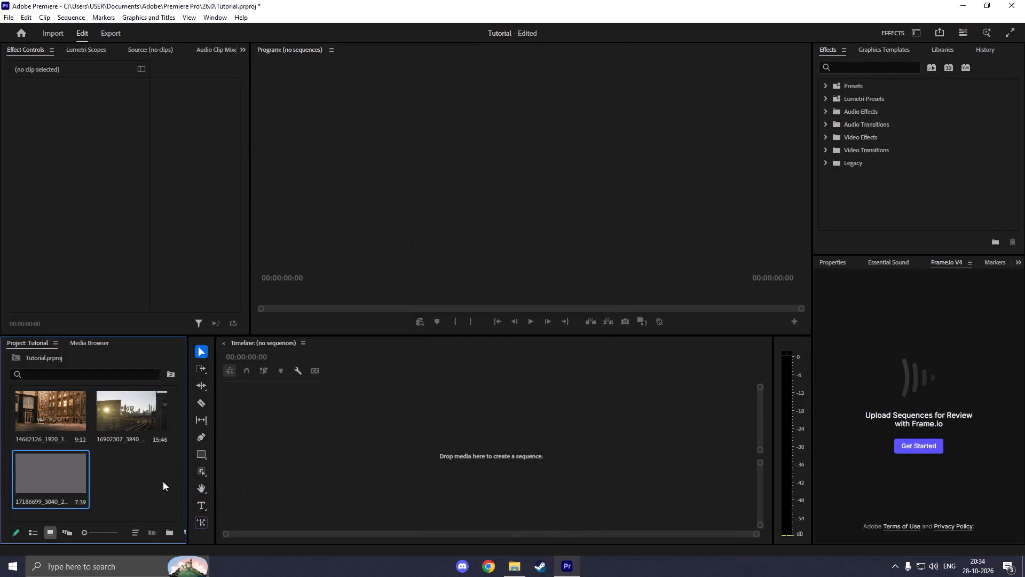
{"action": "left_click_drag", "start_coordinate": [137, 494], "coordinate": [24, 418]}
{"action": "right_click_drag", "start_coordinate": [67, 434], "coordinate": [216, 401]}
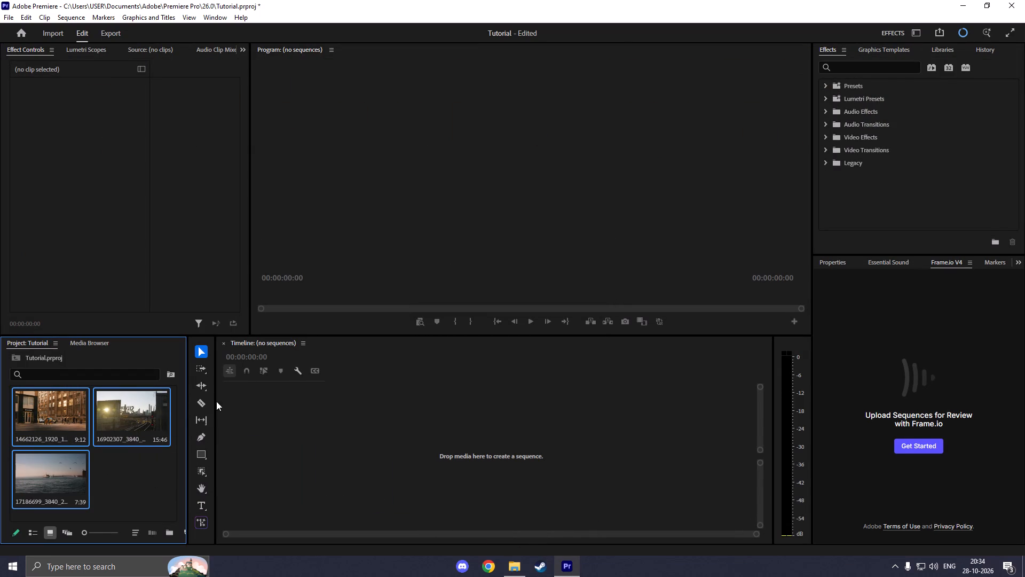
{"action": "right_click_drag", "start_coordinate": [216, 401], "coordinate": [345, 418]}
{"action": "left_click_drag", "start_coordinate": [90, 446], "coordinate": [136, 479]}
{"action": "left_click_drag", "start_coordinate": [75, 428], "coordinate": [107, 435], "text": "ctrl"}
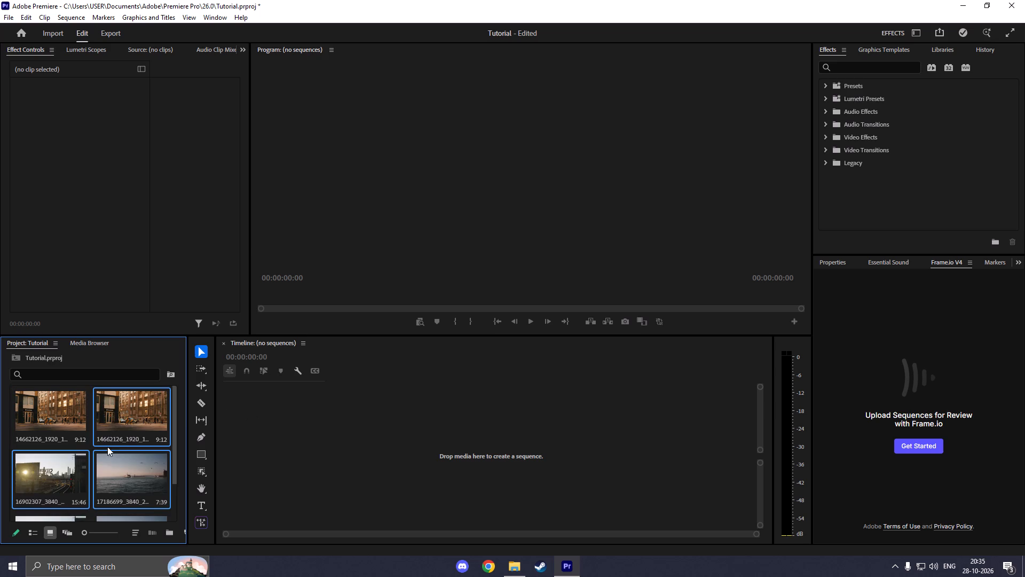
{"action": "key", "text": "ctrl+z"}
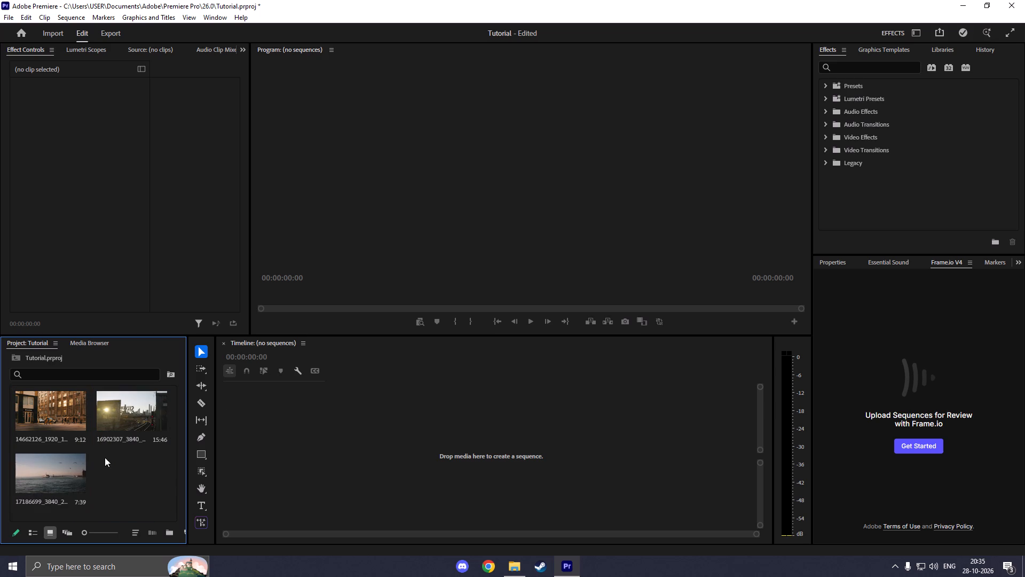
Select all three video clips in the media bin and place them together on the empty timeline to create a sequence.
{"action": "left_click_drag", "start_coordinate": [99, 481], "coordinate": [138, 408]}
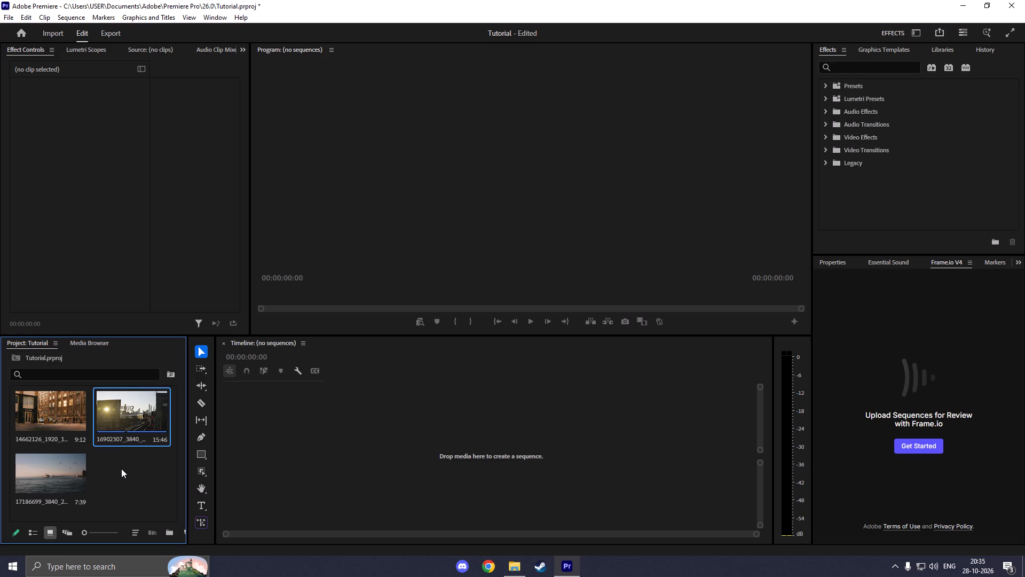
{"action": "left_click_drag", "start_coordinate": [109, 490], "coordinate": [59, 403]}
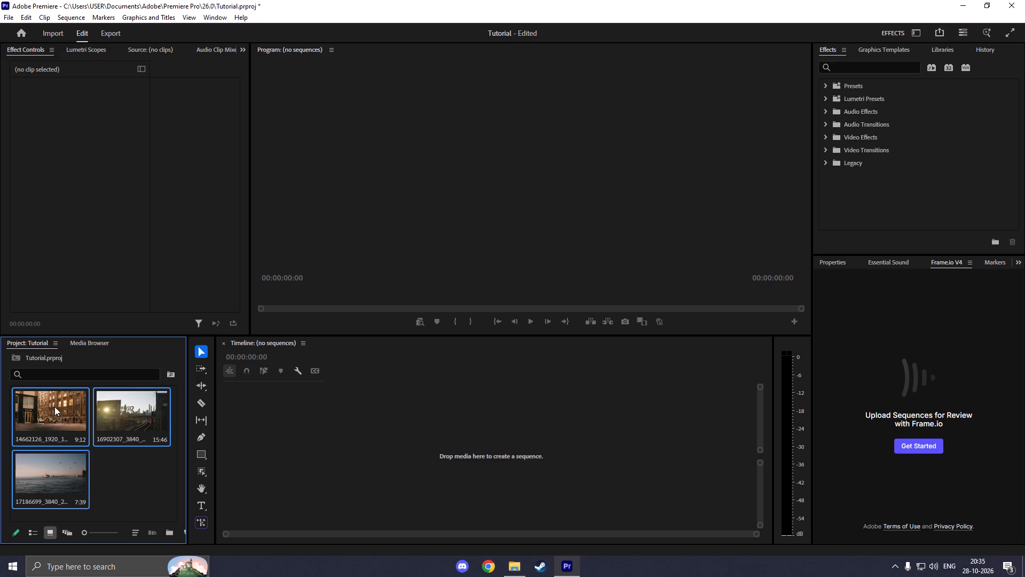
{"action": "left_click_drag", "start_coordinate": [48, 412], "coordinate": [340, 442]}
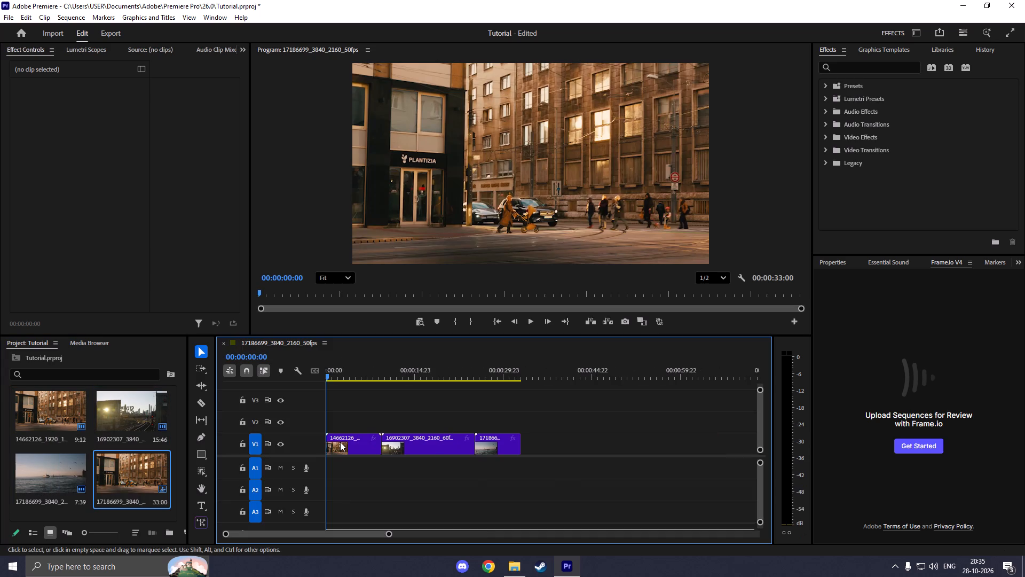
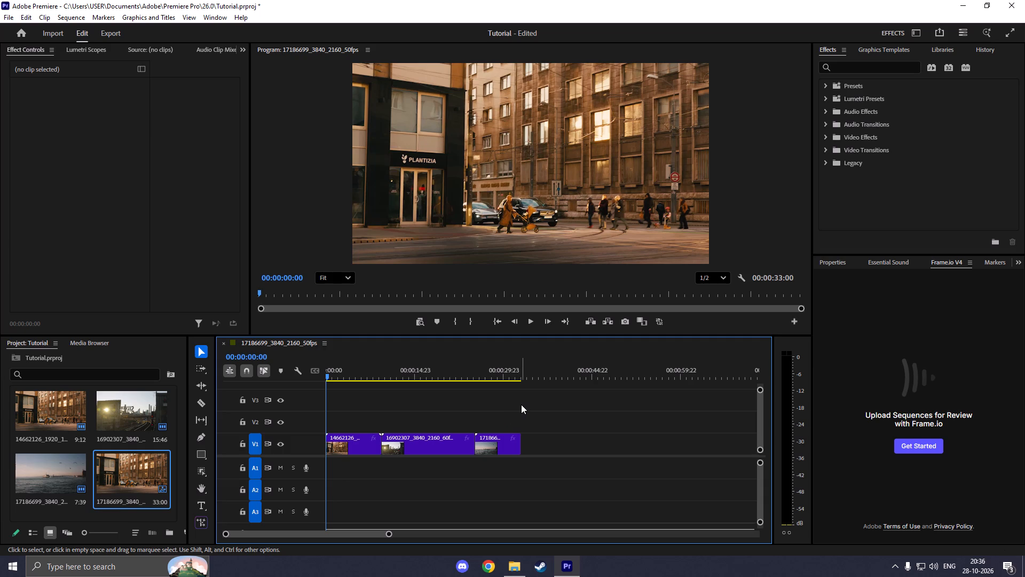
Play the assembled sequence through to the ferry clip, and return the playhead to the sequence start at 00:00:00:00.
{"action": "key", "text": "space"}
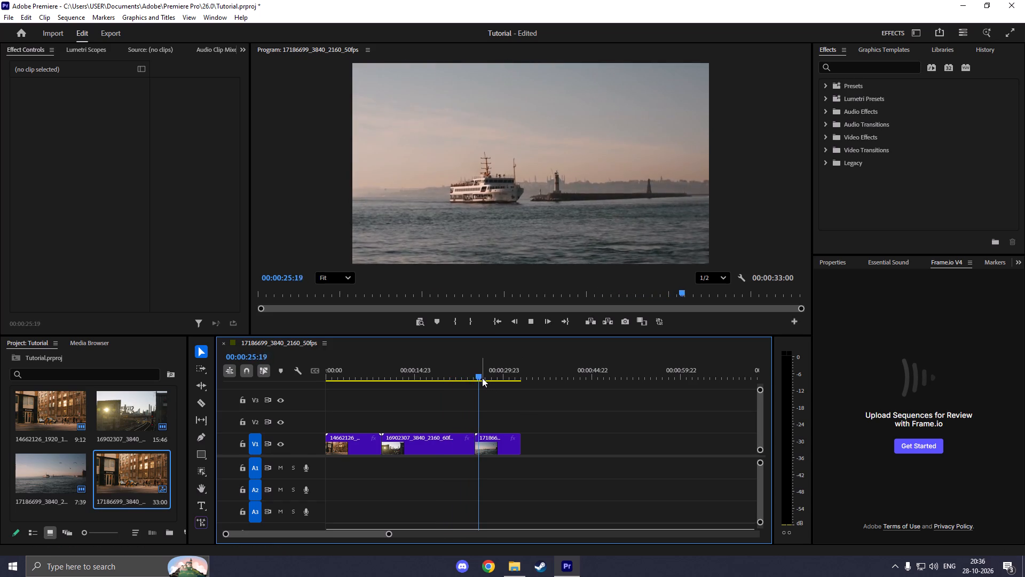
{"action": "left_click_drag", "start_coordinate": [482, 376], "coordinate": [273, 357]}
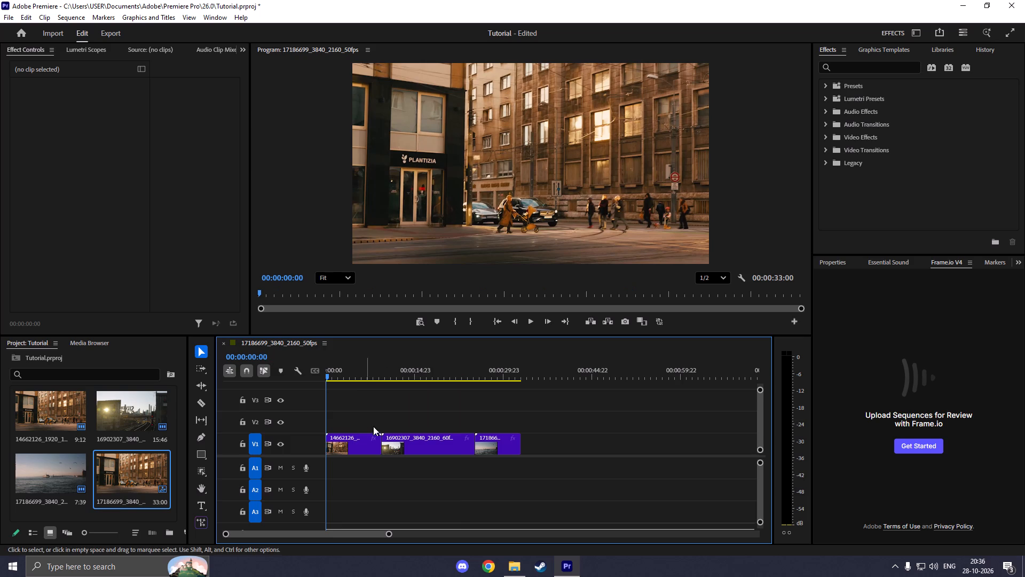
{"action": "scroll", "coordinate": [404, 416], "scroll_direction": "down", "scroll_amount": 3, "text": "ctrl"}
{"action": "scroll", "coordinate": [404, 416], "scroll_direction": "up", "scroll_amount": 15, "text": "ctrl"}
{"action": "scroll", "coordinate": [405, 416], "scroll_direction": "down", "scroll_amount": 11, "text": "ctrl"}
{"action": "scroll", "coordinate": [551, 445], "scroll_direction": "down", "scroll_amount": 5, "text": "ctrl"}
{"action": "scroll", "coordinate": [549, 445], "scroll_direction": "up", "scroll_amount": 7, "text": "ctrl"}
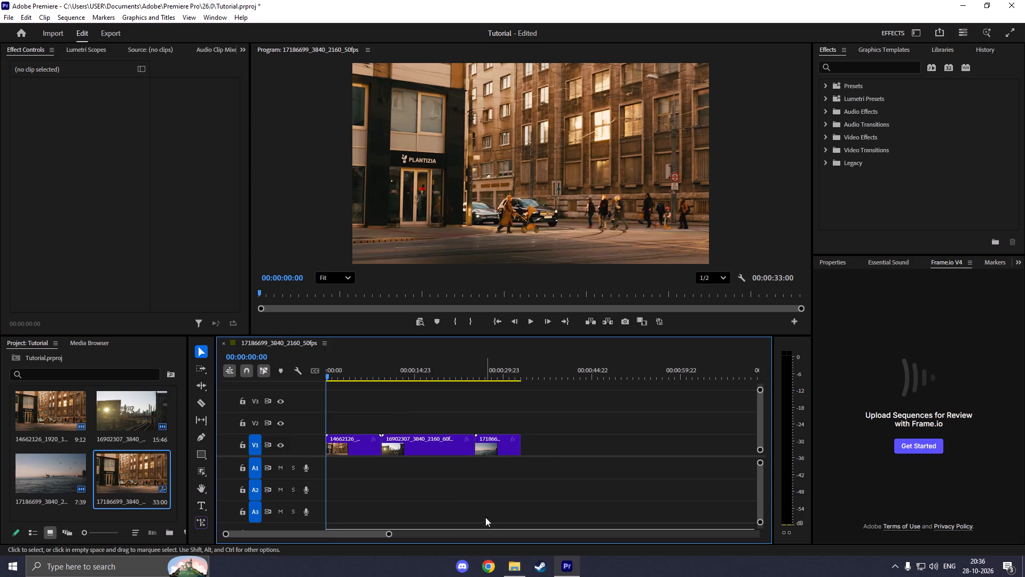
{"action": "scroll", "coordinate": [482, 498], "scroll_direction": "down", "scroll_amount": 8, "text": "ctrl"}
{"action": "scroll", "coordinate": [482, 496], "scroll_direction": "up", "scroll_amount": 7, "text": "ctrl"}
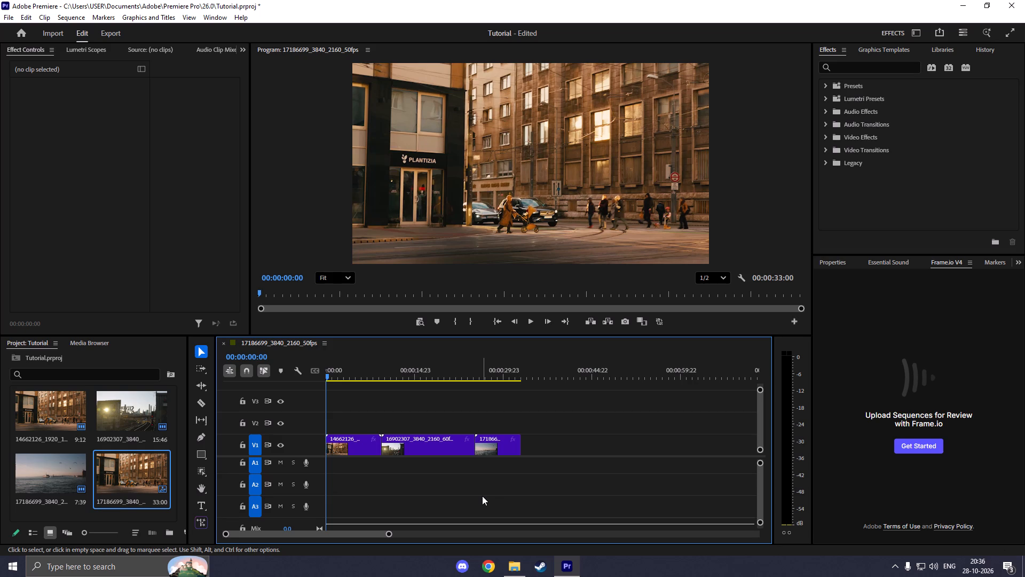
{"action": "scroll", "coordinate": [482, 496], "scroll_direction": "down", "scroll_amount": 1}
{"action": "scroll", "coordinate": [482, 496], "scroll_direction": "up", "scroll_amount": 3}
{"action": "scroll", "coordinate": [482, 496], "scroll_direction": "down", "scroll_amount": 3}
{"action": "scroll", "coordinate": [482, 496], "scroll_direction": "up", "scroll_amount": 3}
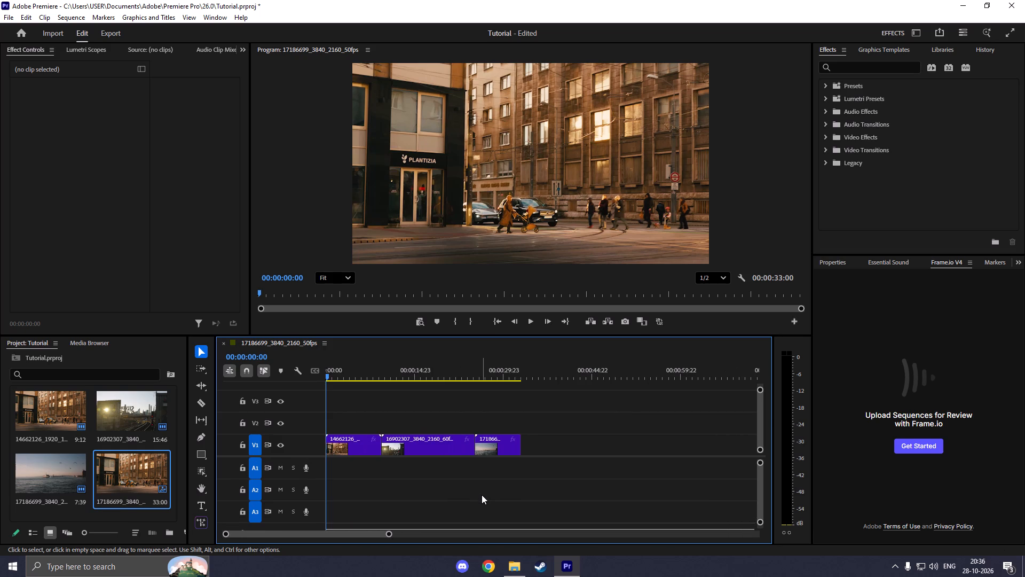
Try wider and closer timeline zoom levels, ending with all three clips shown larger from the sequence start.
{"action": "scroll", "coordinate": [482, 495], "scroll_direction": "down", "scroll_amount": 4, "text": "alt"}
{"action": "scroll", "coordinate": [482, 495], "scroll_direction": "up", "scroll_amount": 11, "text": "alt"}
{"action": "scroll", "coordinate": [482, 495], "scroll_direction": "down", "scroll_amount": 3, "text": "alt"}
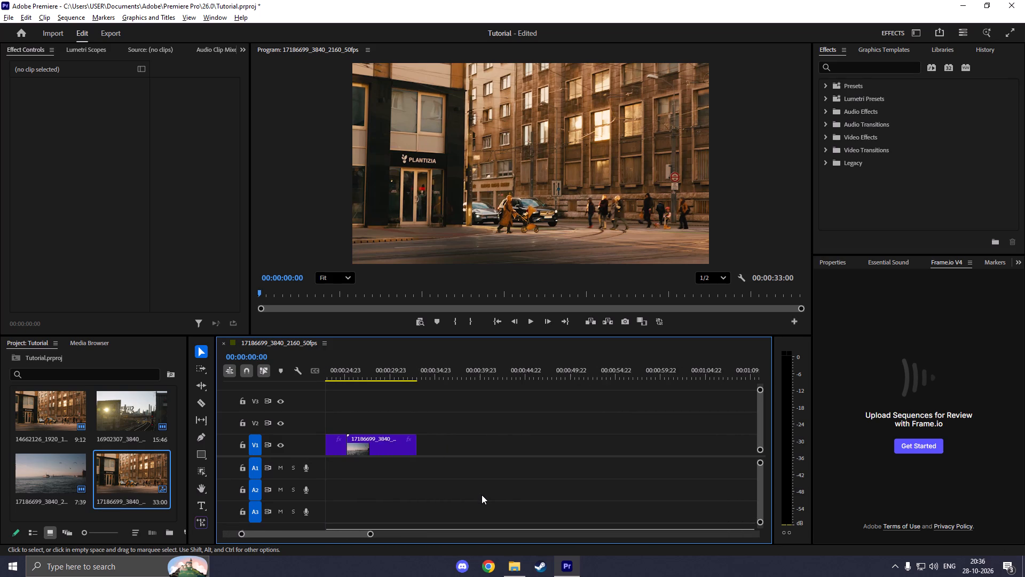
{"action": "scroll", "coordinate": [482, 495], "scroll_direction": "down", "scroll_amount": 9, "text": "alt"}
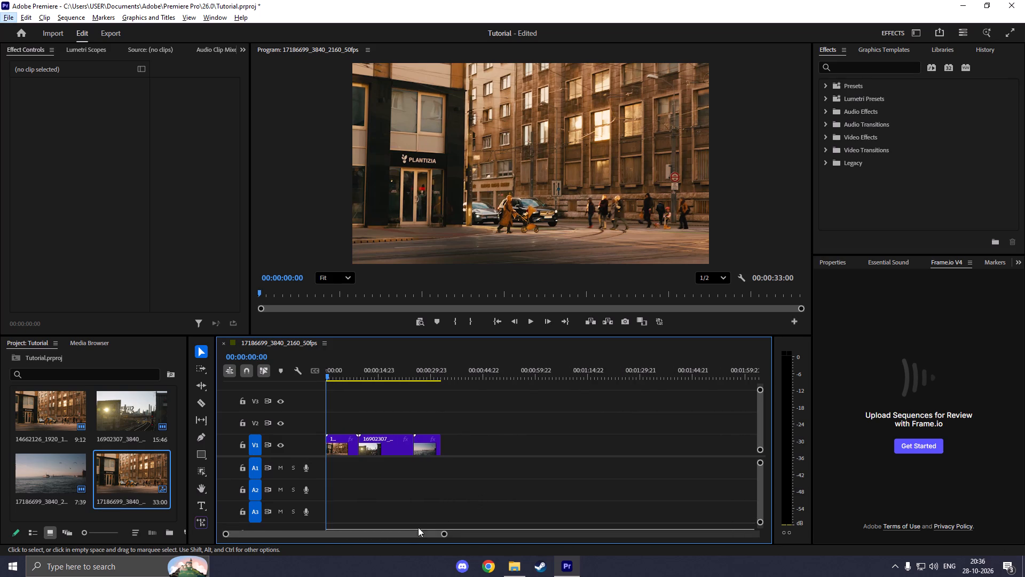
{"action": "left_click_drag", "start_coordinate": [398, 533], "coordinate": [307, 531]}
{"action": "scroll", "coordinate": [392, 482], "scroll_direction": "down", "scroll_amount": 1, "text": "alt"}
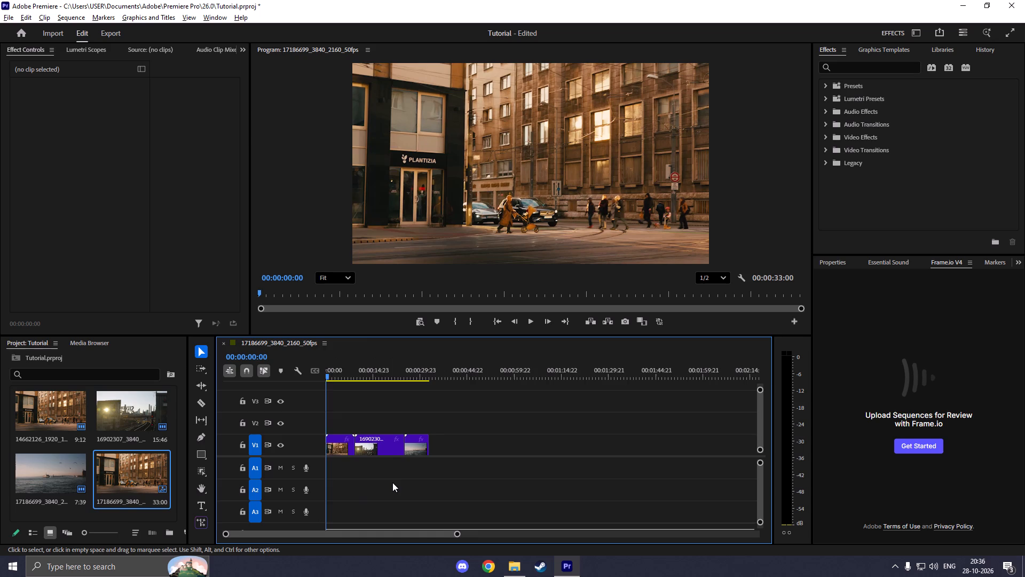
{"action": "scroll", "coordinate": [392, 482], "scroll_direction": "up", "scroll_amount": 6, "text": "alt"}
{"action": "left_click_drag", "start_coordinate": [370, 532], "coordinate": [278, 534]}
{"action": "scroll", "coordinate": [382, 494], "scroll_direction": "up", "scroll_amount": 9, "text": "alt"}
{"action": "left_click_drag", "start_coordinate": [280, 536], "coordinate": [218, 532]}
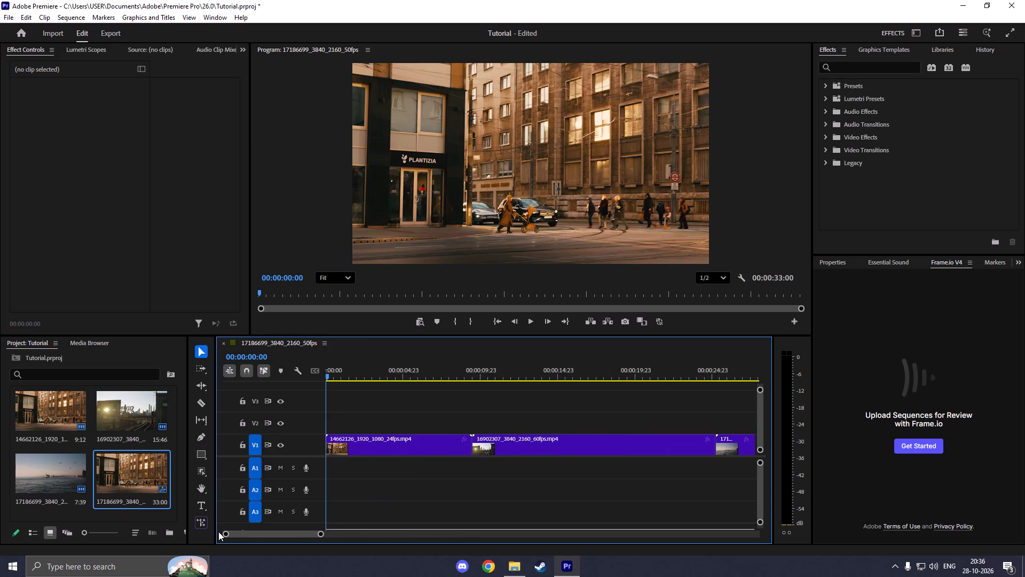
{"action": "left_click_drag", "start_coordinate": [218, 532], "coordinate": [224, 531]}
{"action": "scroll", "coordinate": [406, 500], "scroll_direction": "down", "scroll_amount": 6, "text": "alt"}
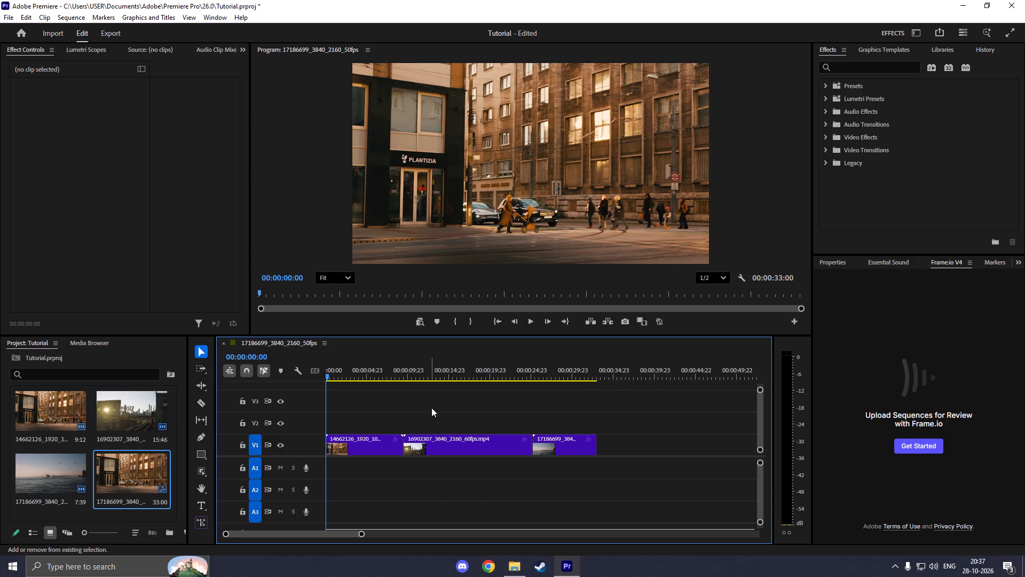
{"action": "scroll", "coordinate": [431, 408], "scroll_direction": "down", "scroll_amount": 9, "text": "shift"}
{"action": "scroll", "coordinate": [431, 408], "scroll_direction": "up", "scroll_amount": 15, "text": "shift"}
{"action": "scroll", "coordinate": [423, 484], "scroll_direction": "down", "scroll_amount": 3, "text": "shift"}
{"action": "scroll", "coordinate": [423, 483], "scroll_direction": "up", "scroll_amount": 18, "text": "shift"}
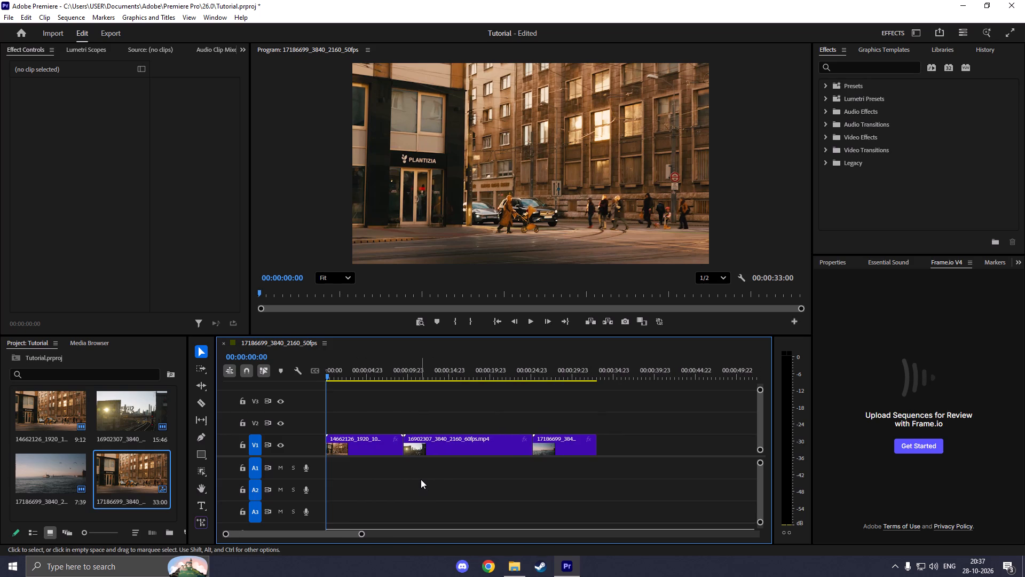
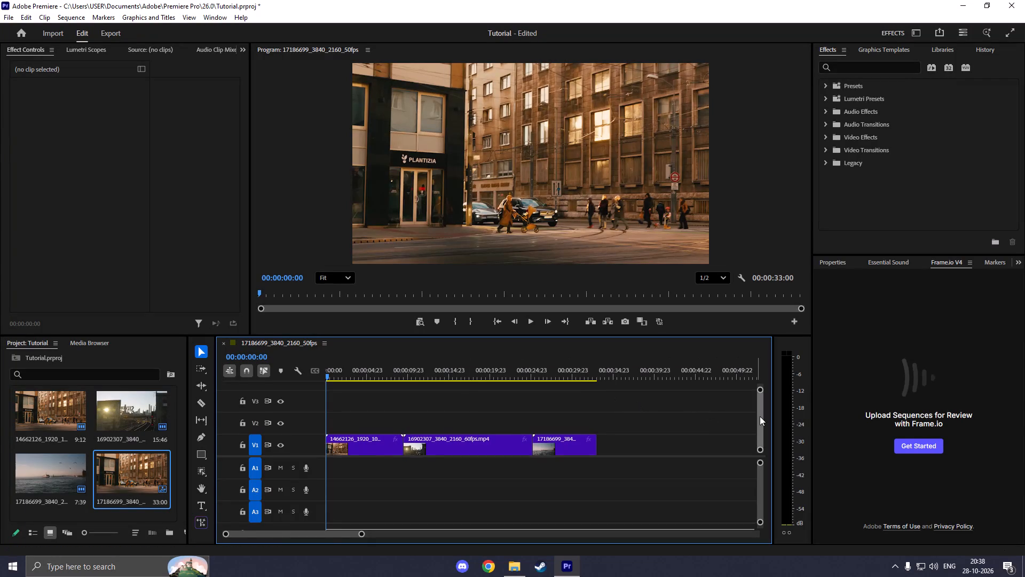
View the empty space above video track V3 in the timeline, and return to the clips on V1.
{"action": "left_click_drag", "start_coordinate": [760, 416], "coordinate": [748, 398]}
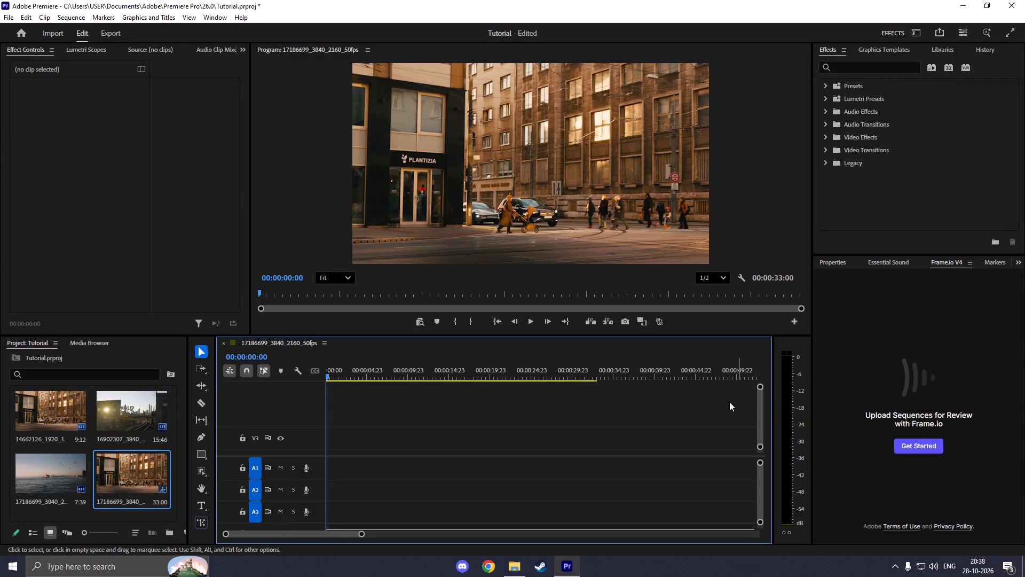
{"action": "left_click_drag", "start_coordinate": [758, 411], "coordinate": [759, 433]}
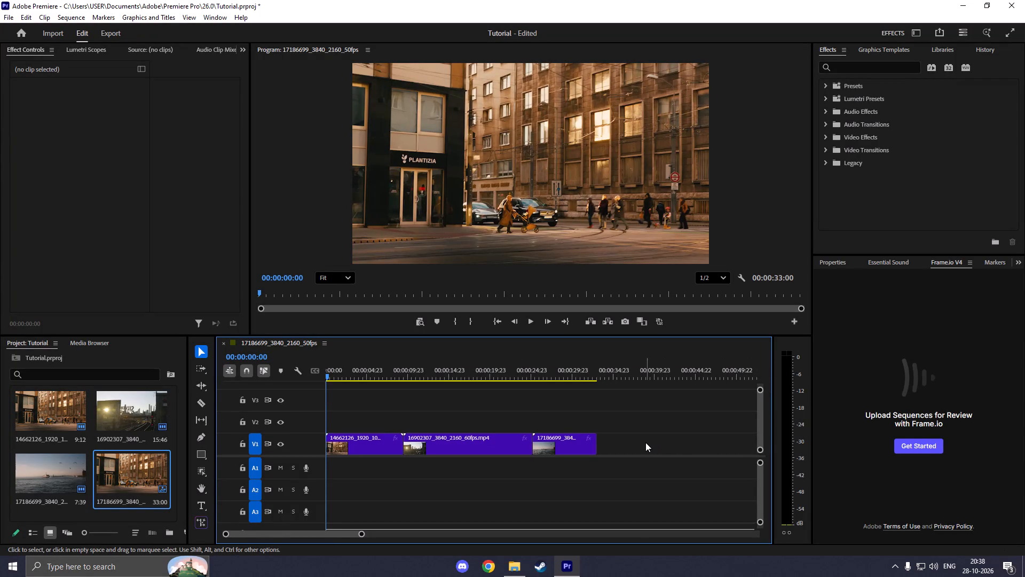
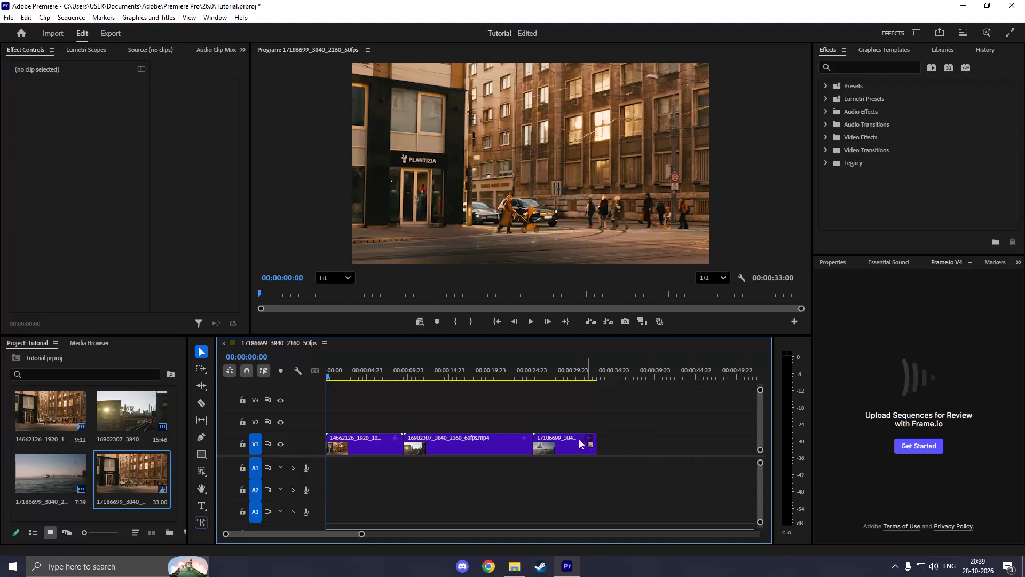
Select the first and second clips on V1 alternately, ending with 16902307_3840_2160_60fps.mp4 selected.
{"action": "left_click", "coordinate": [373, 439]}
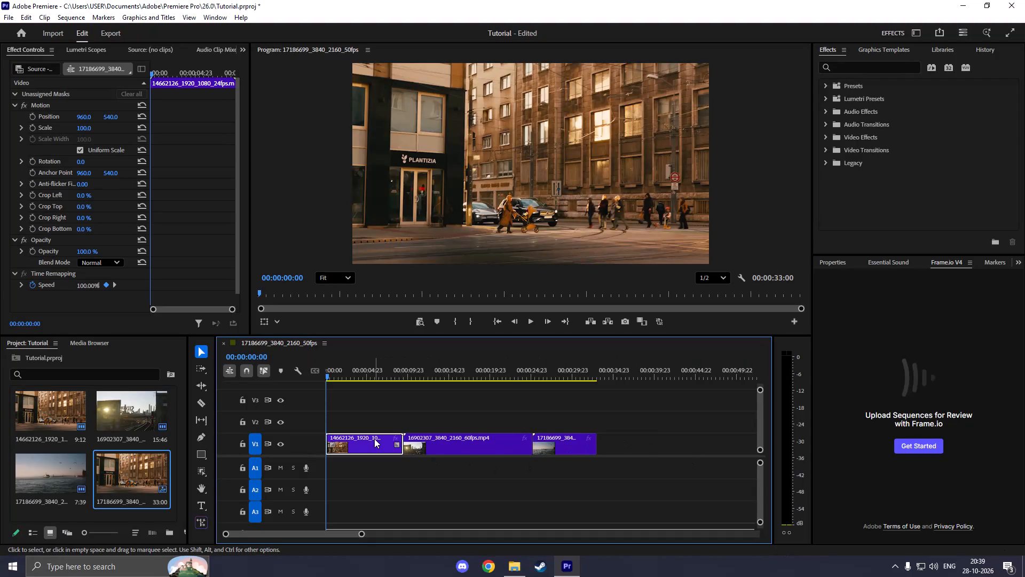
{"action": "left_click", "coordinate": [433, 440]}
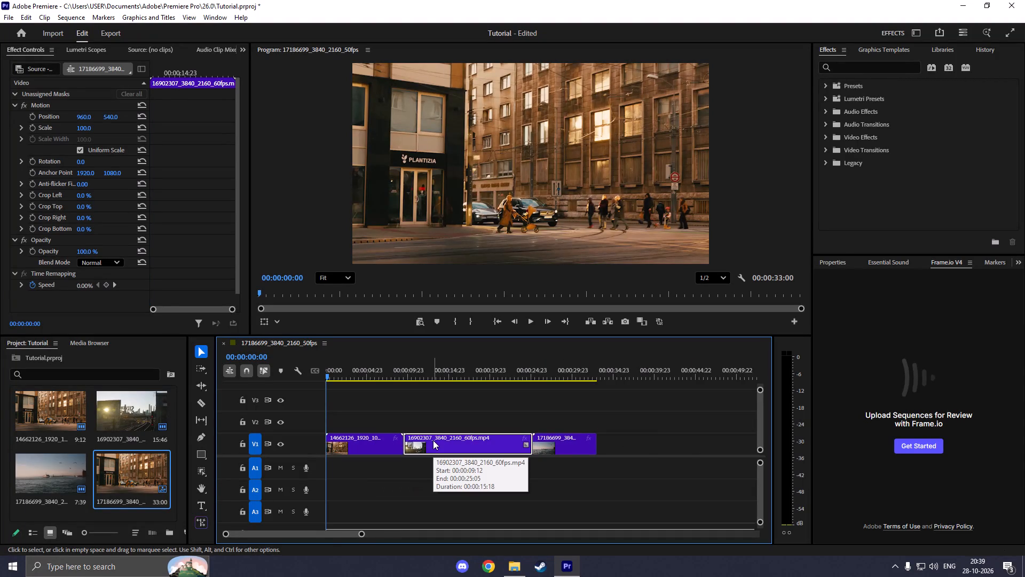
{"action": "left_click", "coordinate": [395, 440]}
{"action": "left_click", "coordinate": [442, 440]}
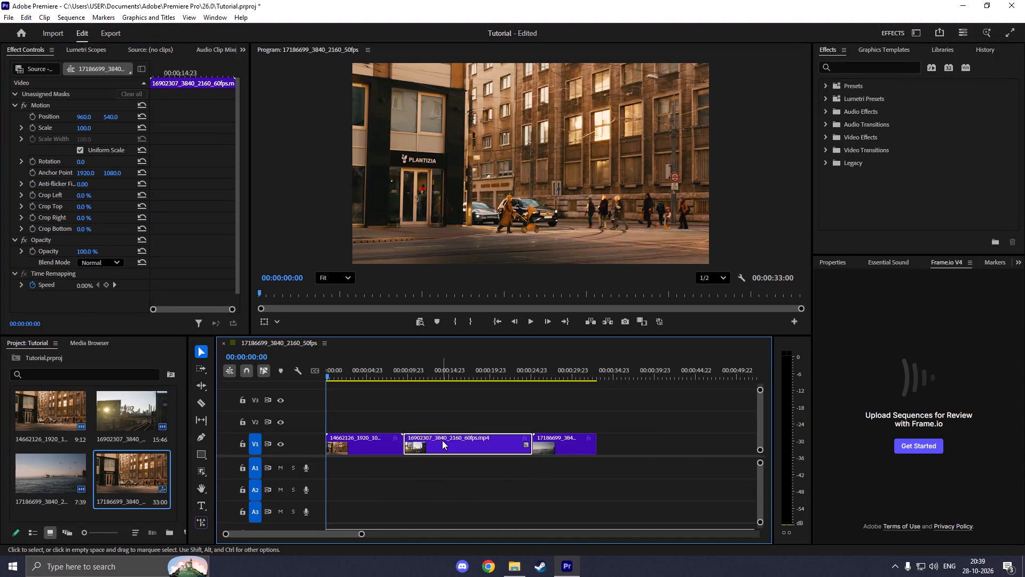
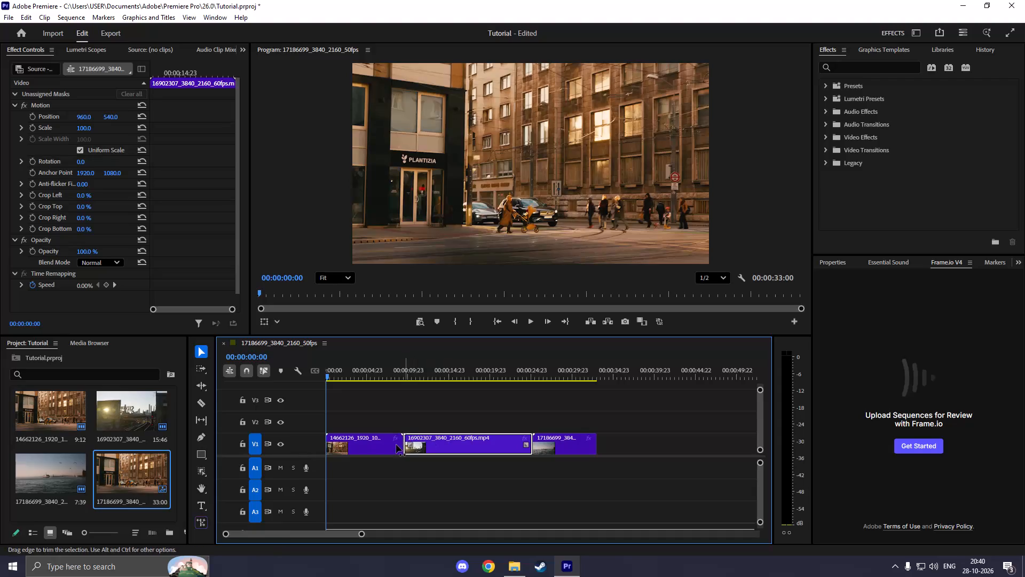
Set the sequence timebase to 24.00 frames/second in the sequence settings.
{"action": "left_click", "coordinate": [73, 15]}
{"action": "left_click", "coordinate": [85, 28]}
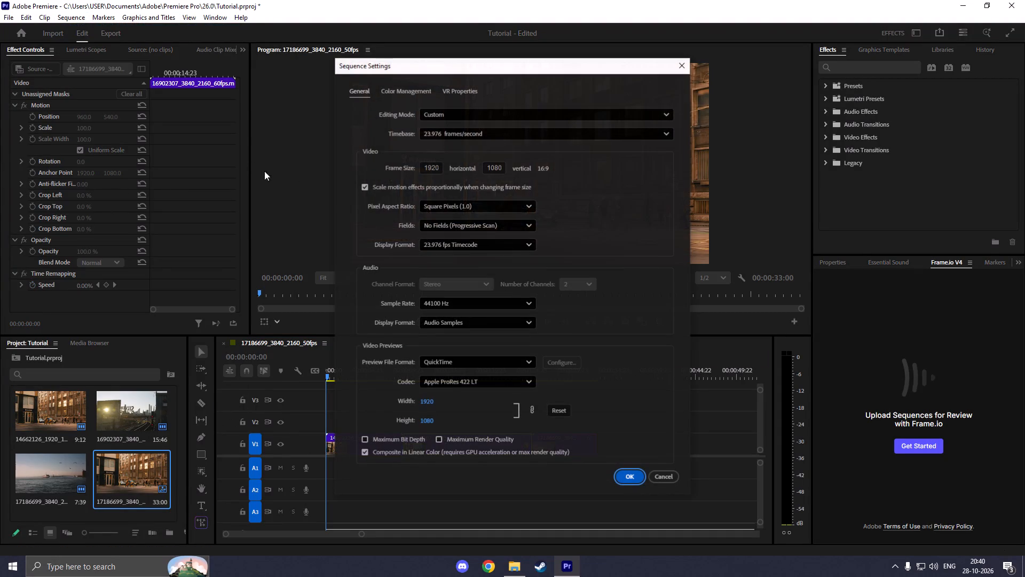
{"action": "left_click", "coordinate": [464, 136]}
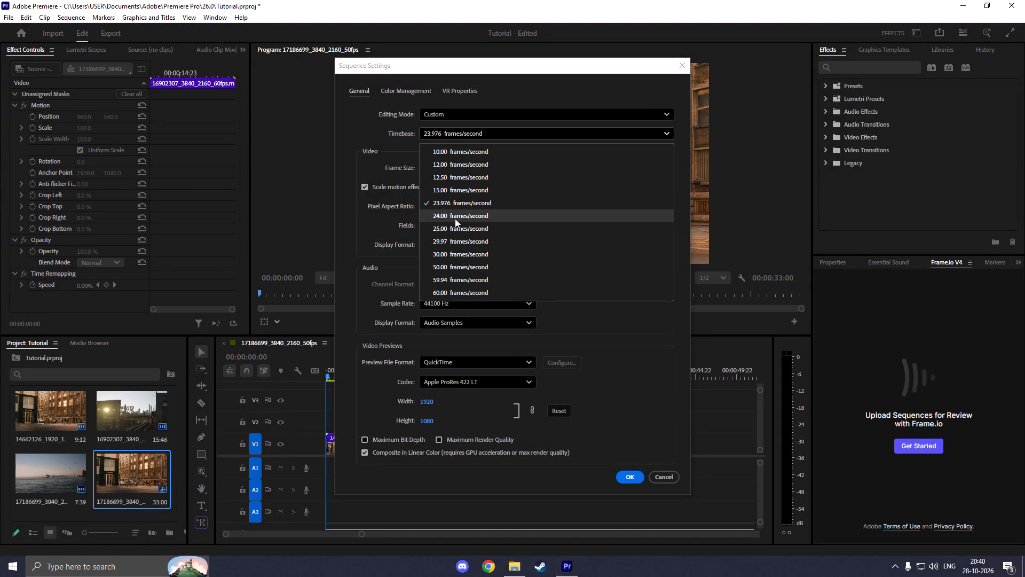
{"action": "left_click", "coordinate": [455, 219]}
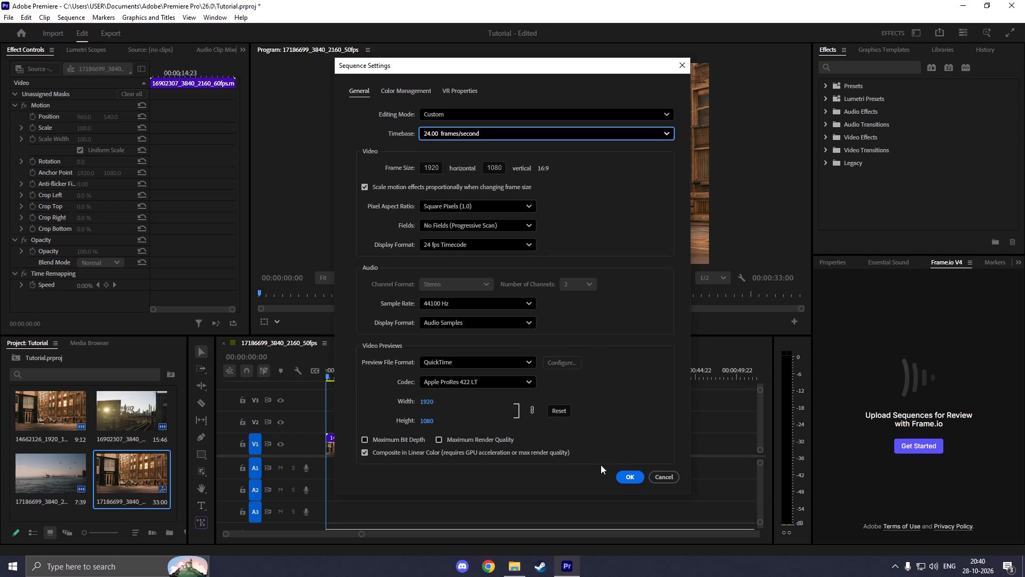
{"action": "left_click", "coordinate": [624, 483]}
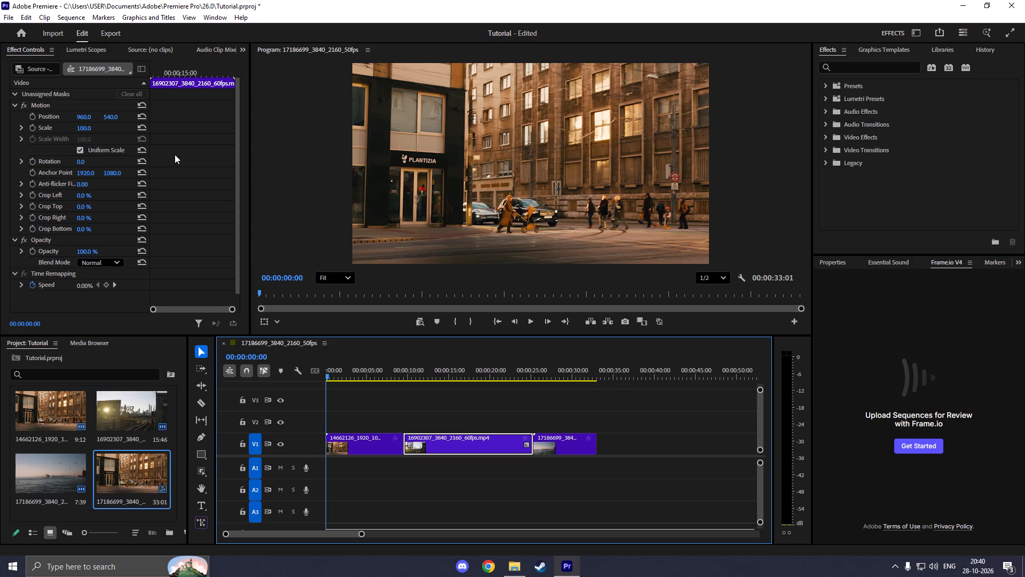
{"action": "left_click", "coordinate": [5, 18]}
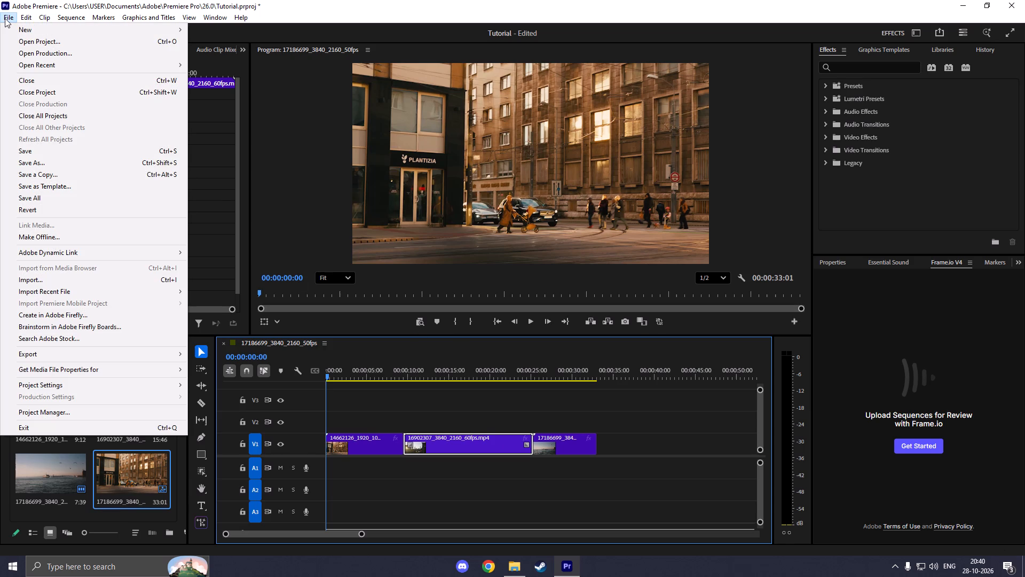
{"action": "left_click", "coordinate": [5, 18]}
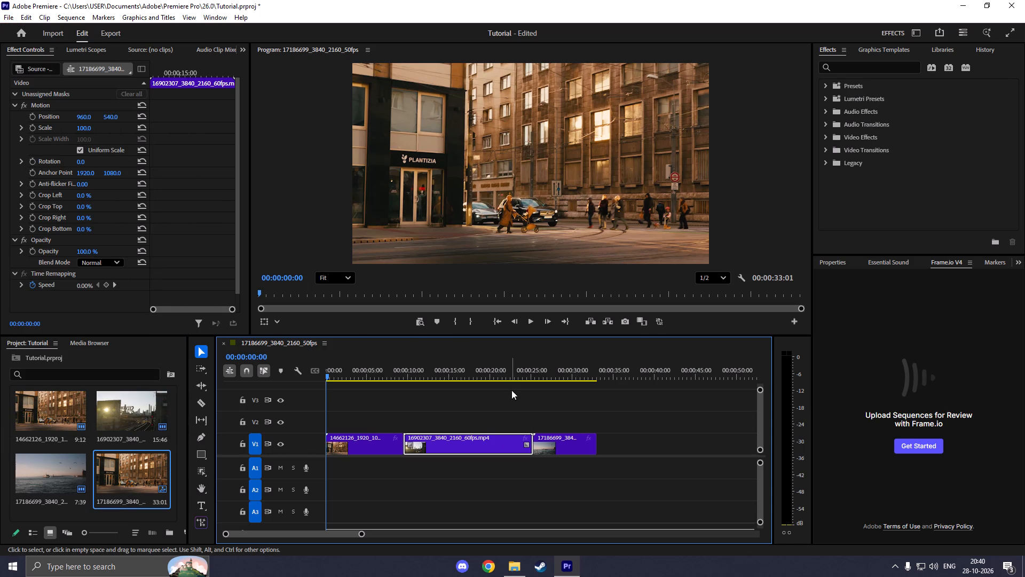
Select the third clip on V1, 17186699_3840_2160_50fps.mp4.
{"action": "left_click", "coordinate": [564, 444]}
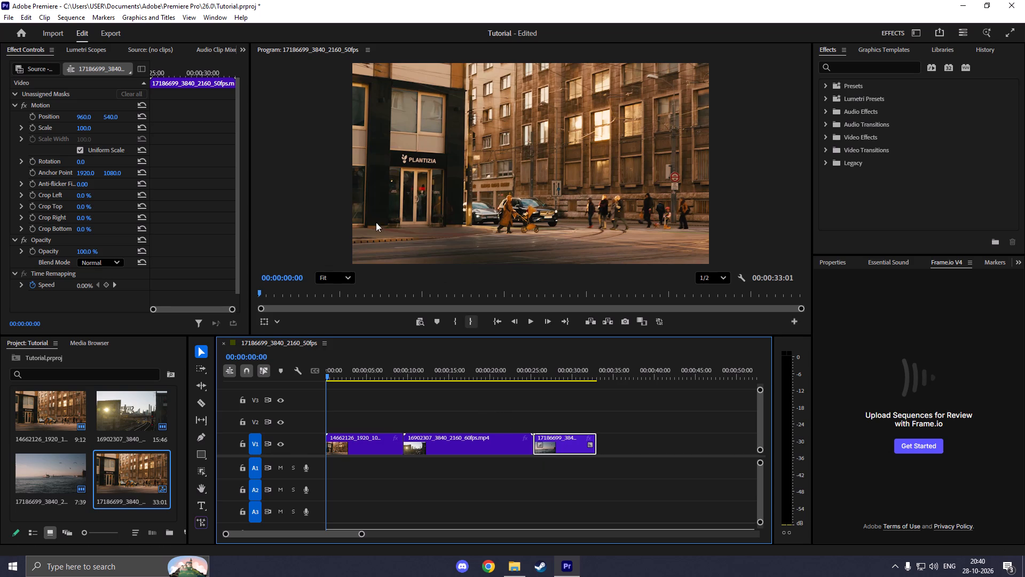
Enable the Auto Save preference that makes Auto Save also save the current project(s).
{"action": "left_click", "coordinate": [24, 15]}
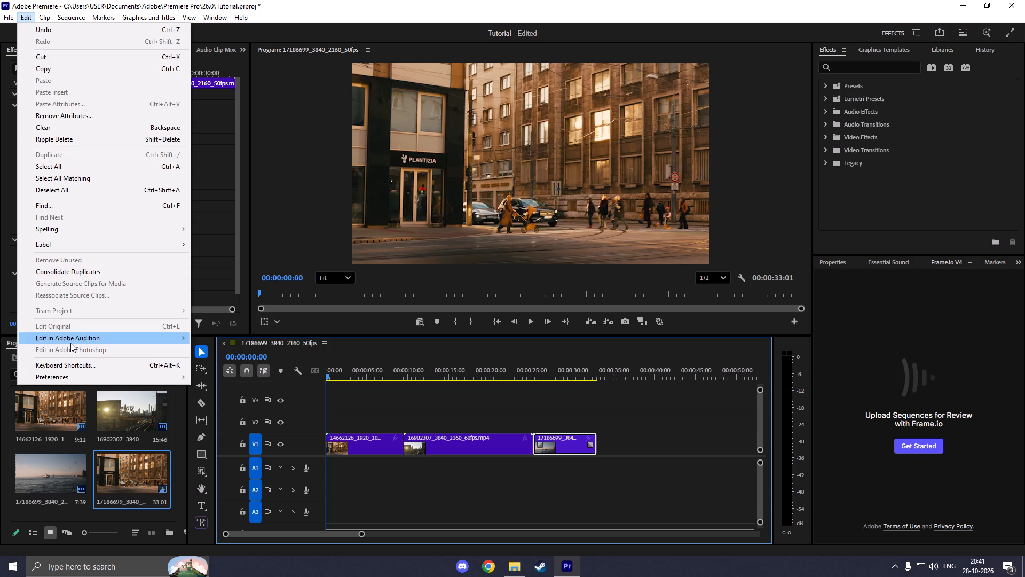
{"action": "left_click", "coordinate": [73, 383]}
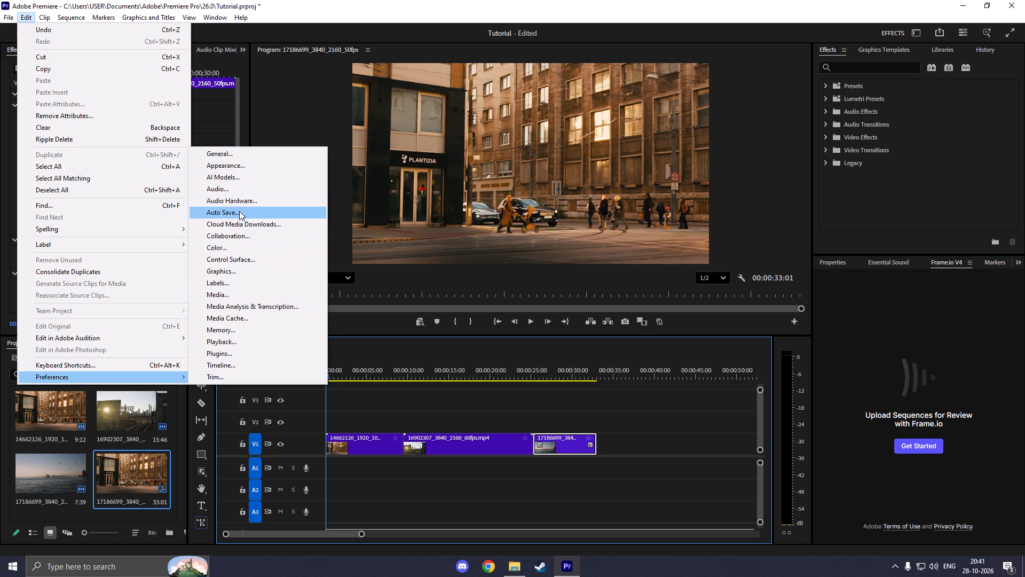
{"action": "left_click", "coordinate": [239, 213]}
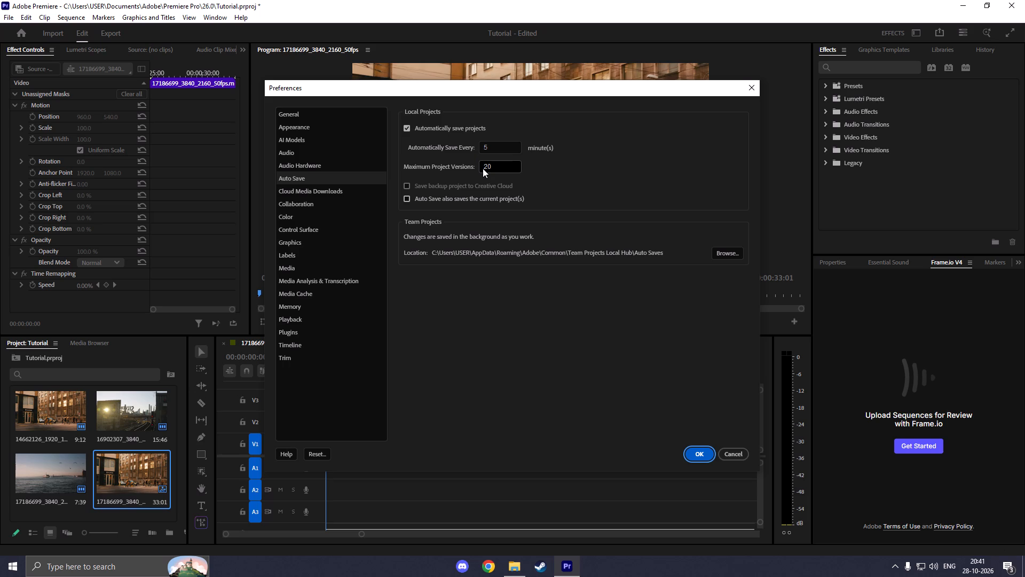
{"action": "left_click", "coordinate": [421, 196]}
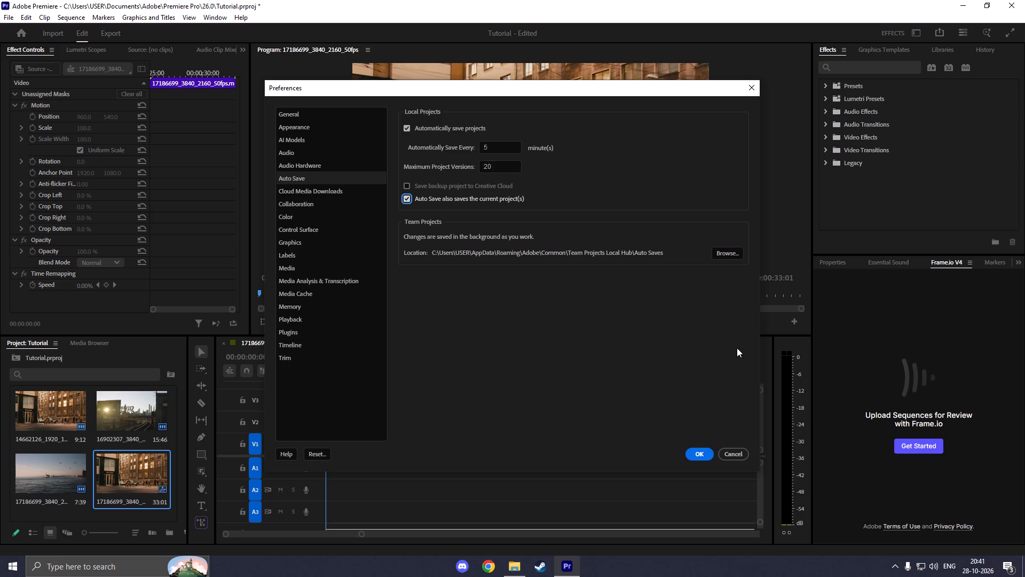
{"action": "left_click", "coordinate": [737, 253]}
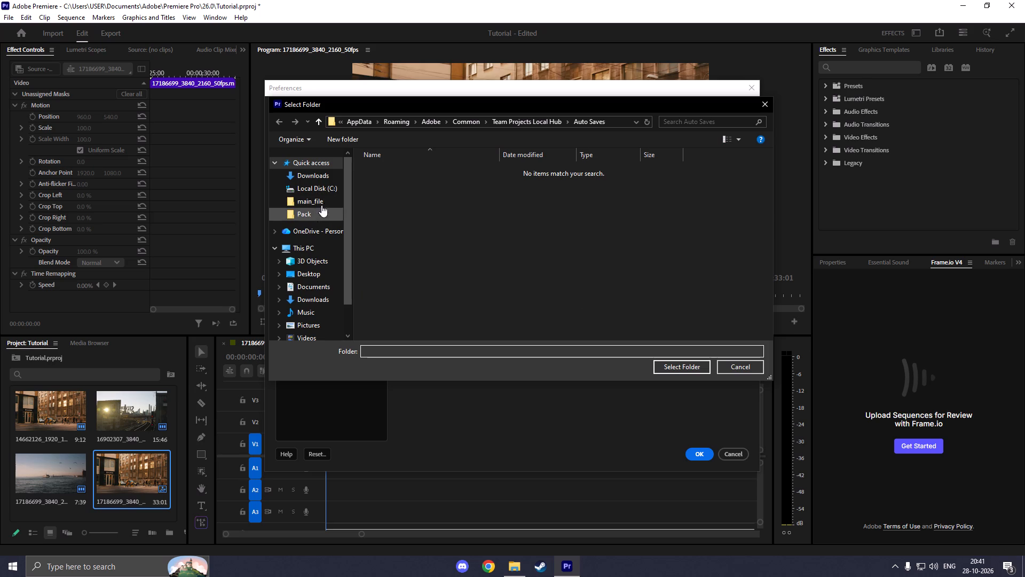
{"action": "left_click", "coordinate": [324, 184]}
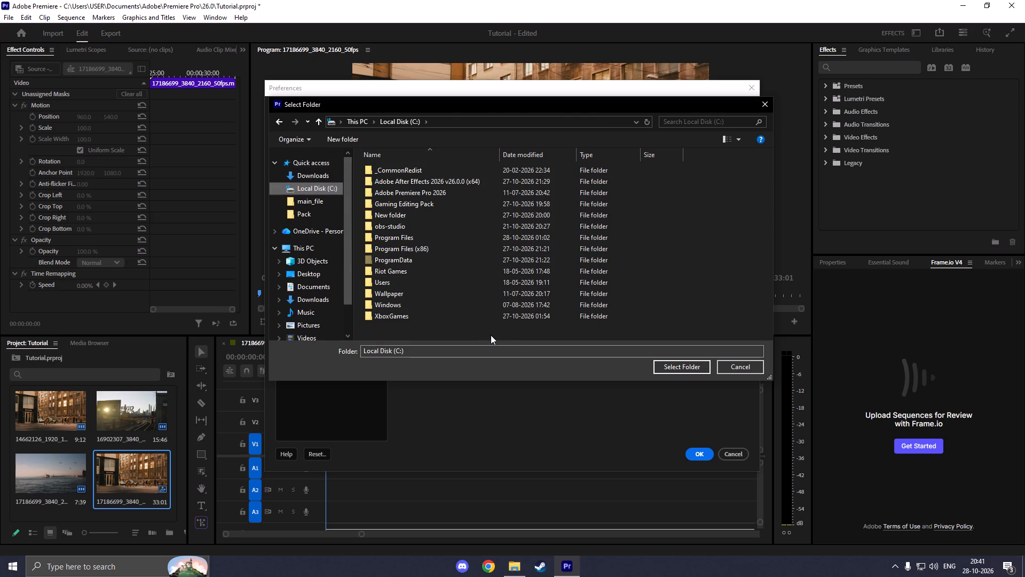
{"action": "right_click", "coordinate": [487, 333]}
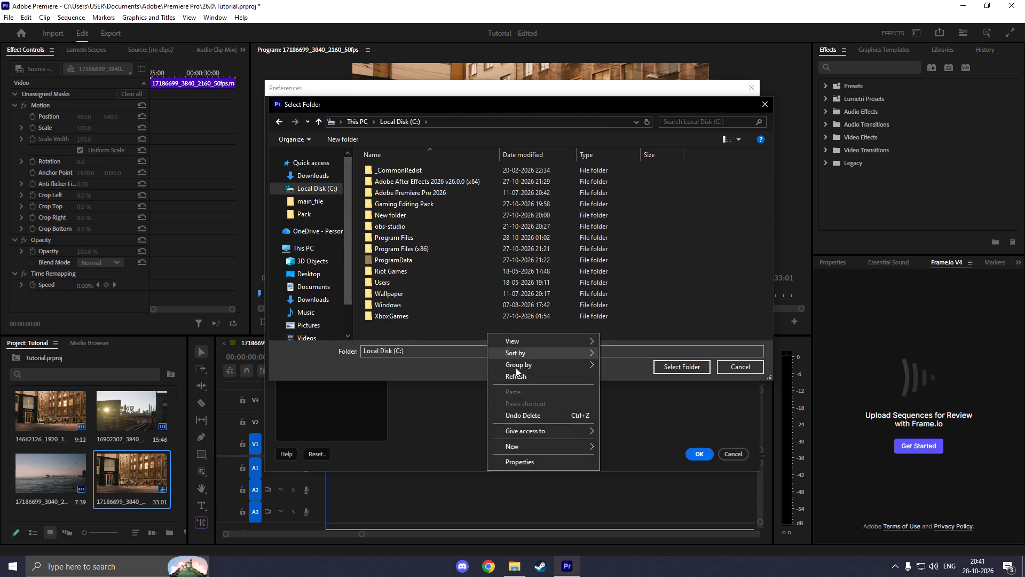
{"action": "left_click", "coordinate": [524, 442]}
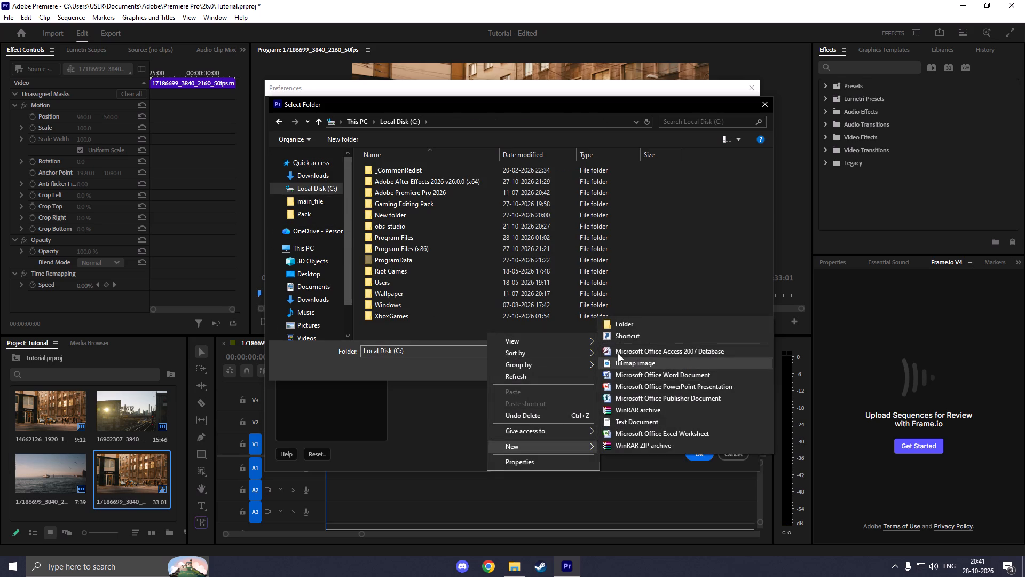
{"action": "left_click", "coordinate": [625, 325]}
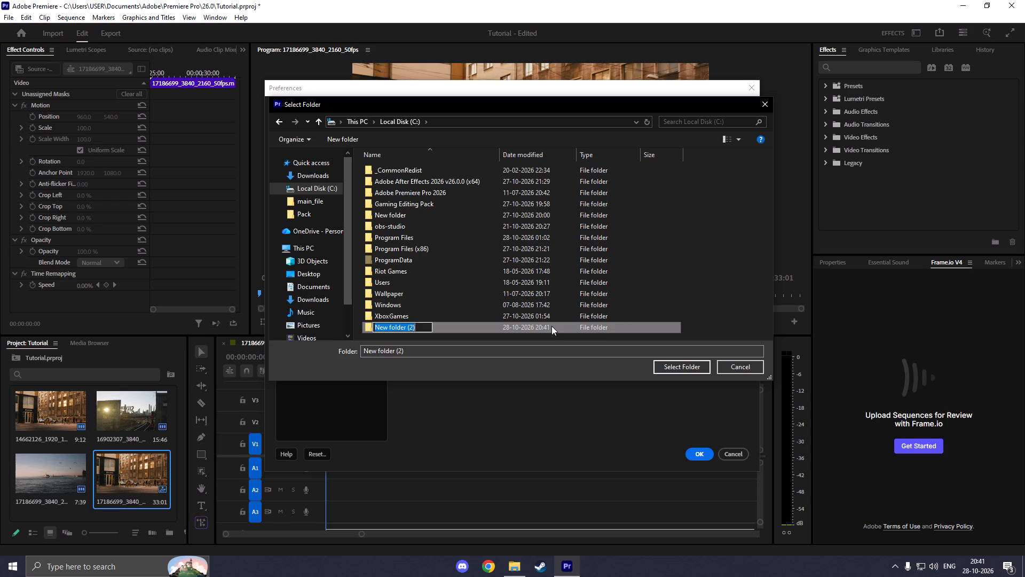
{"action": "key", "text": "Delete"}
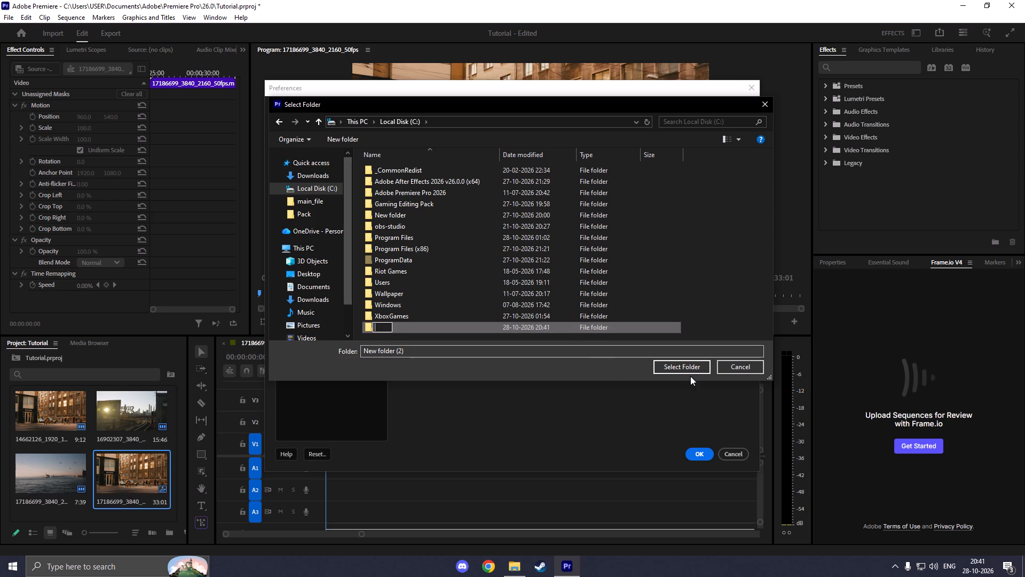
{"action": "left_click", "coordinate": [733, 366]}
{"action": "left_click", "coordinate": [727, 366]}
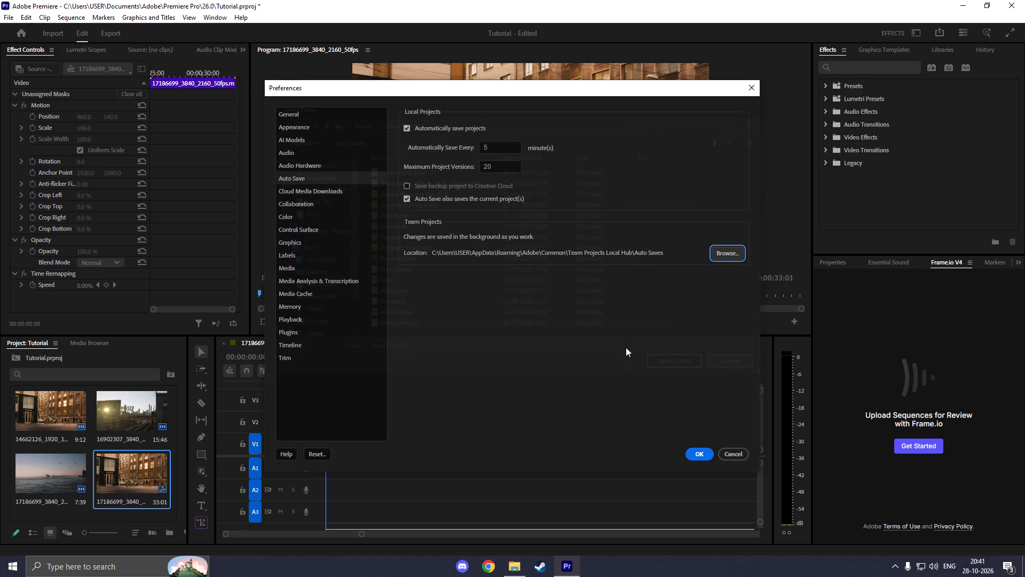
Apply the changed Auto Save preferences.
{"action": "left_click", "coordinate": [695, 455]}
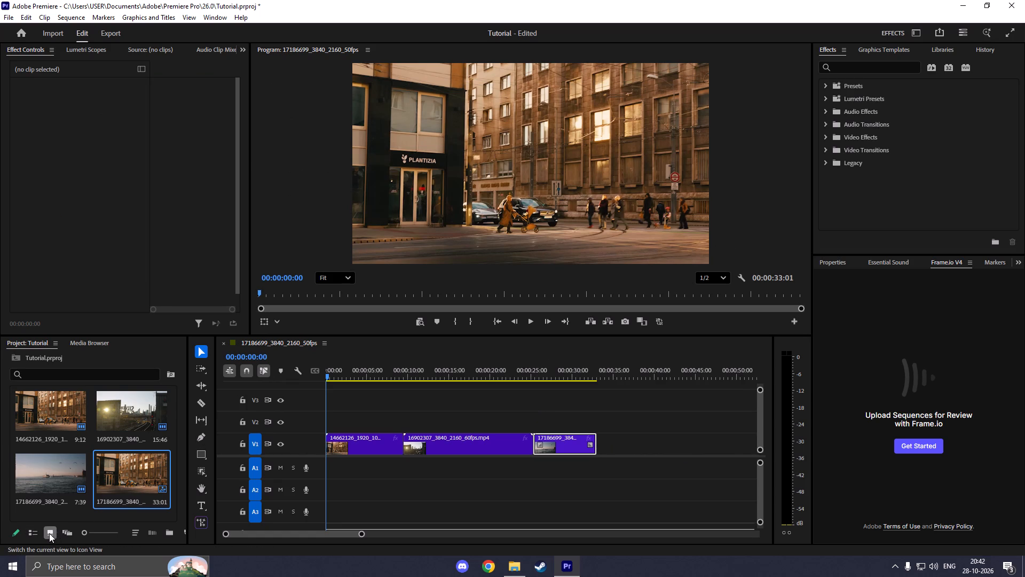
Compare the list, icon and freeform views of the project items at different thumbnail sizes, ending in icon view.
{"action": "left_click", "coordinate": [34, 533]}
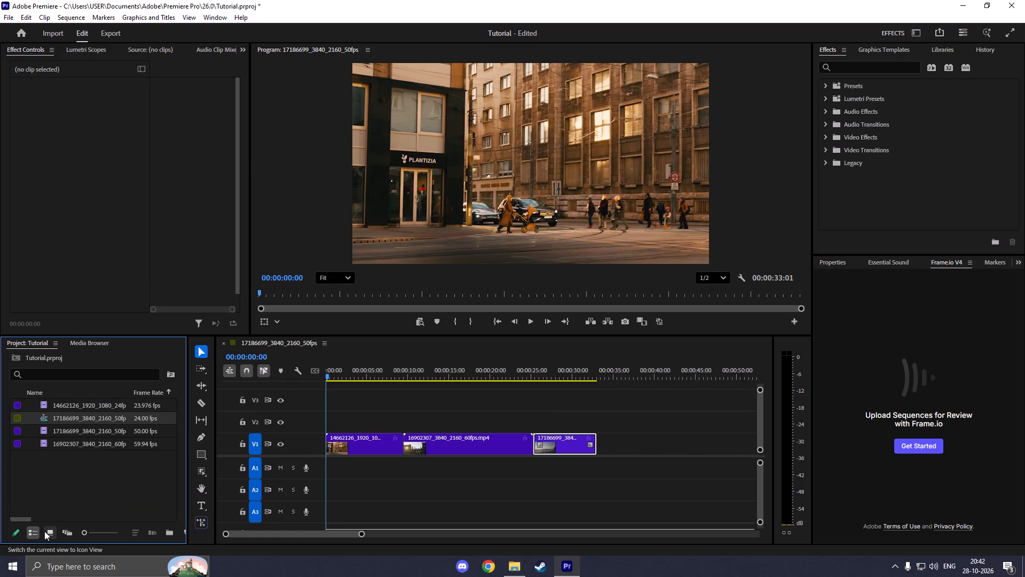
{"action": "left_click", "coordinate": [44, 531]}
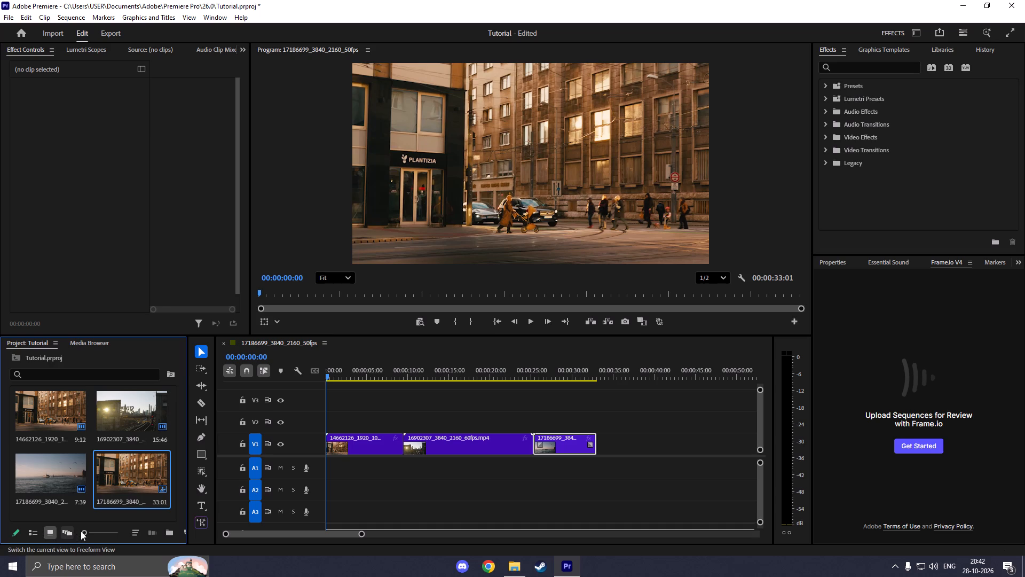
{"action": "left_click_drag", "start_coordinate": [81, 531], "coordinate": [100, 531]}
{"action": "left_click_drag", "start_coordinate": [84, 532], "coordinate": [80, 532]}
{"action": "left_click_drag", "start_coordinate": [80, 532], "coordinate": [78, 533]}
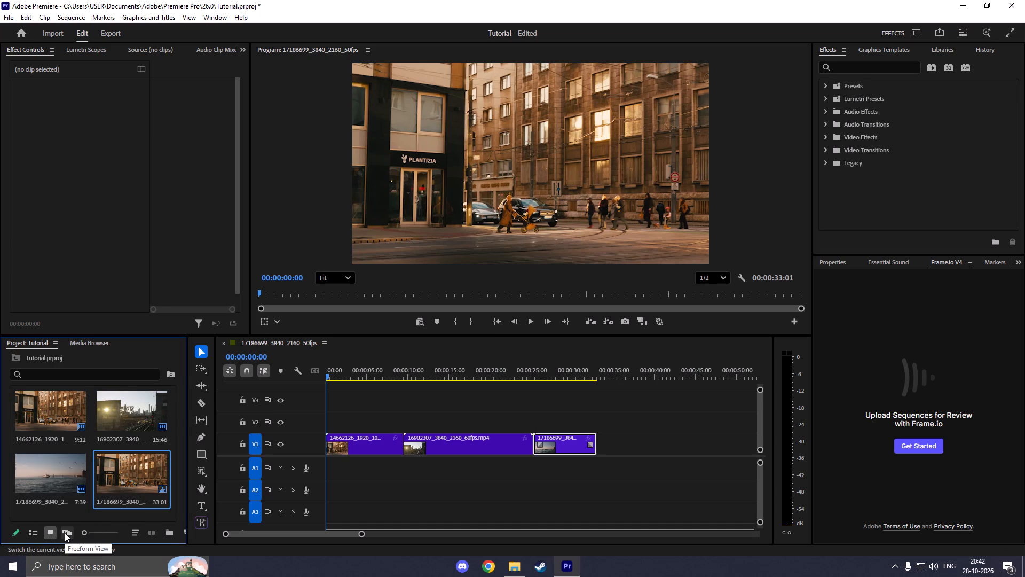
{"action": "left_click", "coordinate": [65, 533]}
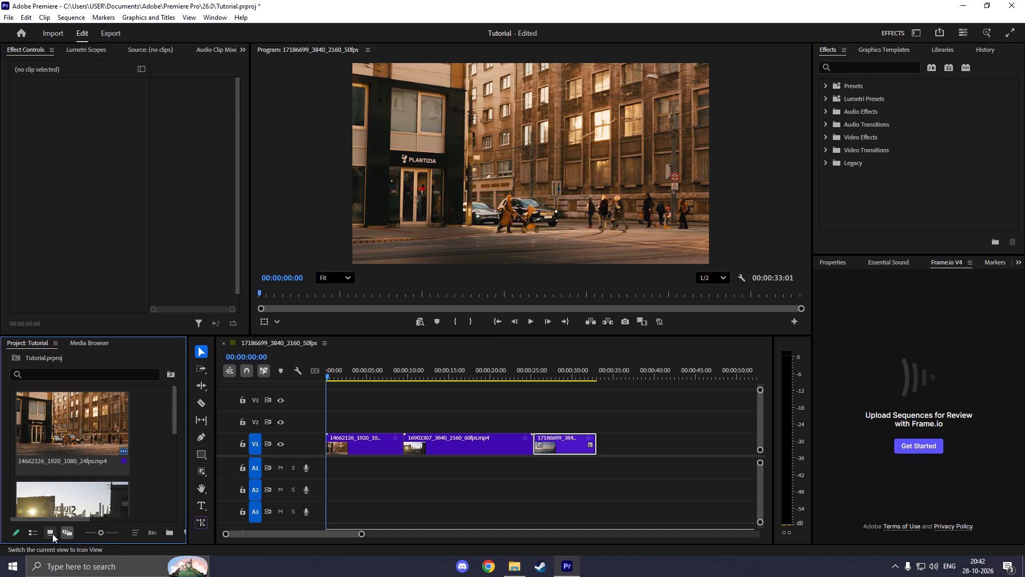
{"action": "left_click", "coordinate": [52, 534]}
{"action": "left_click", "coordinate": [64, 534]}
{"action": "left_click_drag", "start_coordinate": [97, 532], "coordinate": [119, 532]}
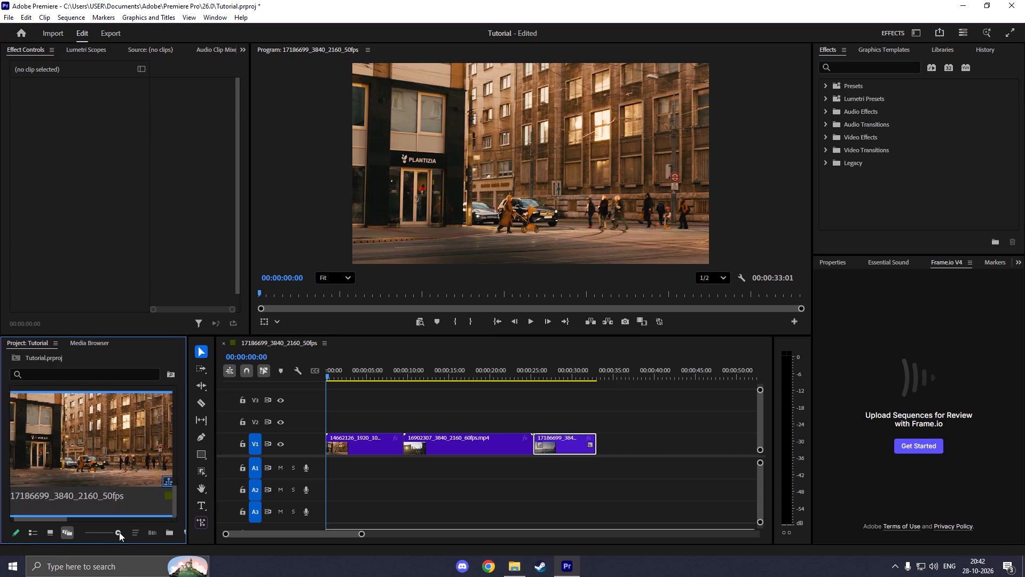
{"action": "left_click_drag", "start_coordinate": [119, 532], "coordinate": [78, 533]}
{"action": "left_click", "coordinate": [52, 536]}
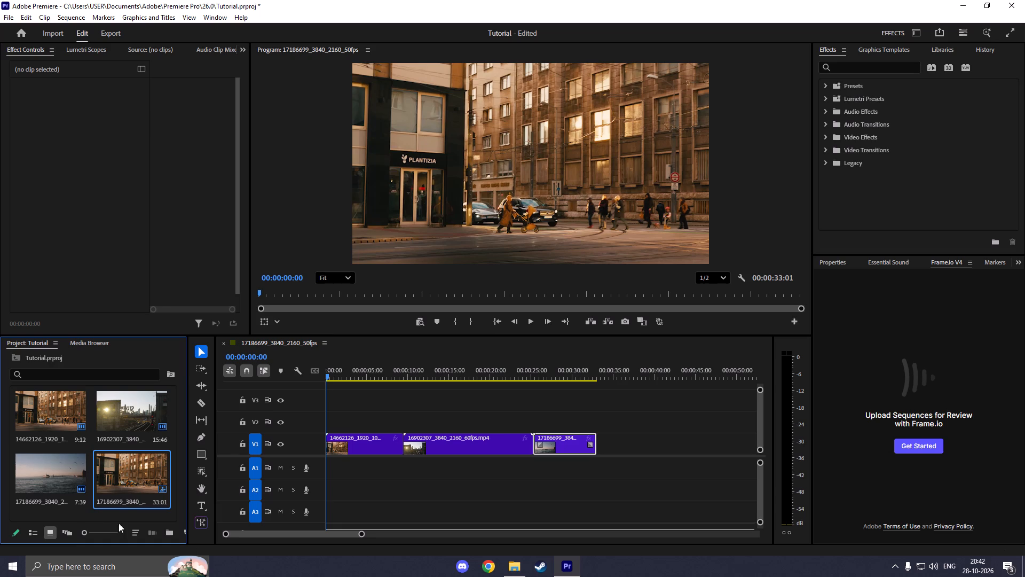
Widen the Project panel slightly towards the timeline.
{"action": "scroll", "coordinate": [149, 521], "scroll_direction": "down", "scroll_amount": 1}
{"action": "left_click_drag", "start_coordinate": [187, 466], "coordinate": [201, 466]}
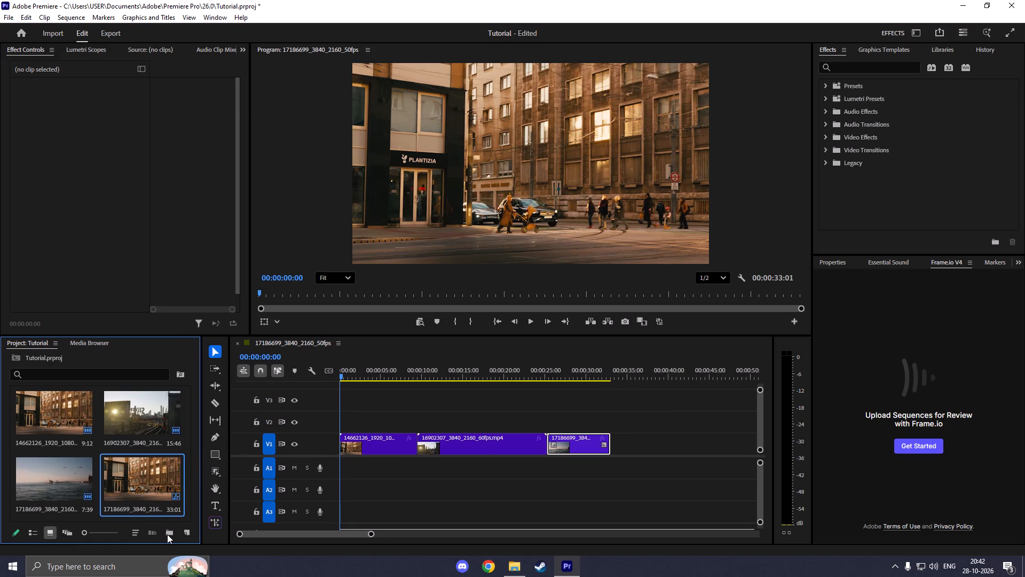
Create a new bin named Videos in the Tutorial project.
{"action": "left_click", "coordinate": [167, 534]}
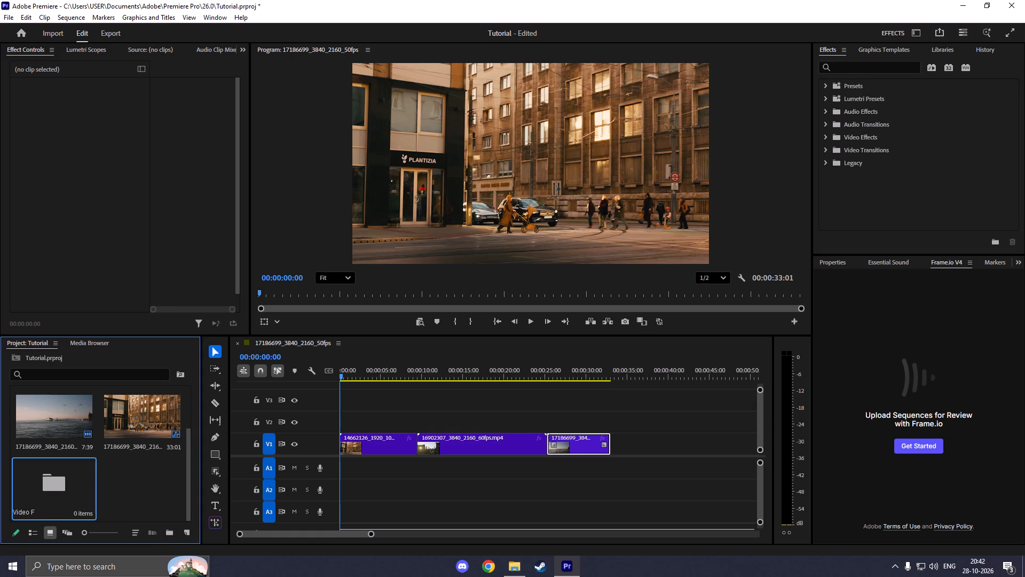
{"action": "key", "text": "BackSpace"}
{"action": "key", "text": "BackSpace"}
{"action": "key", "text": "s"}
{"action": "key", "text": "Return"}
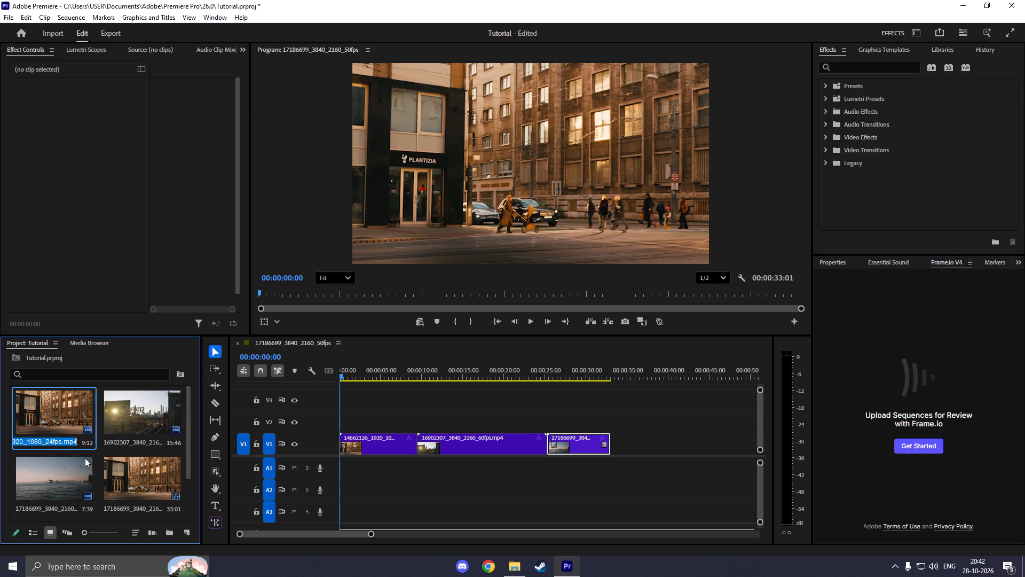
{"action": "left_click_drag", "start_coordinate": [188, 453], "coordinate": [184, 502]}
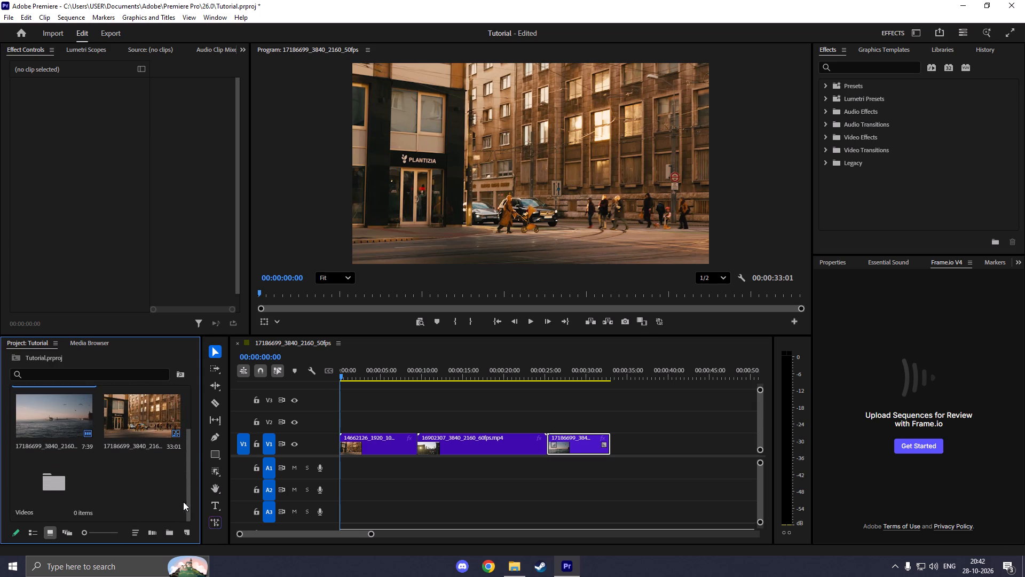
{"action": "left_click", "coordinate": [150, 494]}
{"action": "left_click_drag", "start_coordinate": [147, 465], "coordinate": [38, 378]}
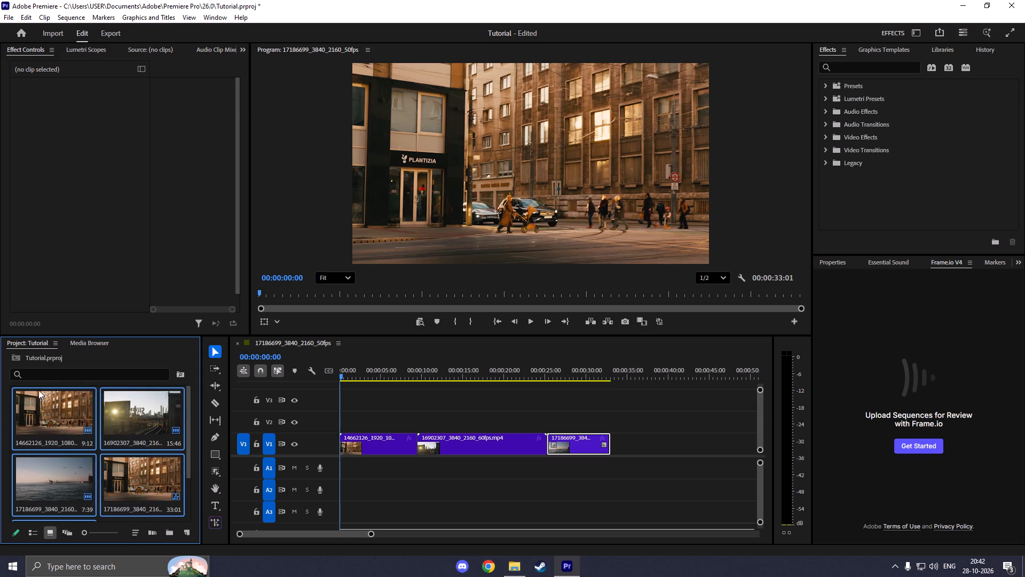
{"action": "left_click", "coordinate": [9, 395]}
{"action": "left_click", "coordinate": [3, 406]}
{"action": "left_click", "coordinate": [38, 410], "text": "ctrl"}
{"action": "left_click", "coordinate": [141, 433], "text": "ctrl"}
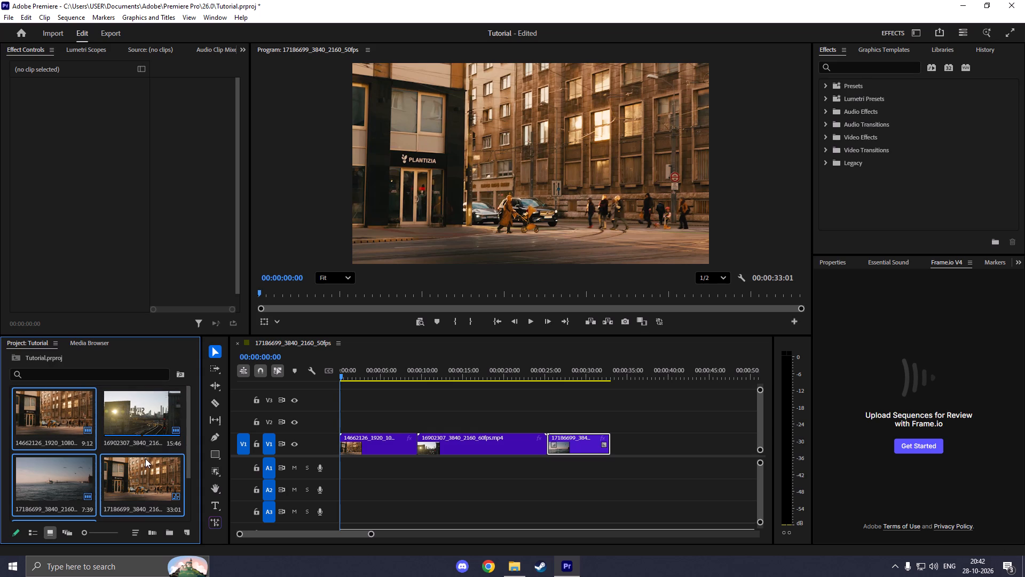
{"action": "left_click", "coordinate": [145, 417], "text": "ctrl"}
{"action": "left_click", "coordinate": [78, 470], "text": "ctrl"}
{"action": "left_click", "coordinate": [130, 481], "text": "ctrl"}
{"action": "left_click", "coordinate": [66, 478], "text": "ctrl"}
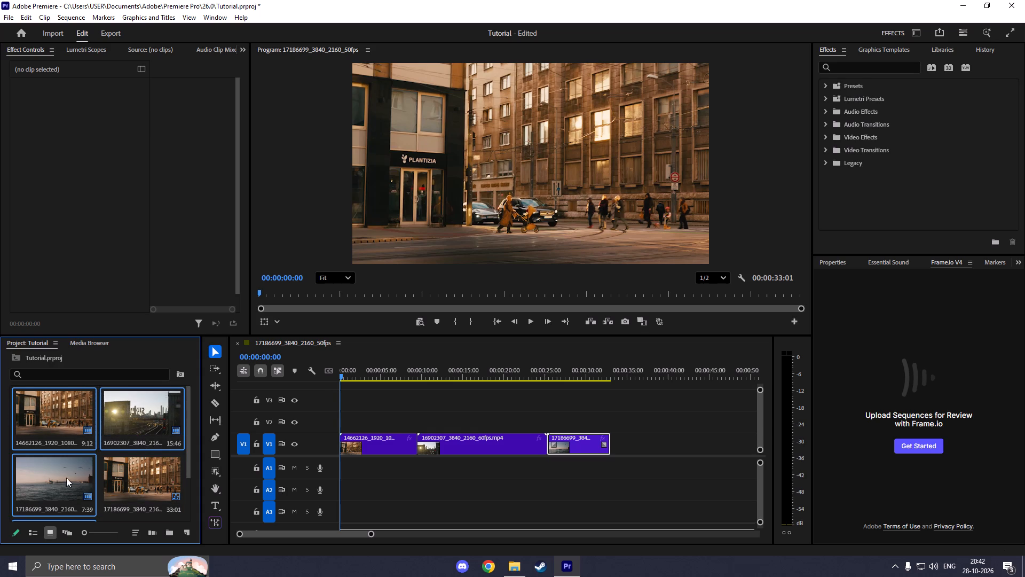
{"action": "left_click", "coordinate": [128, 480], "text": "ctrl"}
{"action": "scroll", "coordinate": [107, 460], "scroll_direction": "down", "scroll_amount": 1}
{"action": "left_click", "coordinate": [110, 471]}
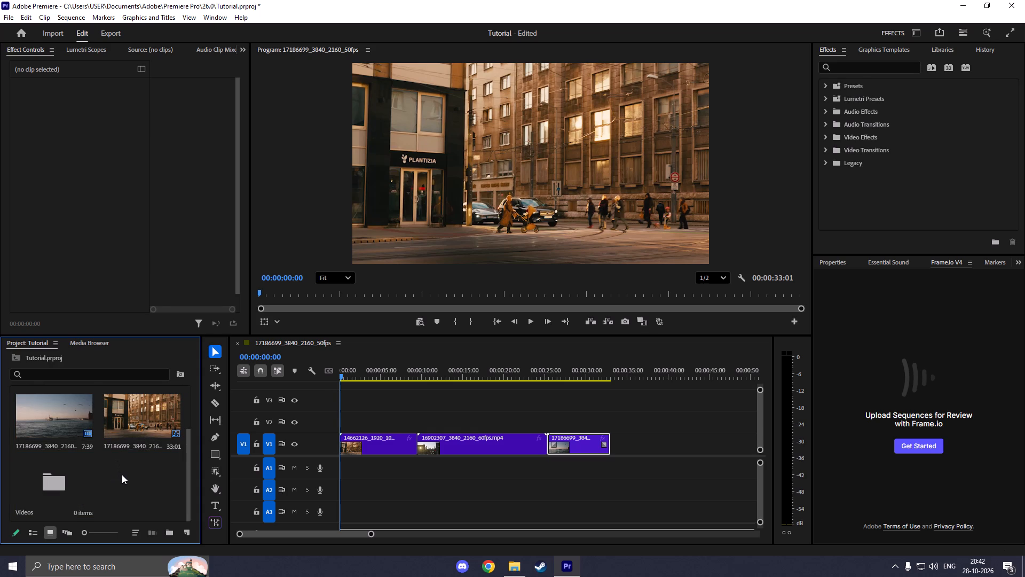
Move the three video clips and the 17186699_3840_2160_50fps sequence together into the Videos bin.
{"action": "scroll", "coordinate": [123, 478], "scroll_direction": "up", "scroll_amount": 2}
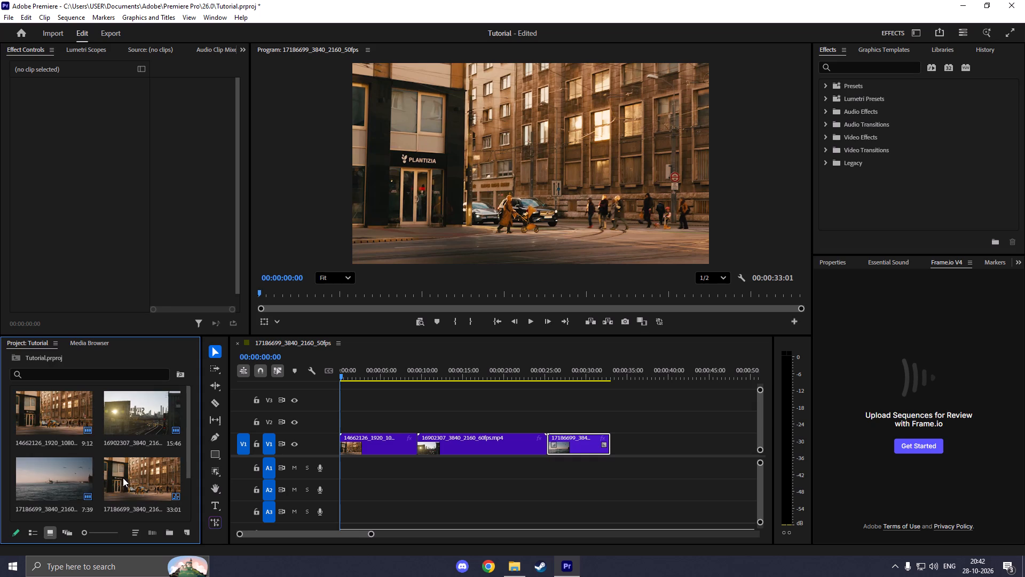
{"action": "left_click", "coordinate": [67, 419], "text": "ctrl"}
{"action": "left_click", "coordinate": [134, 422], "text": "ctrl"}
{"action": "left_click", "coordinate": [69, 488], "text": "ctrl"}
{"action": "left_click", "coordinate": [131, 489], "text": "ctrl"}
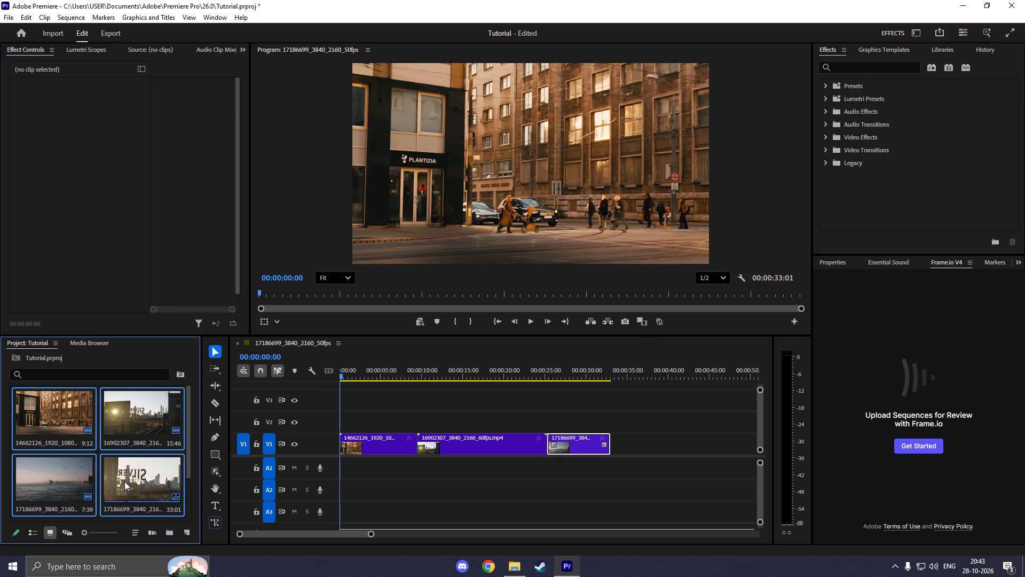
{"action": "scroll", "coordinate": [120, 467], "scroll_direction": "down", "scroll_amount": 1}
{"action": "left_click_drag", "start_coordinate": [111, 428], "coordinate": [64, 492]}
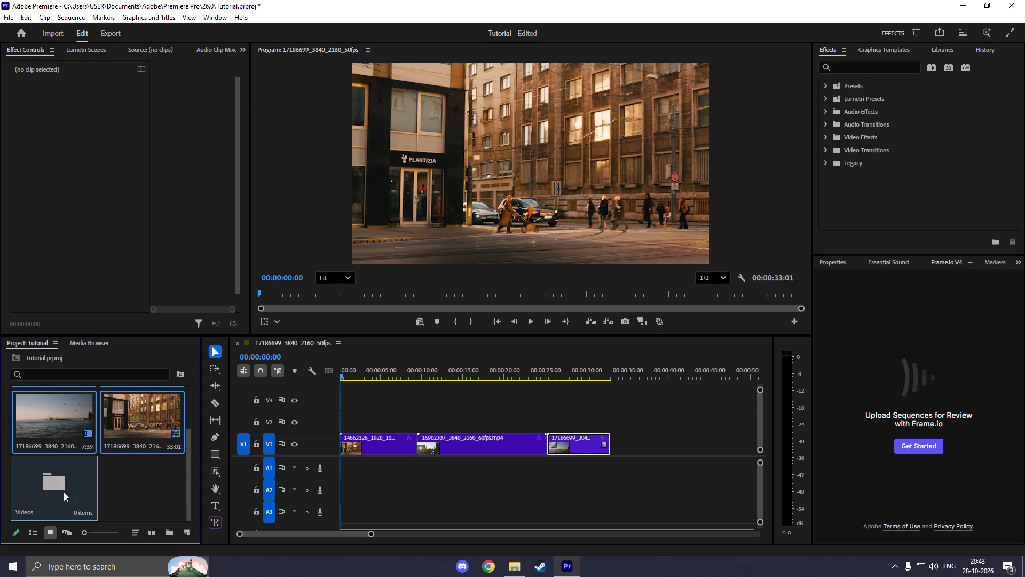
Check the contents of the Videos bin, return to the project root and go back into the bin.
{"action": "scroll", "coordinate": [89, 475], "scroll_direction": "up", "scroll_amount": 3}
{"action": "double_click", "coordinate": [82, 434]}
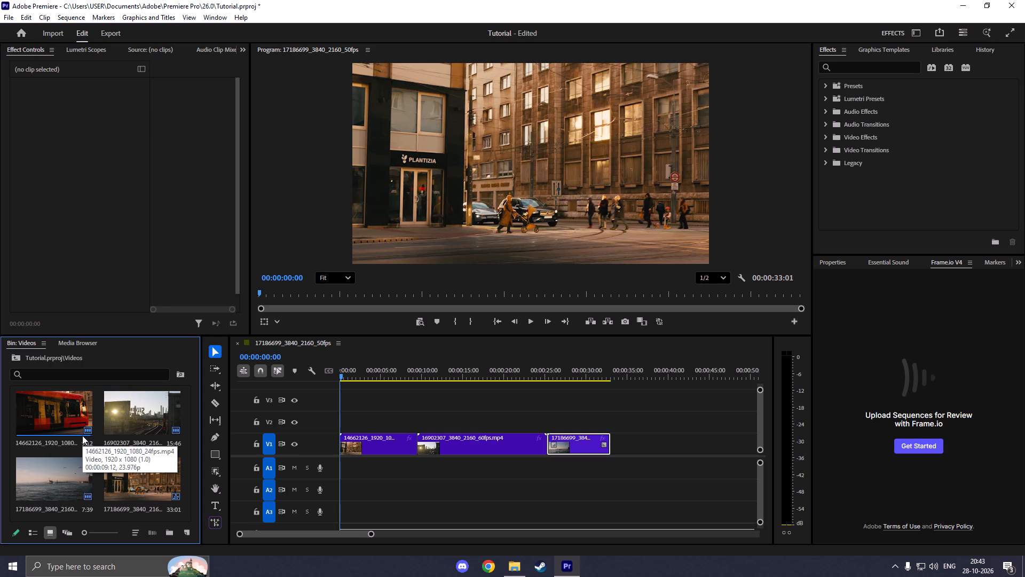
{"action": "left_click", "coordinate": [50, 360]}
{"action": "left_click", "coordinate": [50, 359]}
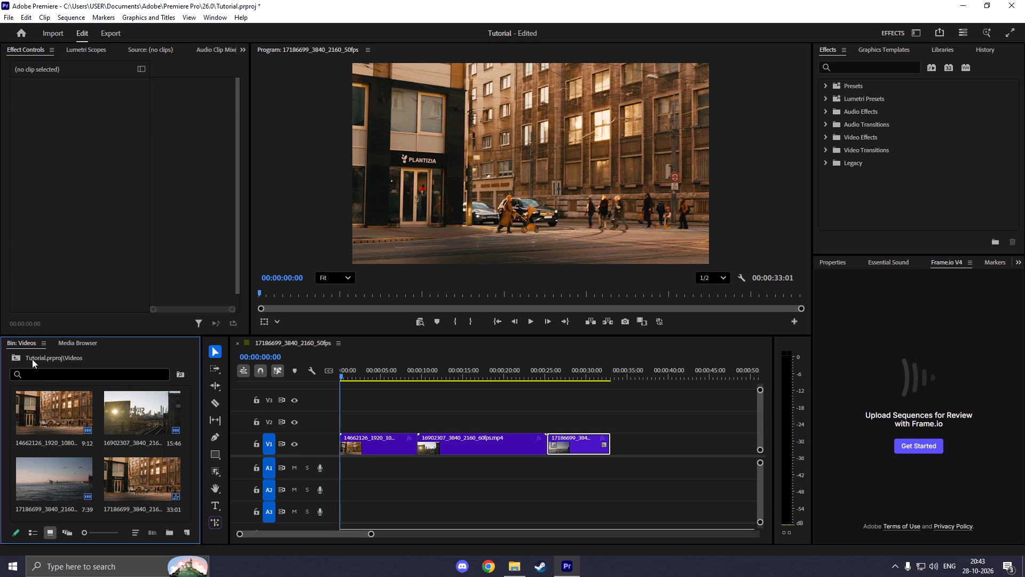
{"action": "left_click", "coordinate": [18, 357]}
{"action": "double_click", "coordinate": [62, 420]}
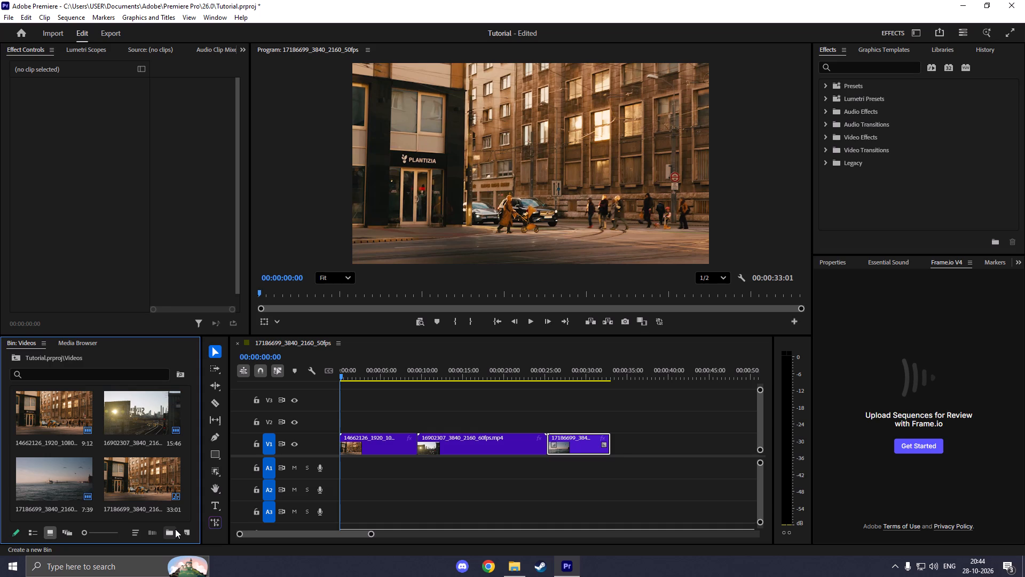
Examine the sequence at closer and wider timeline zoom levels and view the timeline's panel options.
{"action": "left_click_drag", "start_coordinate": [373, 533], "coordinate": [333, 535]}
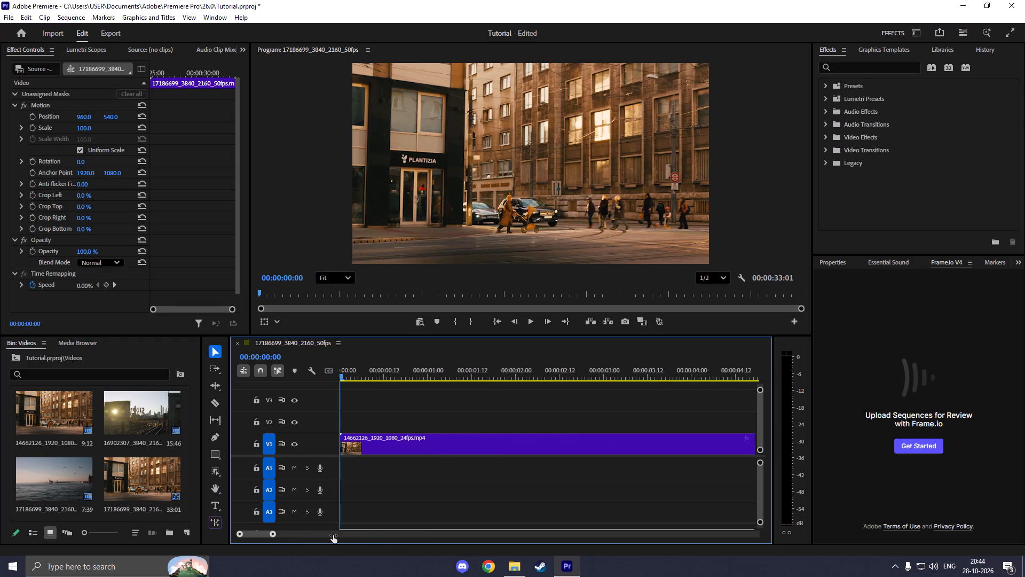
{"action": "left_click_drag", "start_coordinate": [333, 535], "coordinate": [431, 534]}
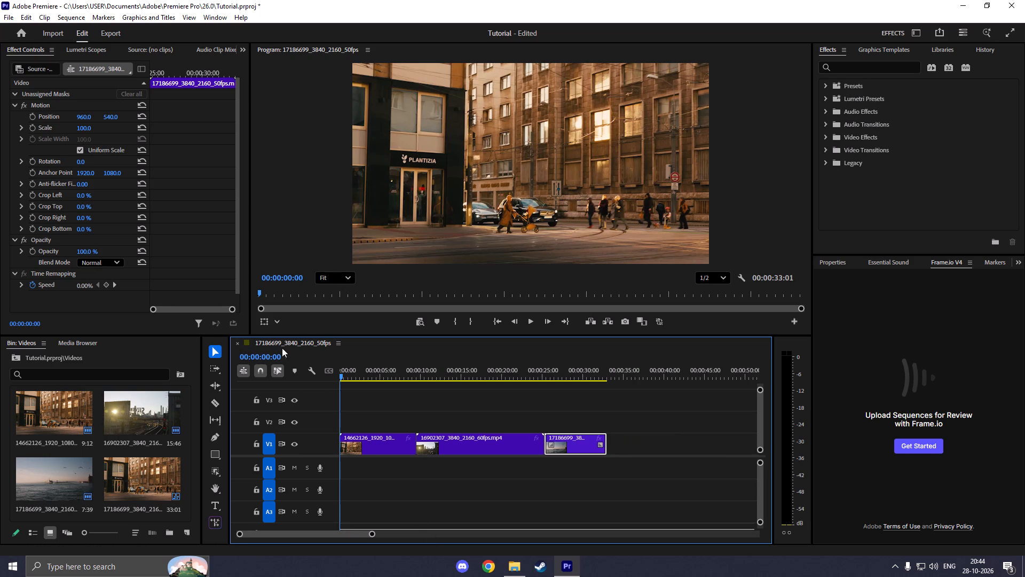
{"action": "left_click", "coordinate": [339, 345]}
{"action": "left_click", "coordinate": [339, 345]}
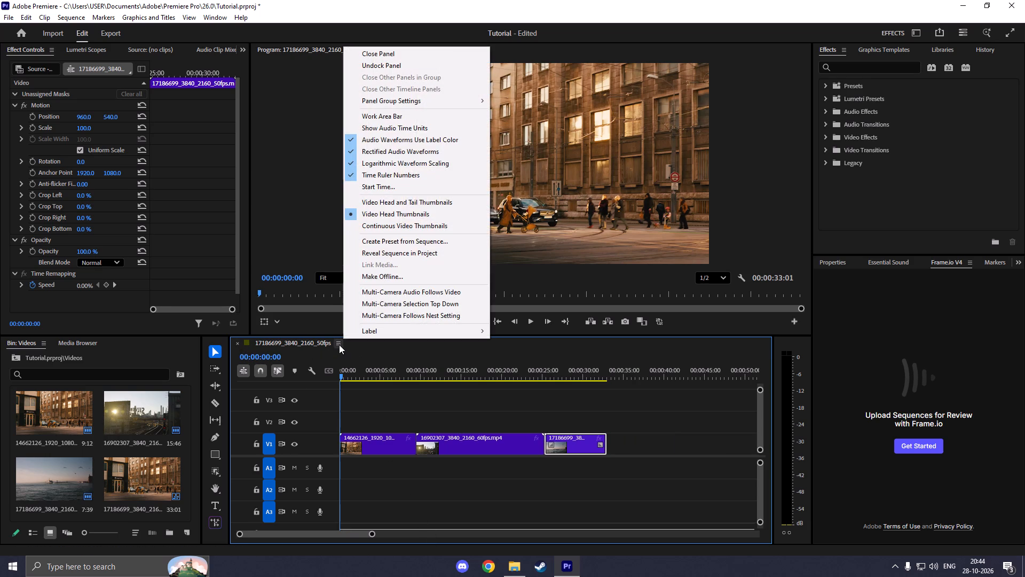
{"action": "left_click", "coordinate": [383, 357]}
Place the playhead at 00:00:00:02 and zoom the timeline out to a range of just over one minute.
{"action": "left_click_drag", "start_coordinate": [383, 374], "coordinate": [341, 375]}
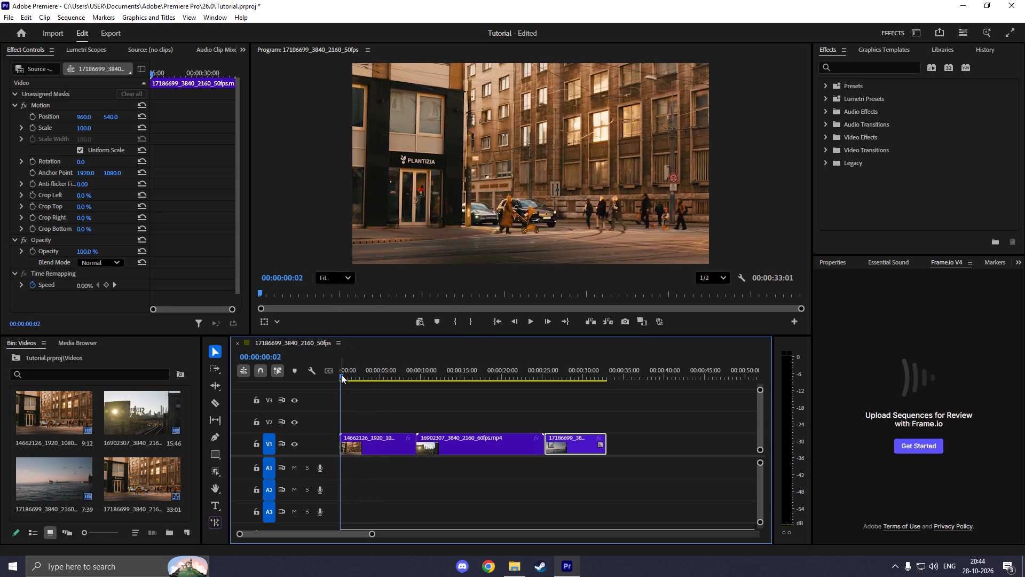
{"action": "left_click", "coordinate": [367, 534]}
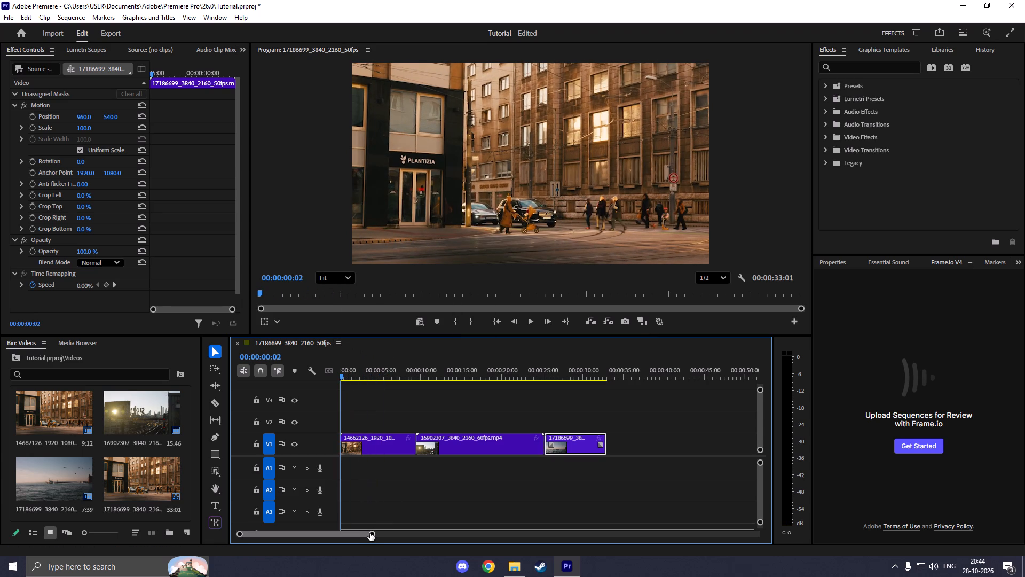
{"action": "left_click_drag", "start_coordinate": [372, 533], "coordinate": [404, 529]}
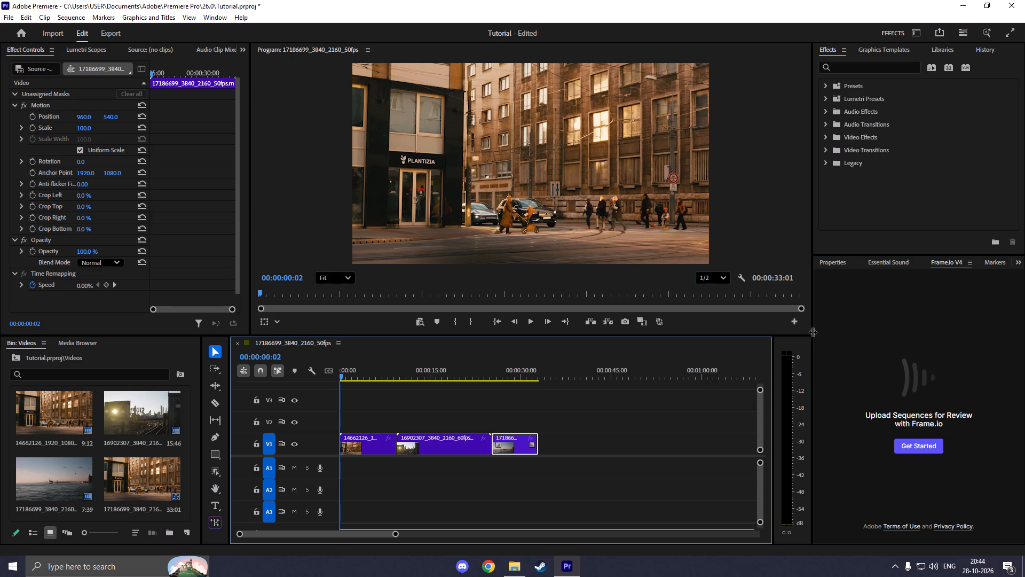
Widen the Program monitor by narrowing the column that holds the Effects and Frame.io panels.
{"action": "left_click_drag", "start_coordinate": [813, 332], "coordinate": [844, 335]}
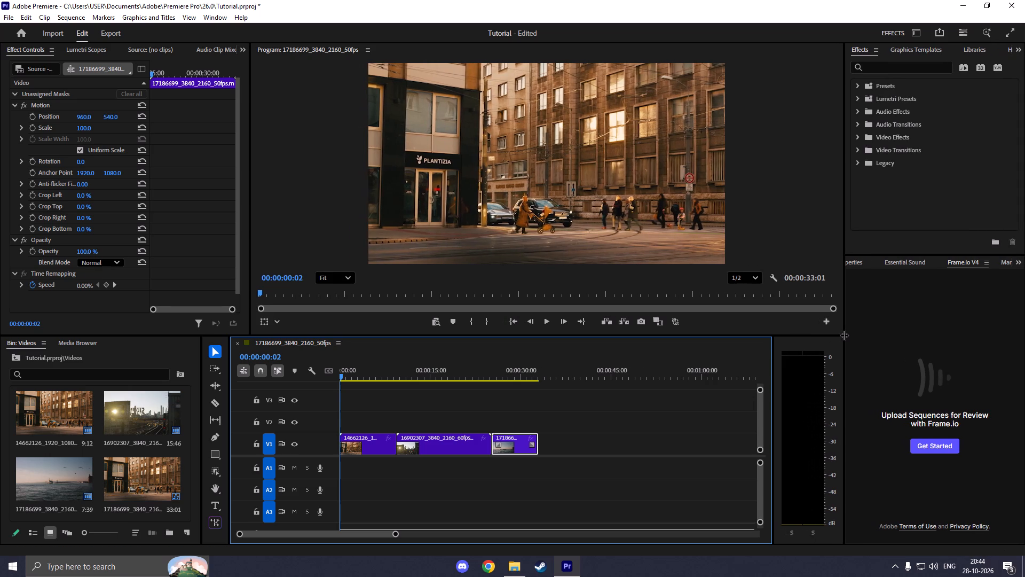
{"action": "left_click_drag", "start_coordinate": [844, 335], "coordinate": [848, 335]}
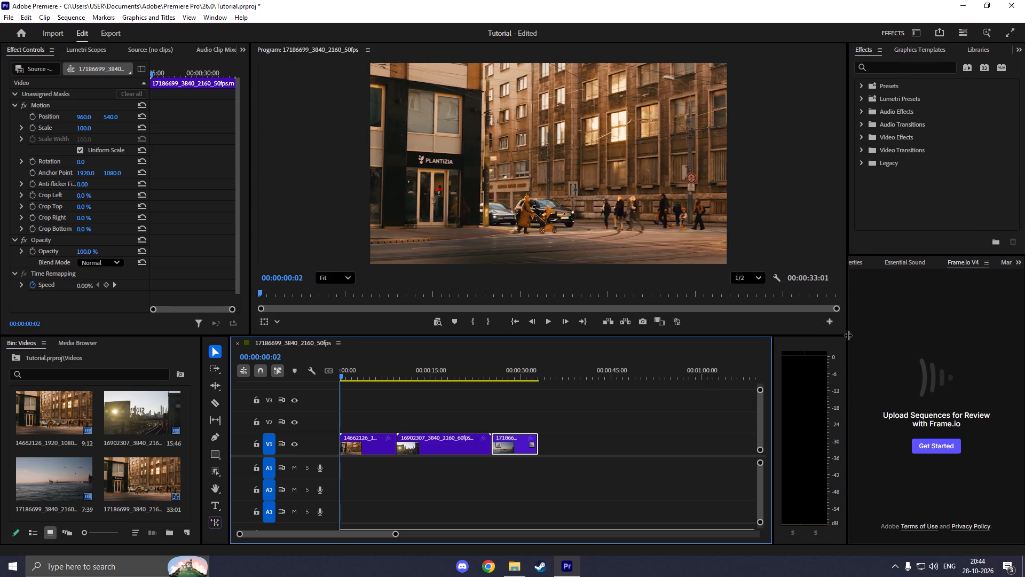
{"action": "left_click_drag", "start_coordinate": [848, 335], "coordinate": [849, 335]}
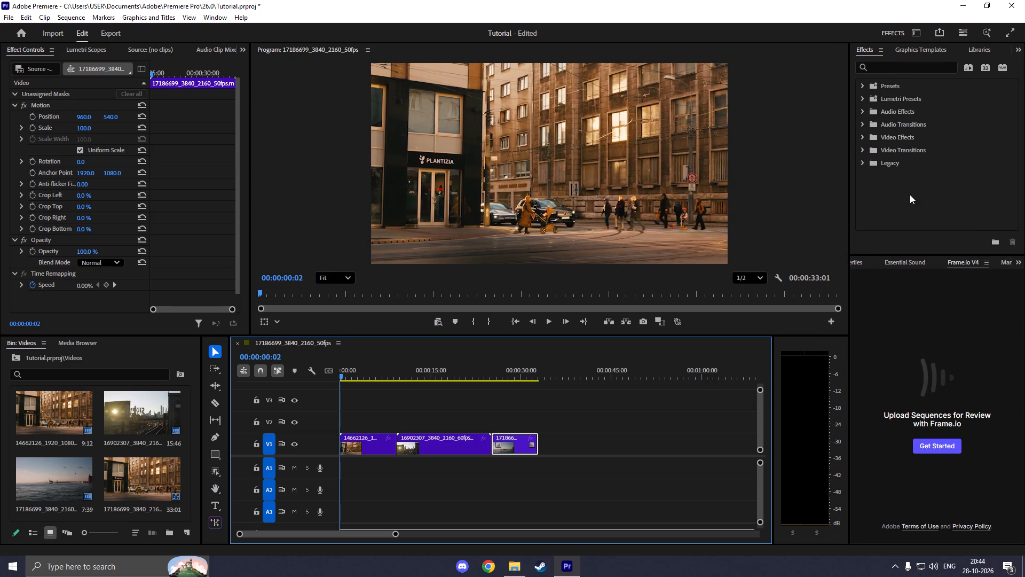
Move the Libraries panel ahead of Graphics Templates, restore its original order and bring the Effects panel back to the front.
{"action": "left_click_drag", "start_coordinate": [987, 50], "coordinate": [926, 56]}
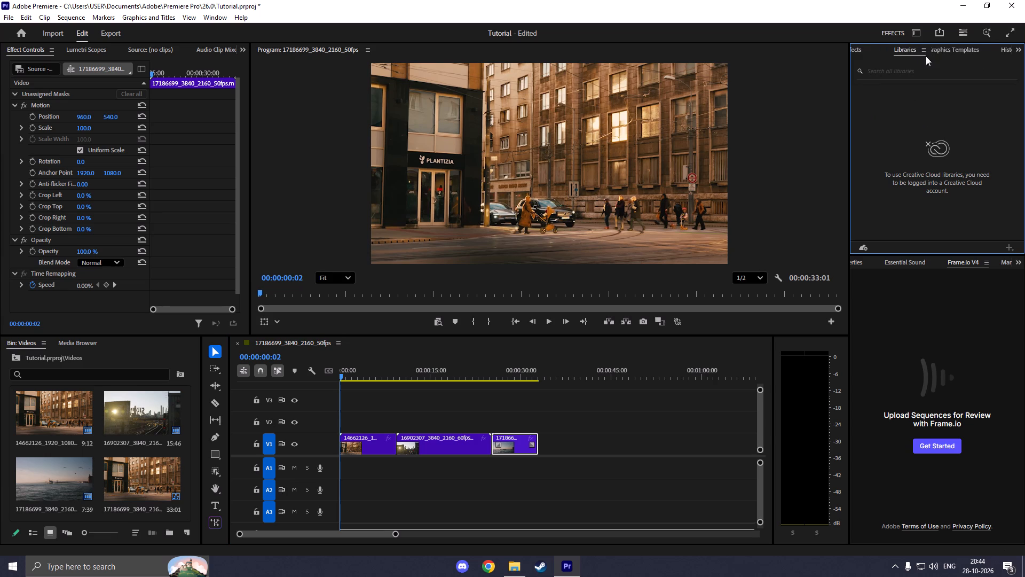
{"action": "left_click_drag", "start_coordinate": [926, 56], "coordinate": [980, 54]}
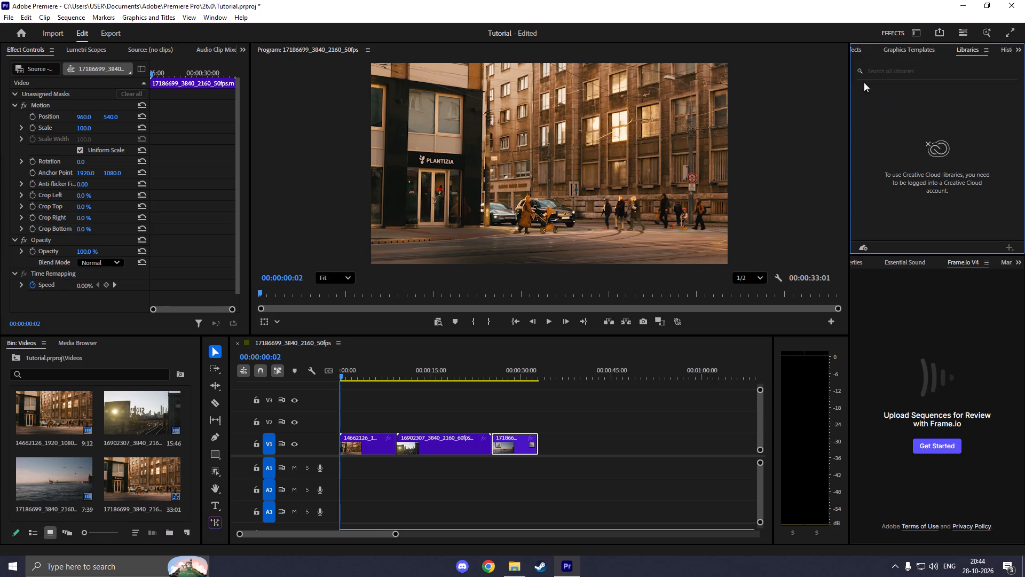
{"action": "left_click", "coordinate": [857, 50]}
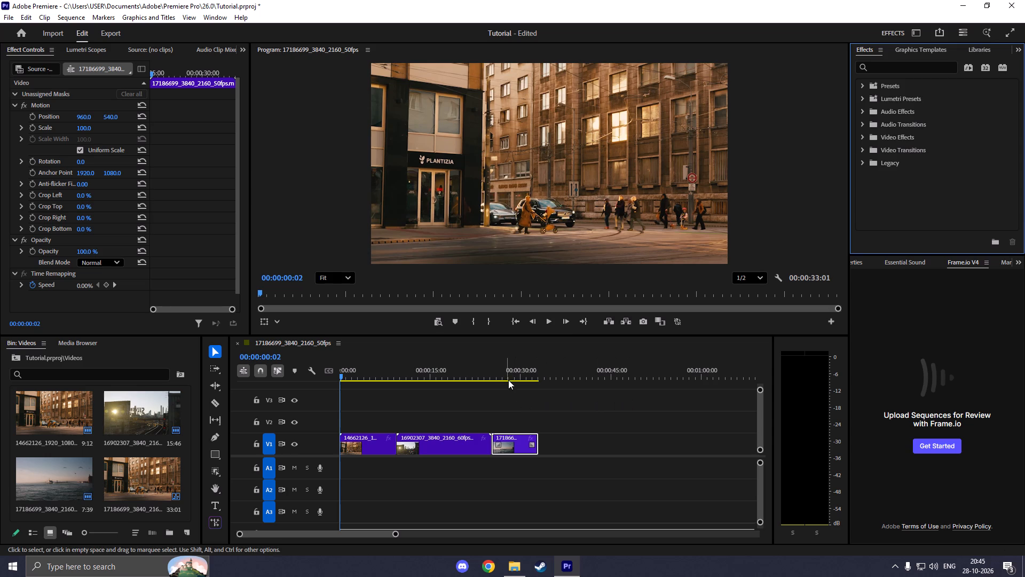
Widen the Effects and Frame.io panel column slightly towards the Program monitor.
{"action": "left_click_drag", "start_coordinate": [849, 236], "coordinate": [838, 236]}
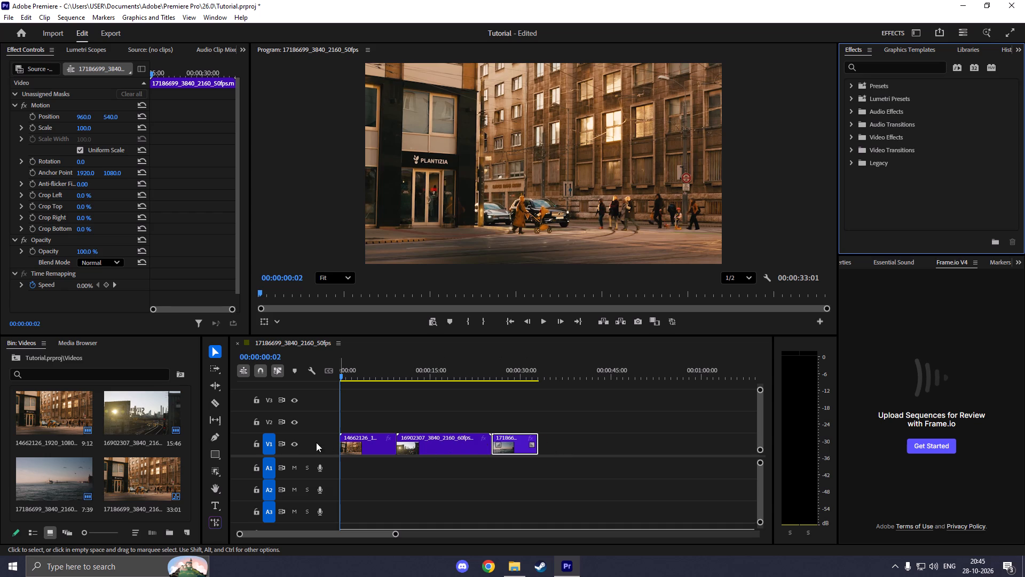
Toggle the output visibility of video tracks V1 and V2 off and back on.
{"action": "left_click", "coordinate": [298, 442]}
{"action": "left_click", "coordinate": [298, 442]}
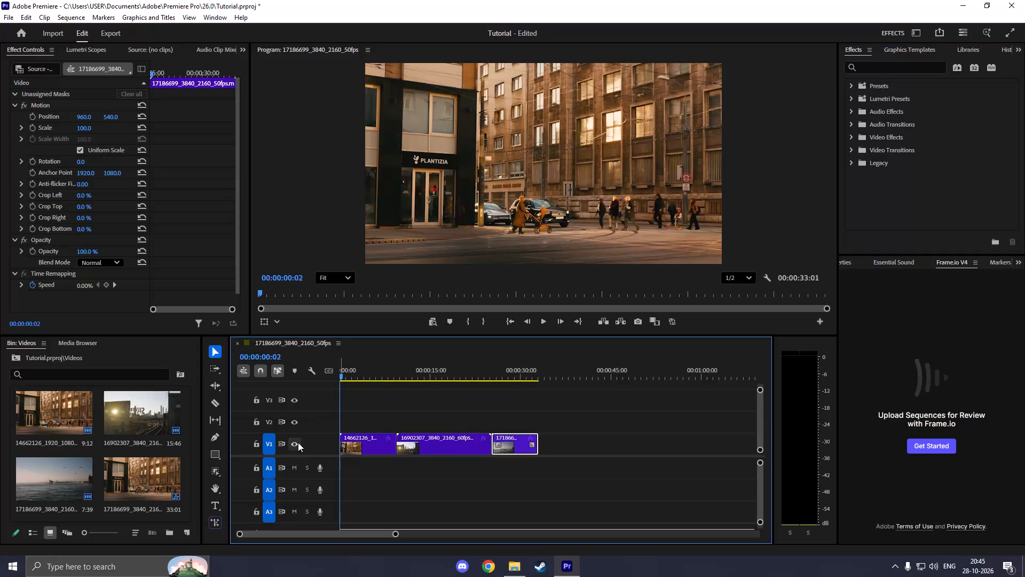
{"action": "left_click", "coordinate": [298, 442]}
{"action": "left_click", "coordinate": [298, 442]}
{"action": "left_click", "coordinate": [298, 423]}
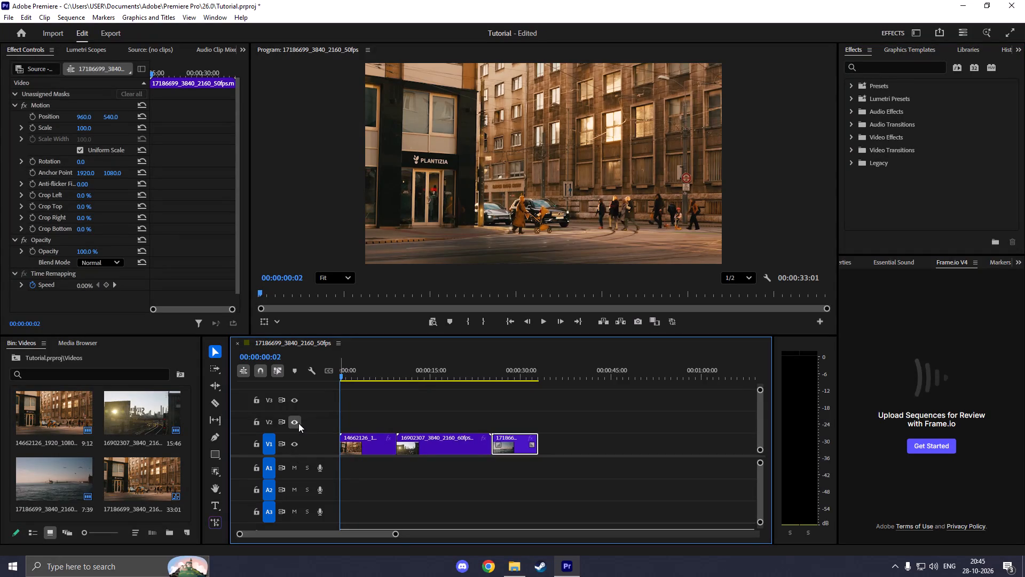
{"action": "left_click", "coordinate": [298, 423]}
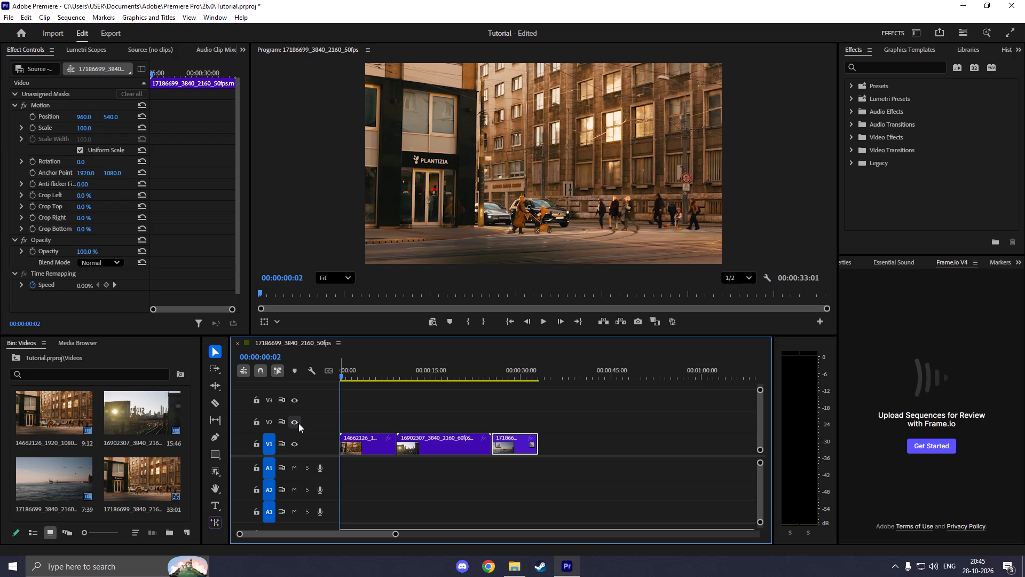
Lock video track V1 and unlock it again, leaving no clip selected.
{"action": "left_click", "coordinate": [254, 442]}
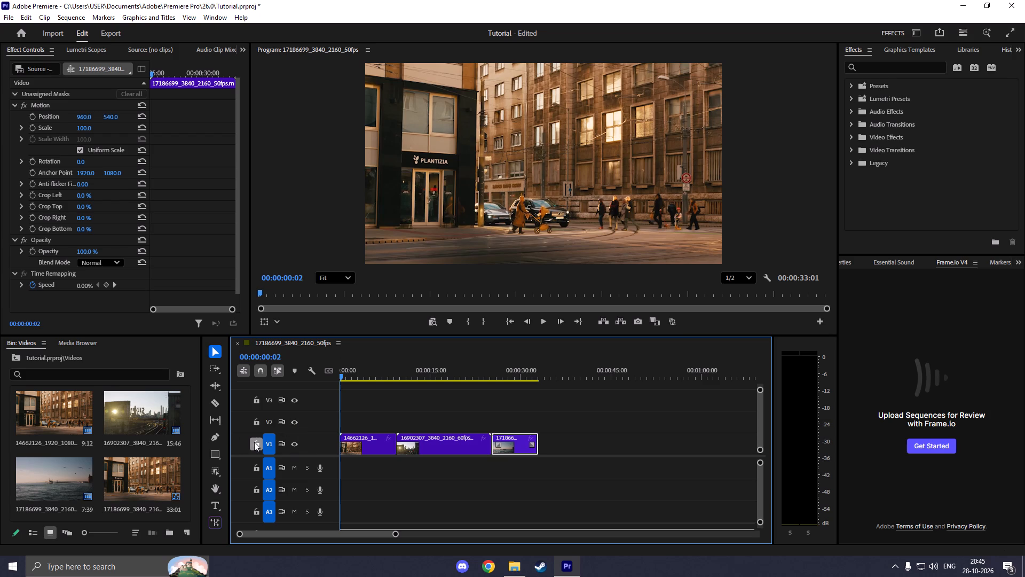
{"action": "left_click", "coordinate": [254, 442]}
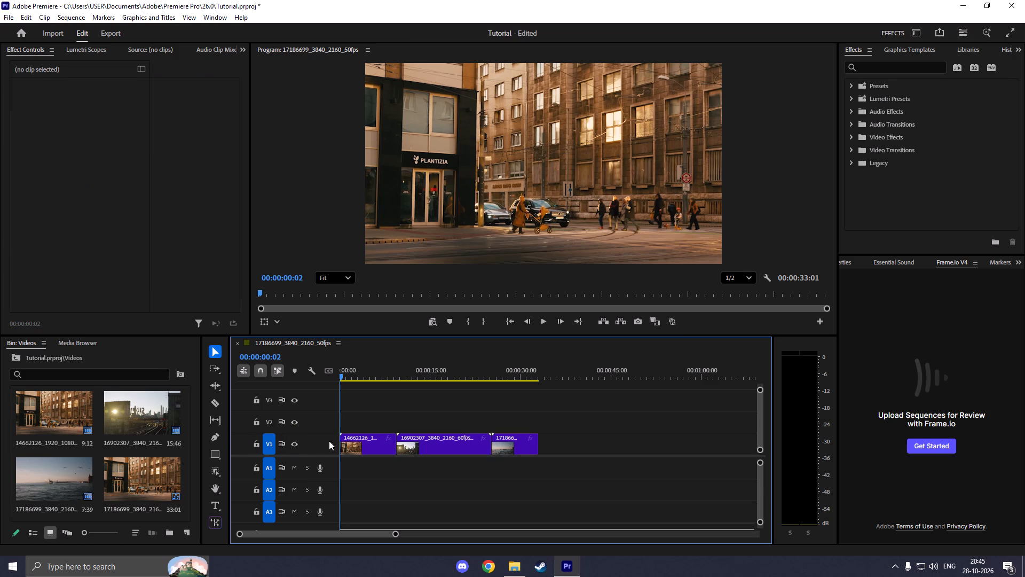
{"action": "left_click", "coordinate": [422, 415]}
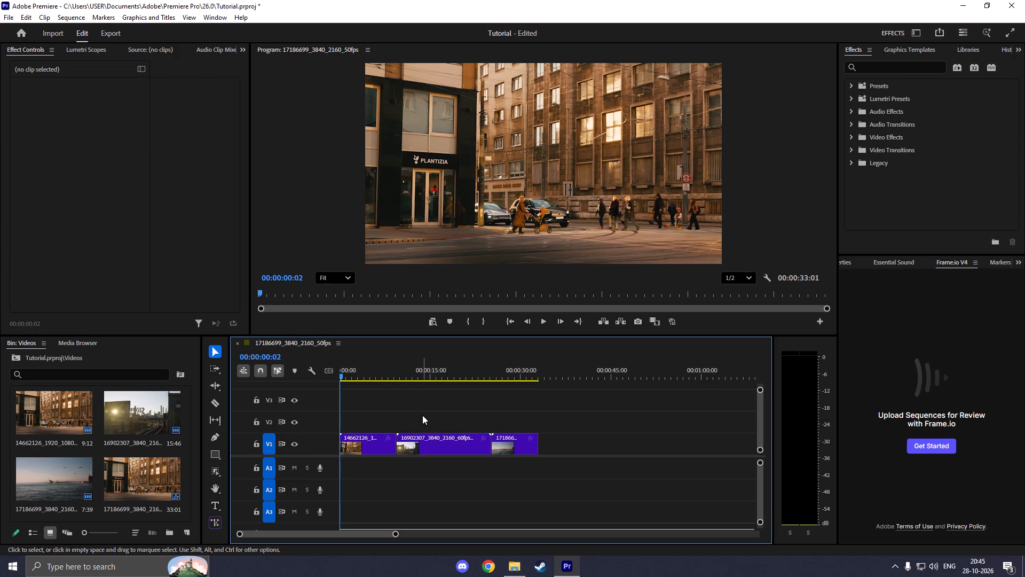
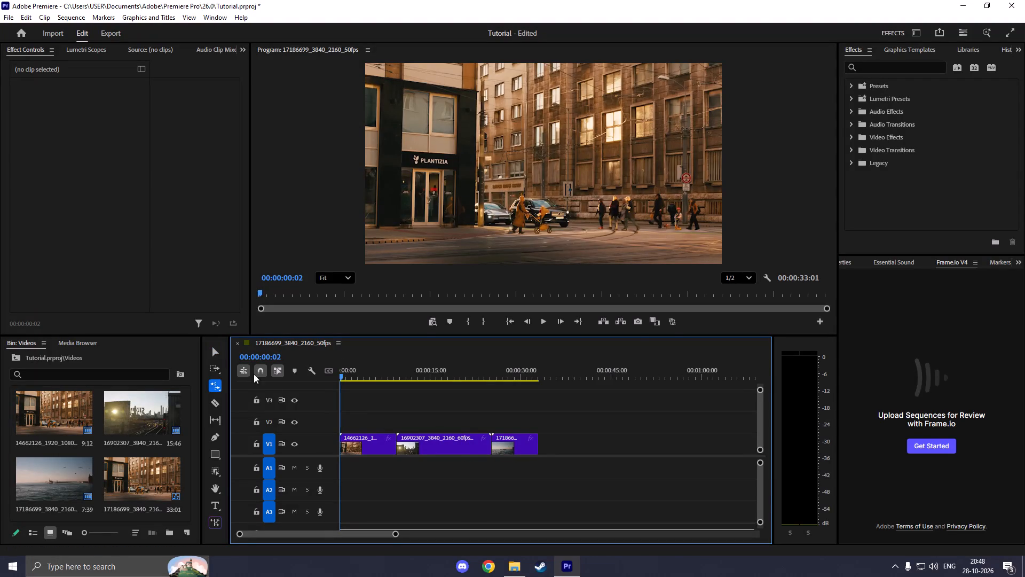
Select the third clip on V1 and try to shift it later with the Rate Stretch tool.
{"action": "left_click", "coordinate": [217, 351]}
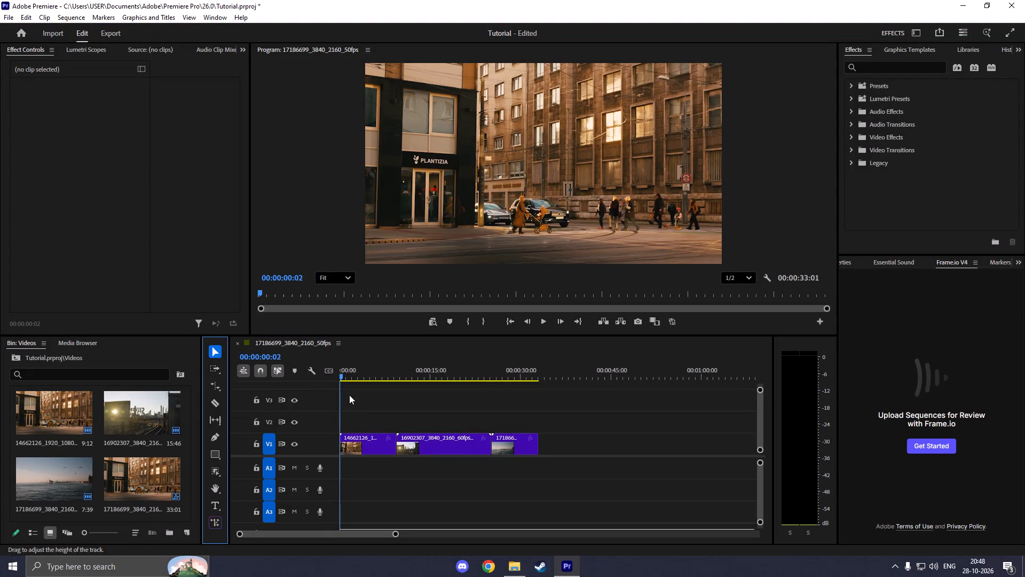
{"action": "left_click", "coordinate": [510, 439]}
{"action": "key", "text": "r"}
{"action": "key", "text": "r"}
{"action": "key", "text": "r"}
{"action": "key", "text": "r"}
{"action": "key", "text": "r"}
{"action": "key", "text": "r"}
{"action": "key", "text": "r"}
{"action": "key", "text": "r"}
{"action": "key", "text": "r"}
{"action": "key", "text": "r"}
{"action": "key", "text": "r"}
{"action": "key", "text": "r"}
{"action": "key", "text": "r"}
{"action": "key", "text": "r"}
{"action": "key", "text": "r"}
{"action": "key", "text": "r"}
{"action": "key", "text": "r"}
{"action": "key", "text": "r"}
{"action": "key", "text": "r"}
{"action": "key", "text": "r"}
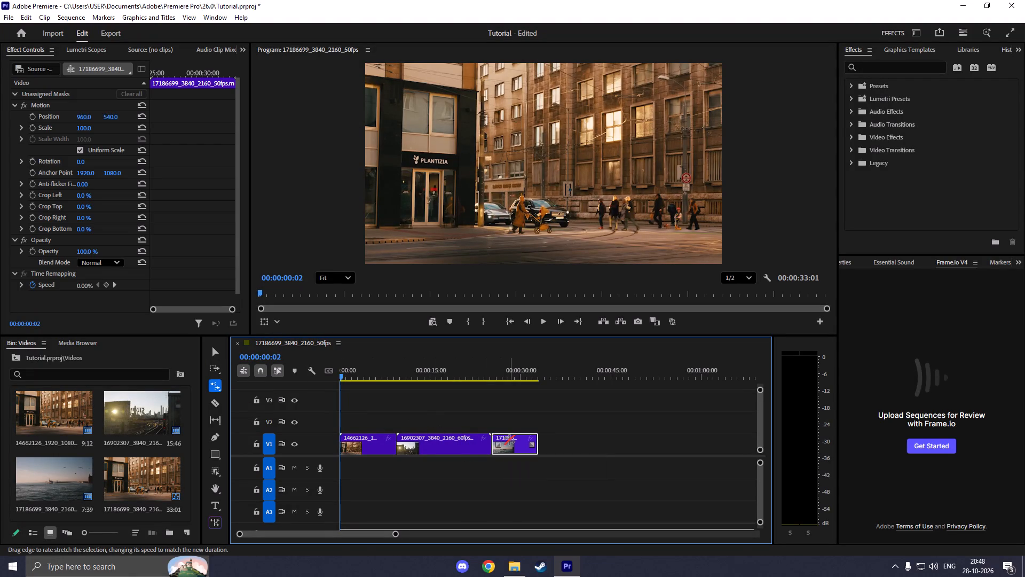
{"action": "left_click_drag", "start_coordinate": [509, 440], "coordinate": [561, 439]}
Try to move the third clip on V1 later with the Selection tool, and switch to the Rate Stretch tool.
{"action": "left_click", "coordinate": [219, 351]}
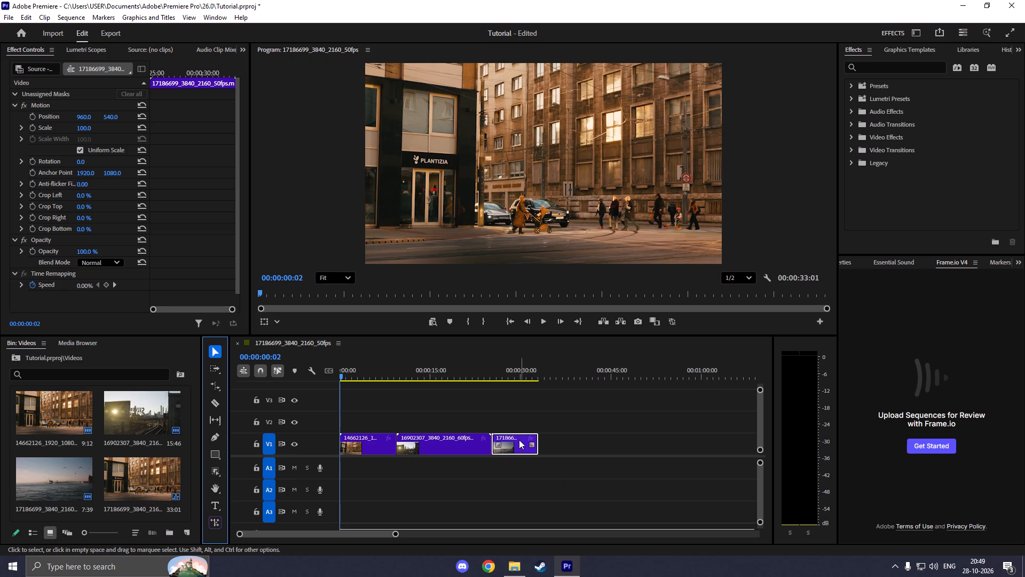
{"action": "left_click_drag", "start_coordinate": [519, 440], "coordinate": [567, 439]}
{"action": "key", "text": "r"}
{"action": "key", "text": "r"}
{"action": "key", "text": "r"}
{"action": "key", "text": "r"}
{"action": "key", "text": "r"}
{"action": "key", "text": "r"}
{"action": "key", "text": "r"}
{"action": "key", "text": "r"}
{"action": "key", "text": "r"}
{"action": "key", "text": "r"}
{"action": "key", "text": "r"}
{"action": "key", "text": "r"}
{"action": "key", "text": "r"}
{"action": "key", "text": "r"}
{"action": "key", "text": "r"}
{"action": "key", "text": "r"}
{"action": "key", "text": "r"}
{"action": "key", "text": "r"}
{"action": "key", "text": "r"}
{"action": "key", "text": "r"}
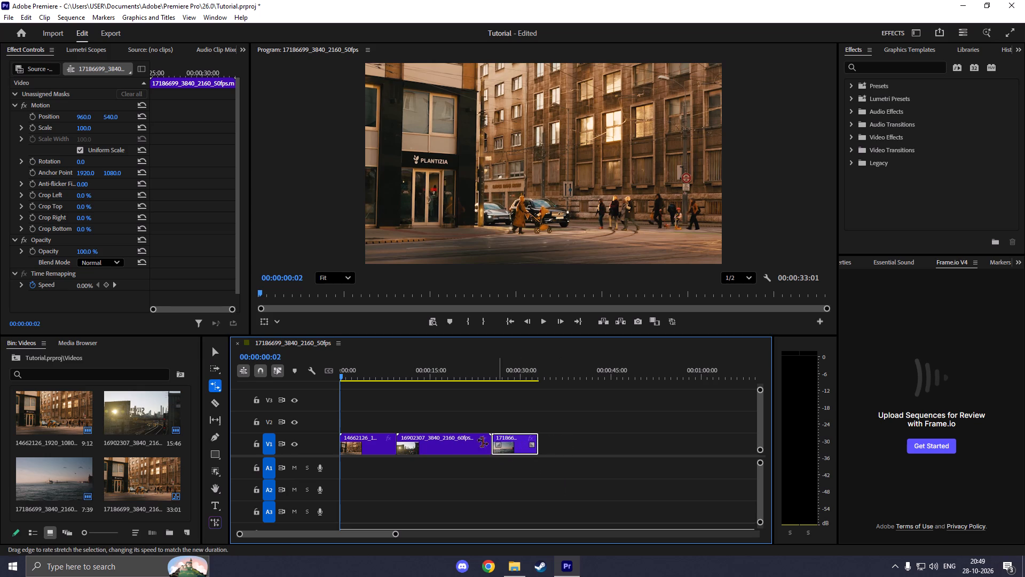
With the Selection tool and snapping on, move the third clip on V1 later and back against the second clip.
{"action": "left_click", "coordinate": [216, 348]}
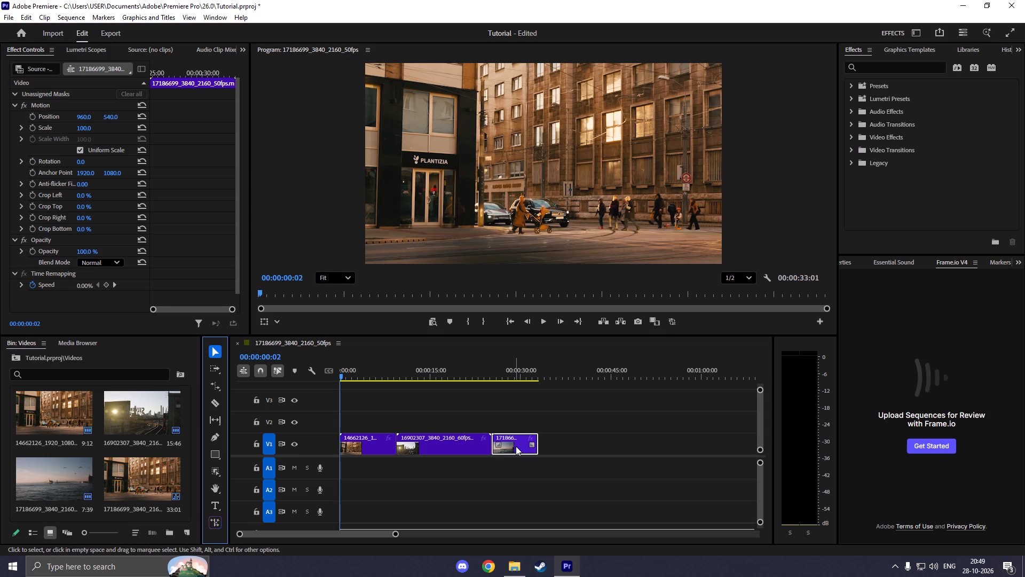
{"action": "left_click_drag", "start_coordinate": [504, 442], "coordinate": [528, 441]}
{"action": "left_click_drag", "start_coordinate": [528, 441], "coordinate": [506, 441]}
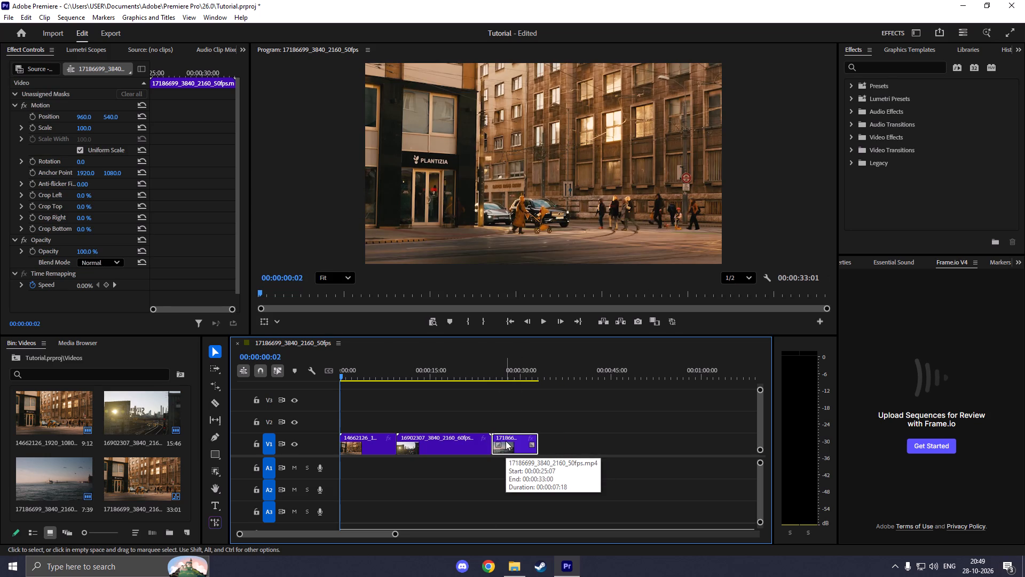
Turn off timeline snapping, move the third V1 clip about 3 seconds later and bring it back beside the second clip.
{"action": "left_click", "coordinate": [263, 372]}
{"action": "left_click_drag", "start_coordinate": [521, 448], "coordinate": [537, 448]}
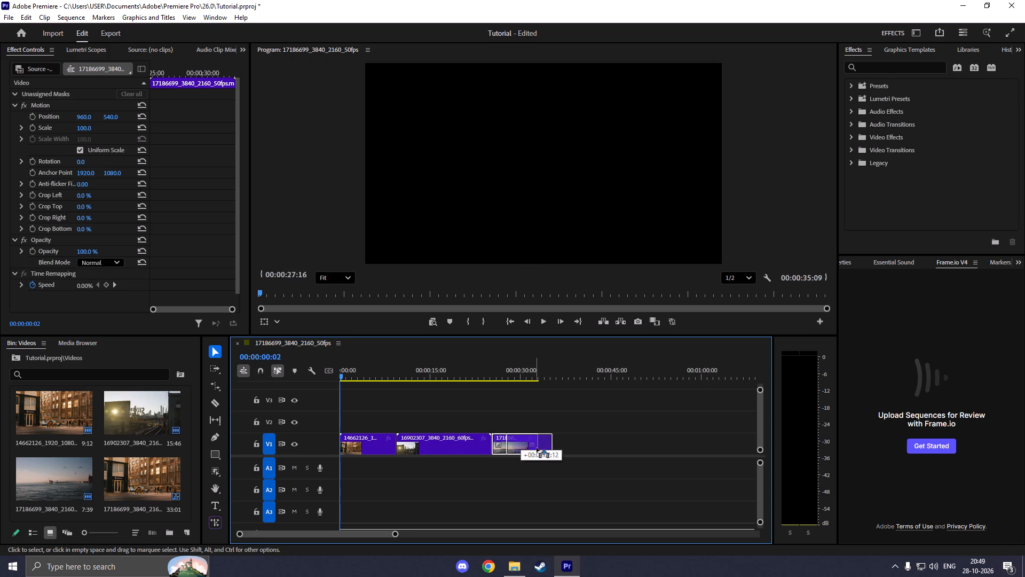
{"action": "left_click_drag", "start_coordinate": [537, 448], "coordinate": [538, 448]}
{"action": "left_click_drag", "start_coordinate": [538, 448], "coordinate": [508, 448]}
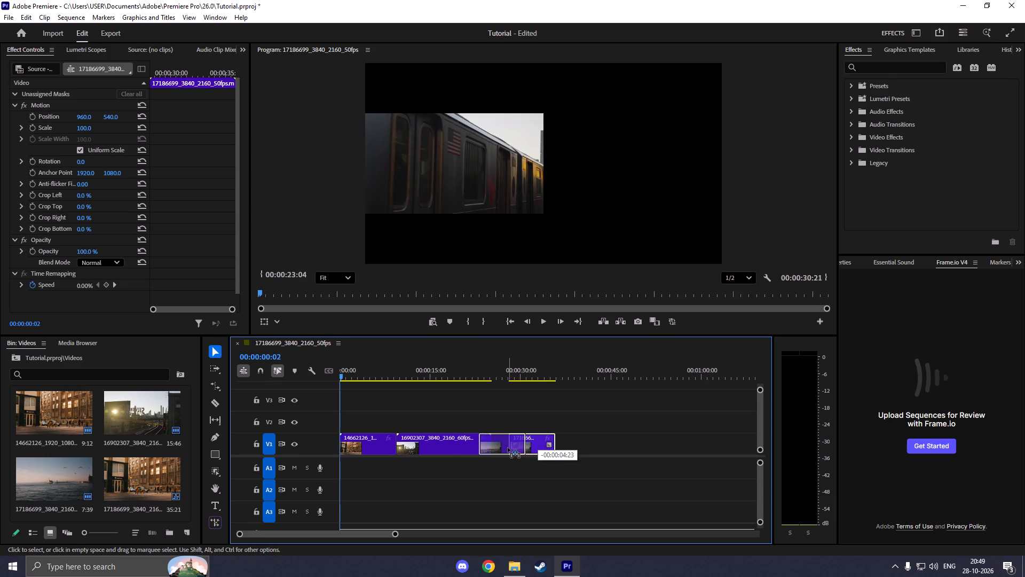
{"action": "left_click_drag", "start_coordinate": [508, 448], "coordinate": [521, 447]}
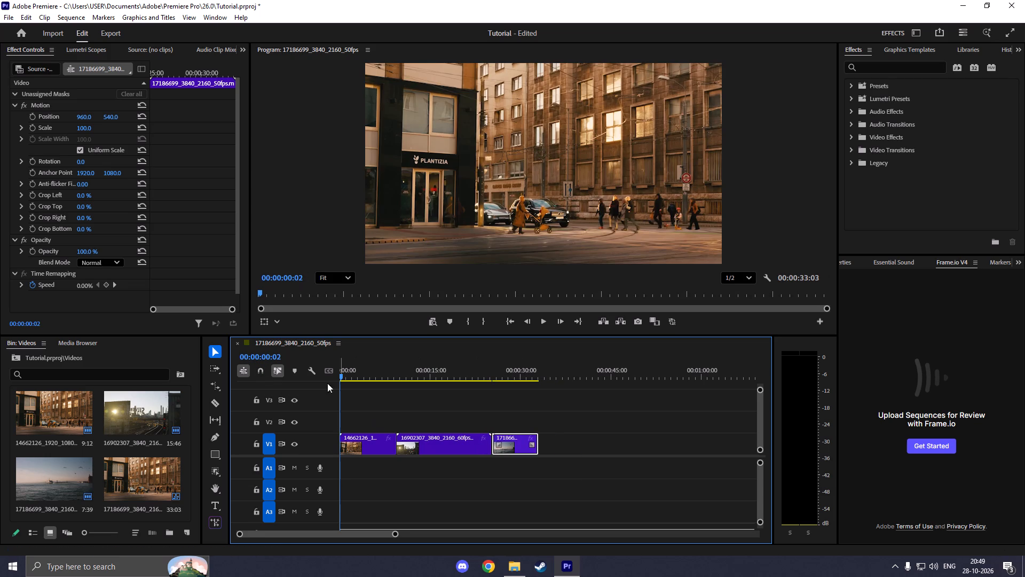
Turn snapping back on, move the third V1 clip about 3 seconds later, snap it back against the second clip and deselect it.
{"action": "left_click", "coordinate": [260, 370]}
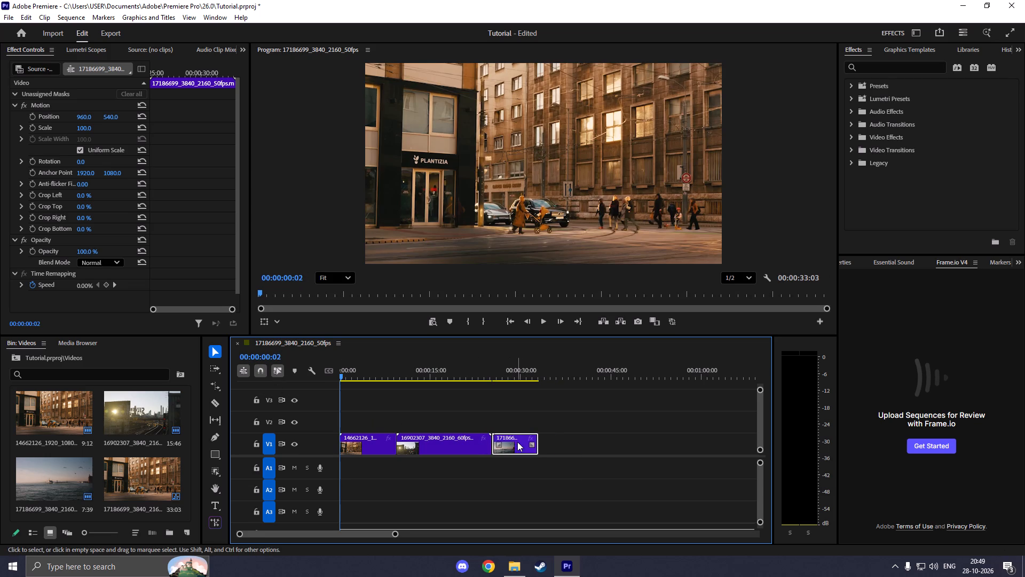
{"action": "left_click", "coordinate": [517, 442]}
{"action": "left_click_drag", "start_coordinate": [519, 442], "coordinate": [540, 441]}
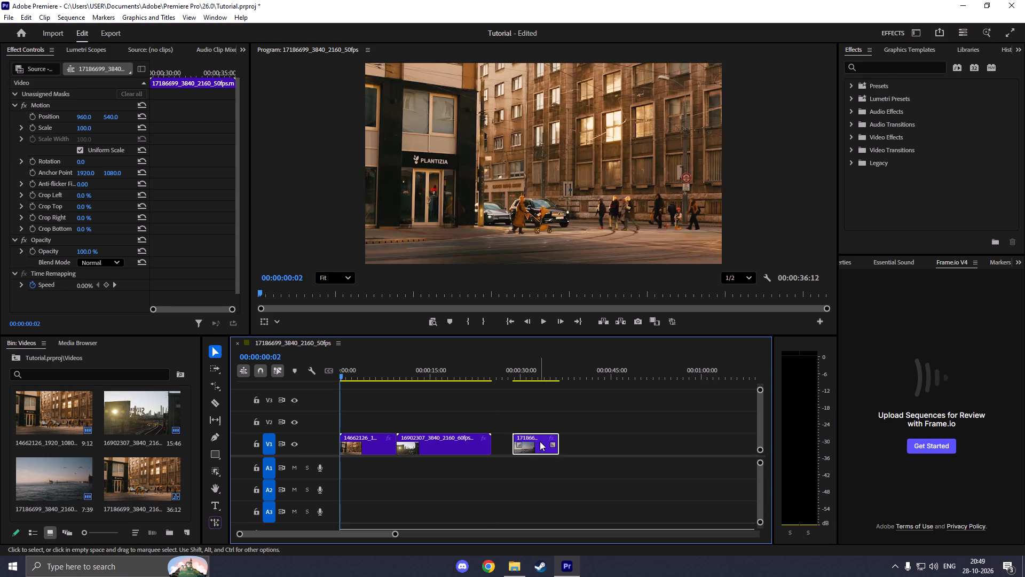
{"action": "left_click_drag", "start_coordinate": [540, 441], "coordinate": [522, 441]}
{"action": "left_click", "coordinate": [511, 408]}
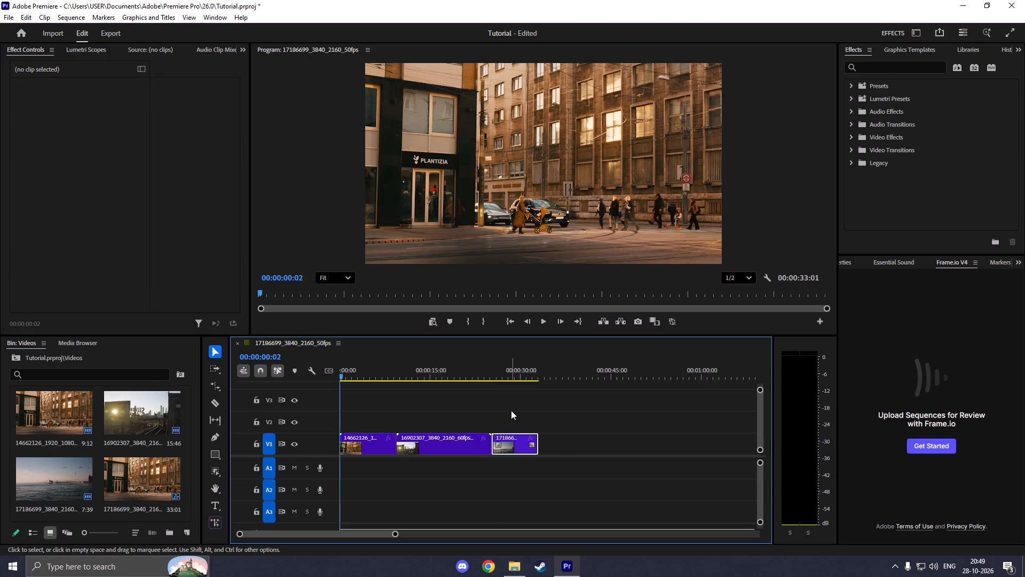
Select the second clip on V1 and toggle linked selection off and back on.
{"action": "left_click", "coordinate": [478, 439]}
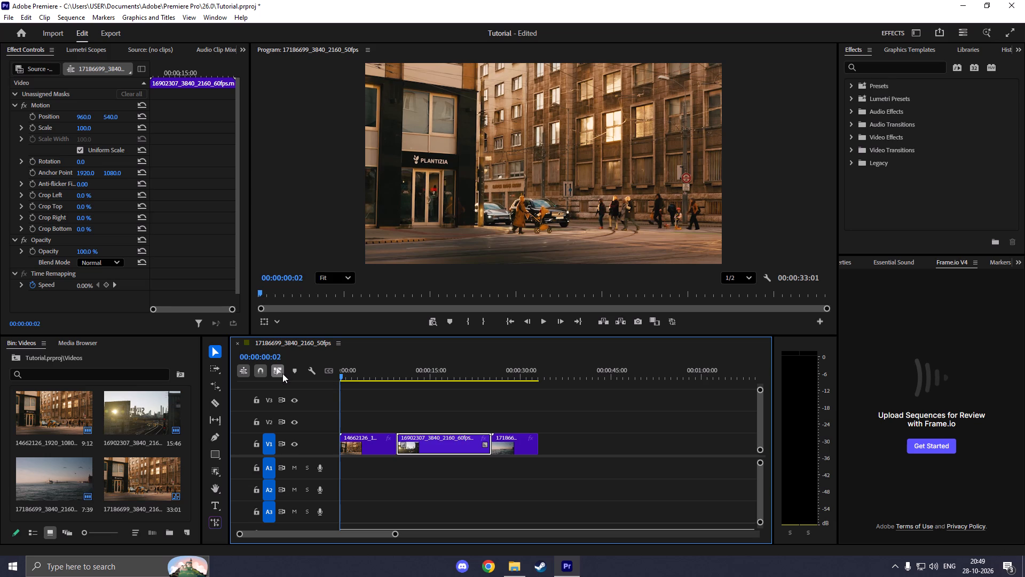
{"action": "left_click", "coordinate": [282, 373]}
{"action": "left_click", "coordinate": [282, 373]}
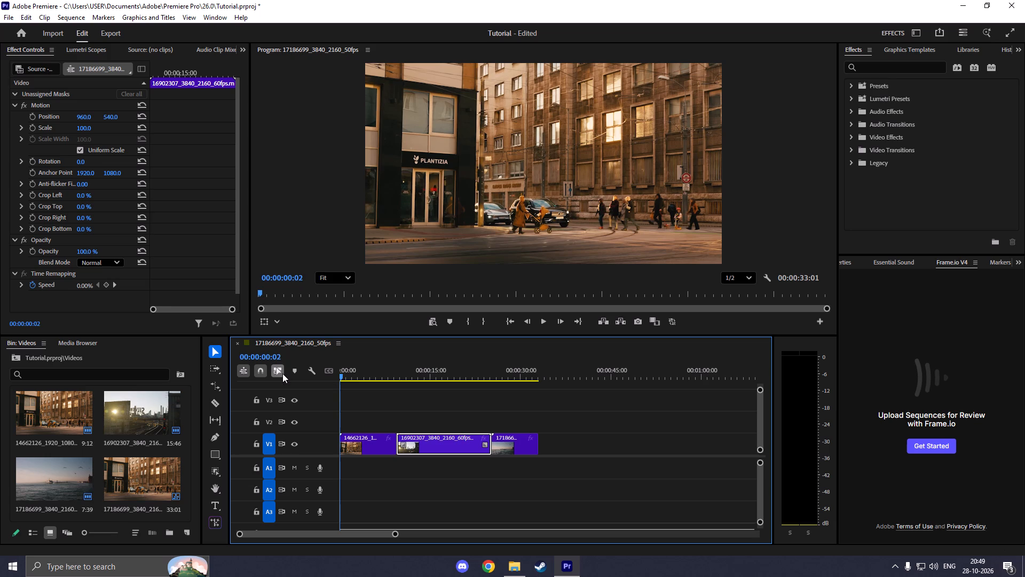
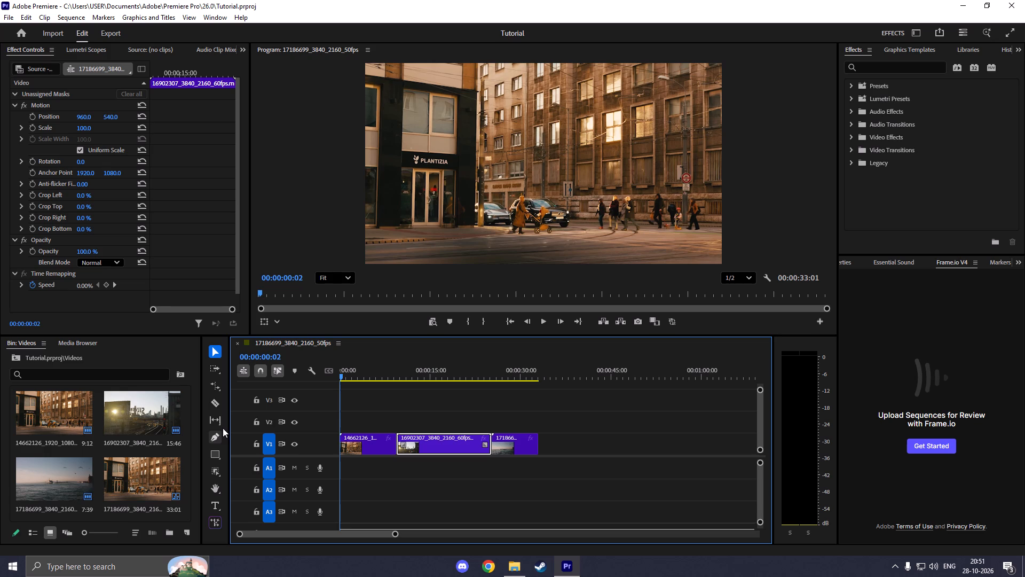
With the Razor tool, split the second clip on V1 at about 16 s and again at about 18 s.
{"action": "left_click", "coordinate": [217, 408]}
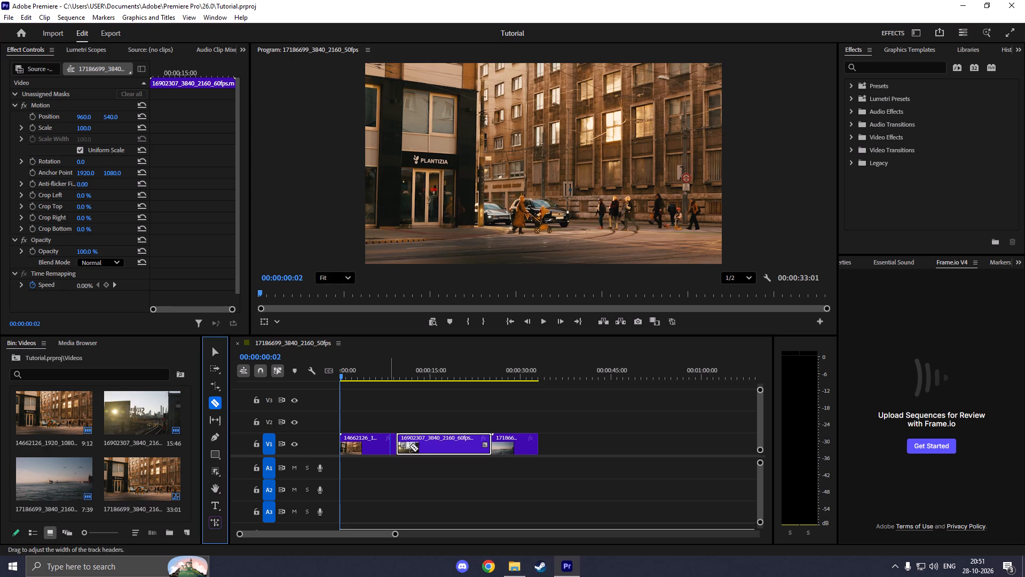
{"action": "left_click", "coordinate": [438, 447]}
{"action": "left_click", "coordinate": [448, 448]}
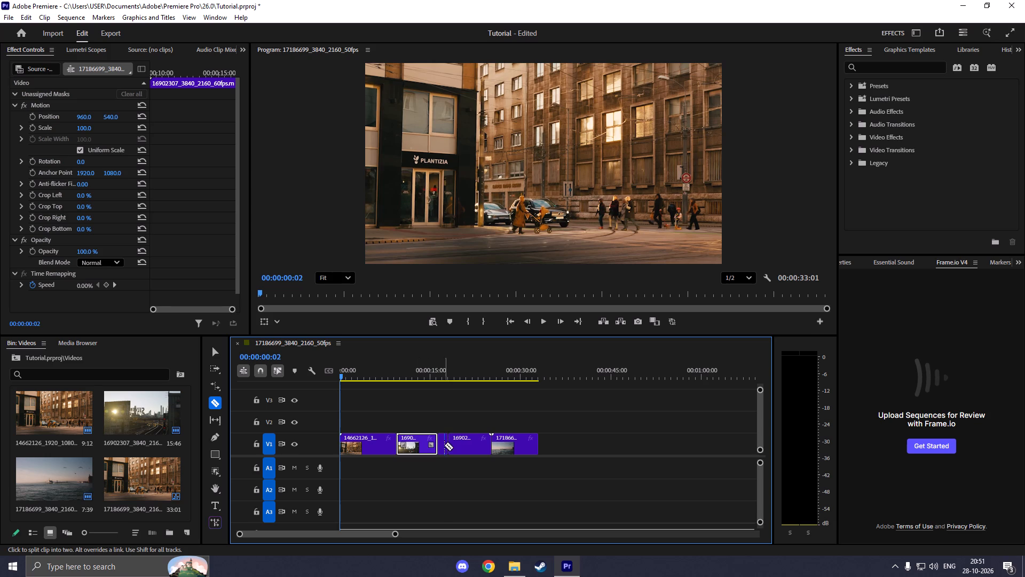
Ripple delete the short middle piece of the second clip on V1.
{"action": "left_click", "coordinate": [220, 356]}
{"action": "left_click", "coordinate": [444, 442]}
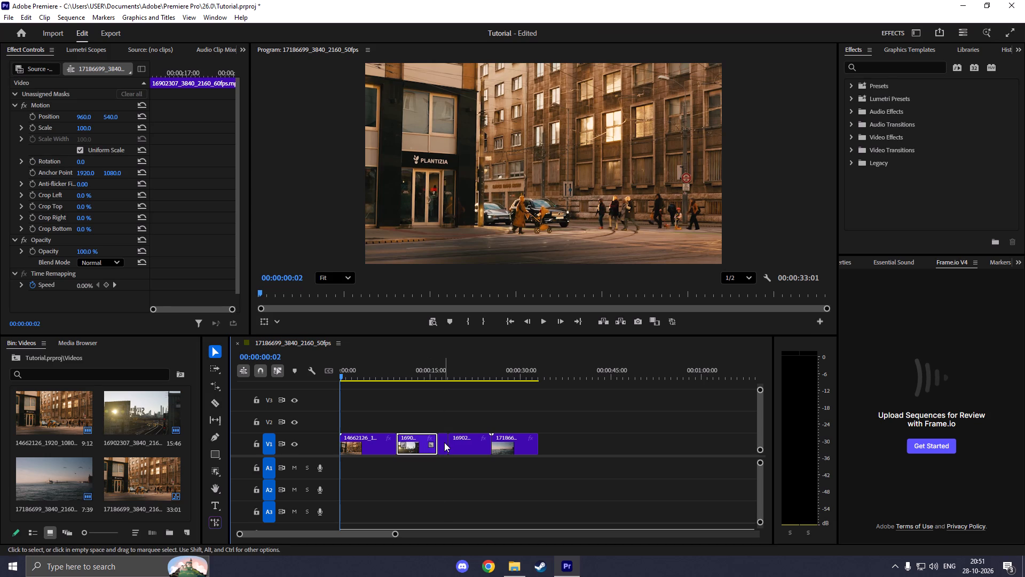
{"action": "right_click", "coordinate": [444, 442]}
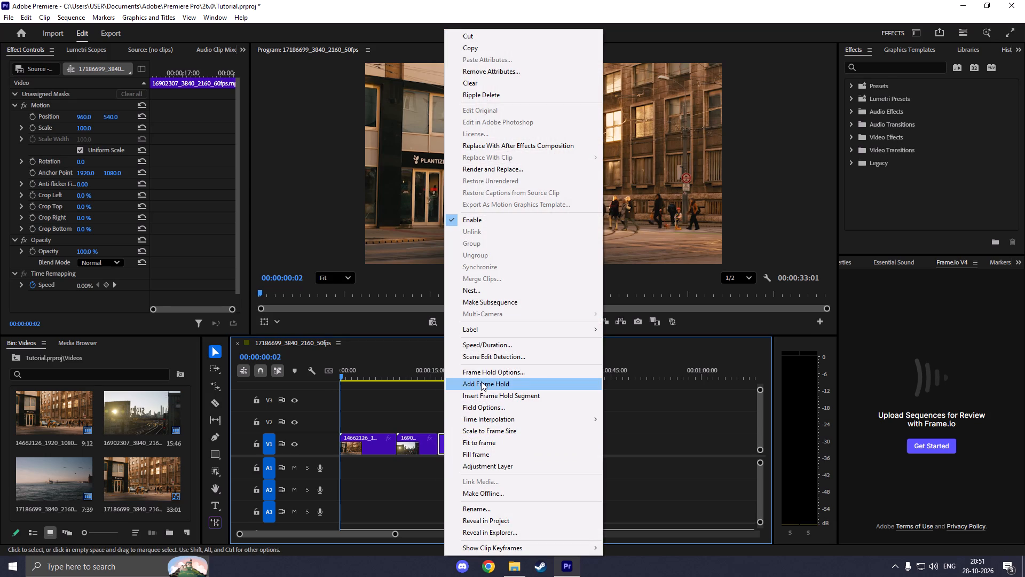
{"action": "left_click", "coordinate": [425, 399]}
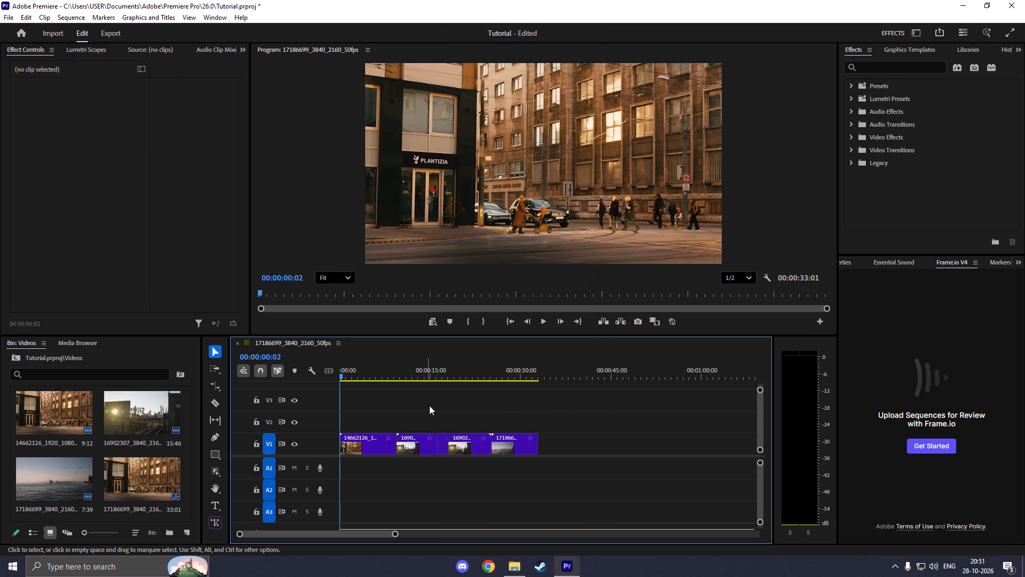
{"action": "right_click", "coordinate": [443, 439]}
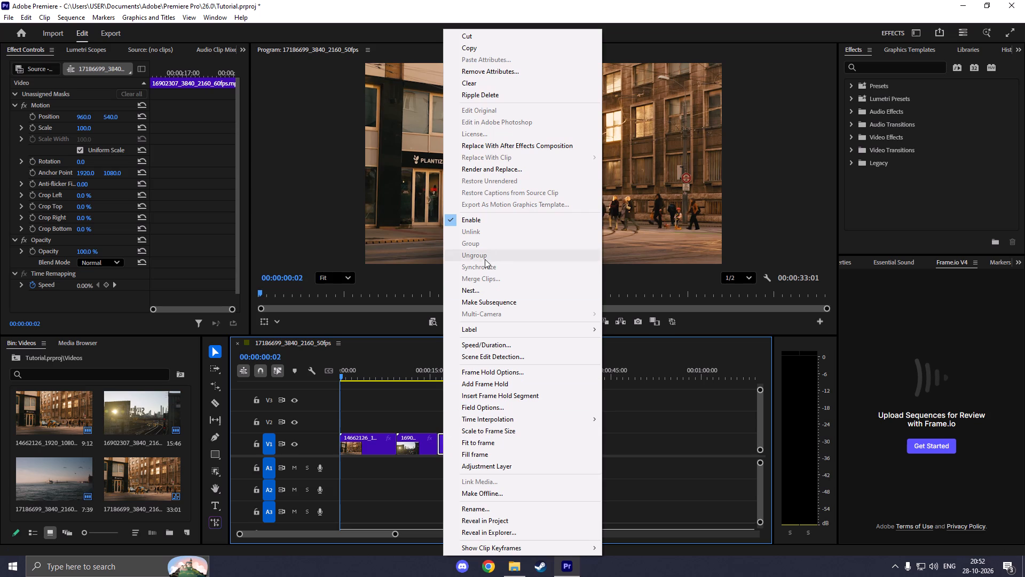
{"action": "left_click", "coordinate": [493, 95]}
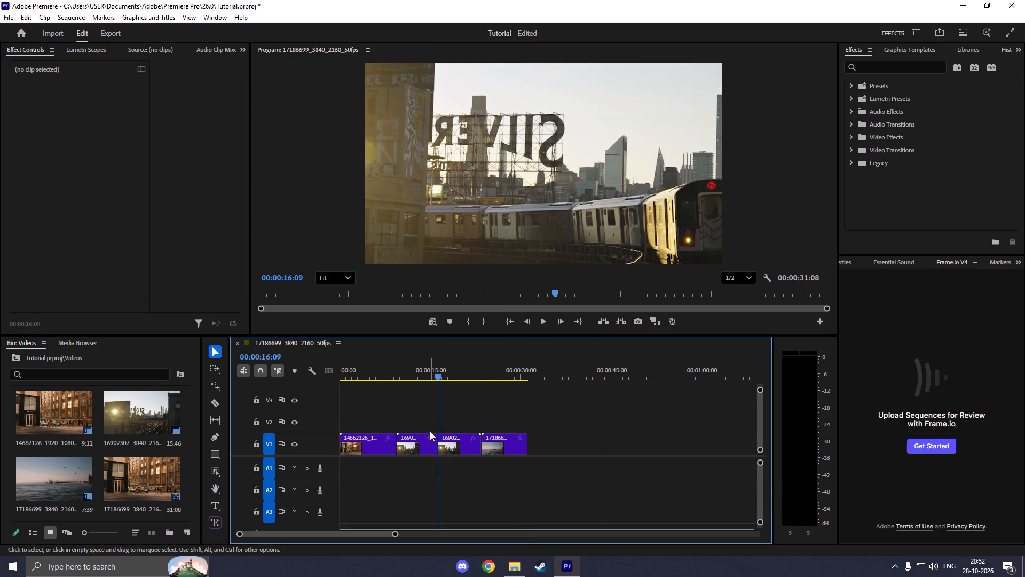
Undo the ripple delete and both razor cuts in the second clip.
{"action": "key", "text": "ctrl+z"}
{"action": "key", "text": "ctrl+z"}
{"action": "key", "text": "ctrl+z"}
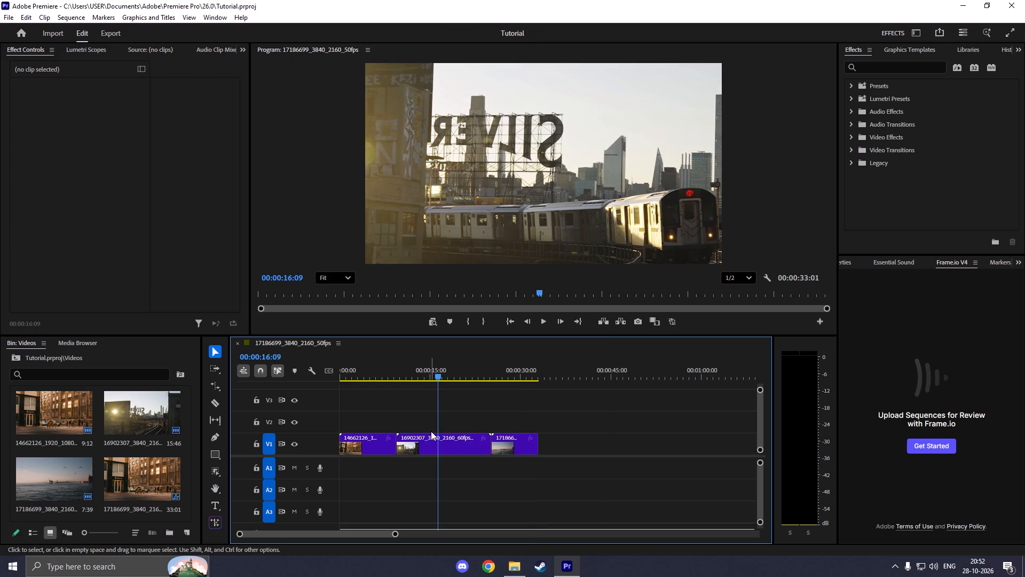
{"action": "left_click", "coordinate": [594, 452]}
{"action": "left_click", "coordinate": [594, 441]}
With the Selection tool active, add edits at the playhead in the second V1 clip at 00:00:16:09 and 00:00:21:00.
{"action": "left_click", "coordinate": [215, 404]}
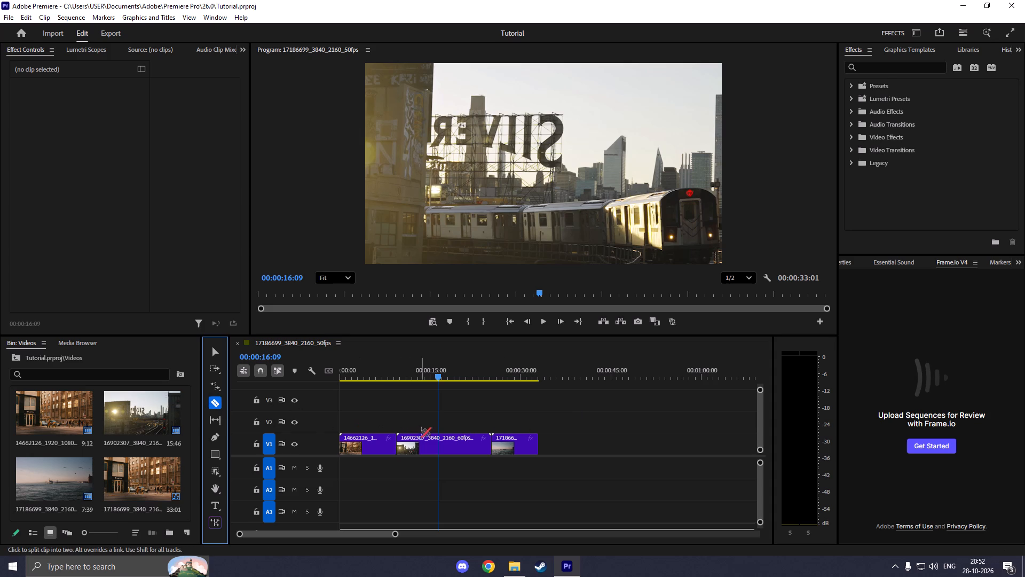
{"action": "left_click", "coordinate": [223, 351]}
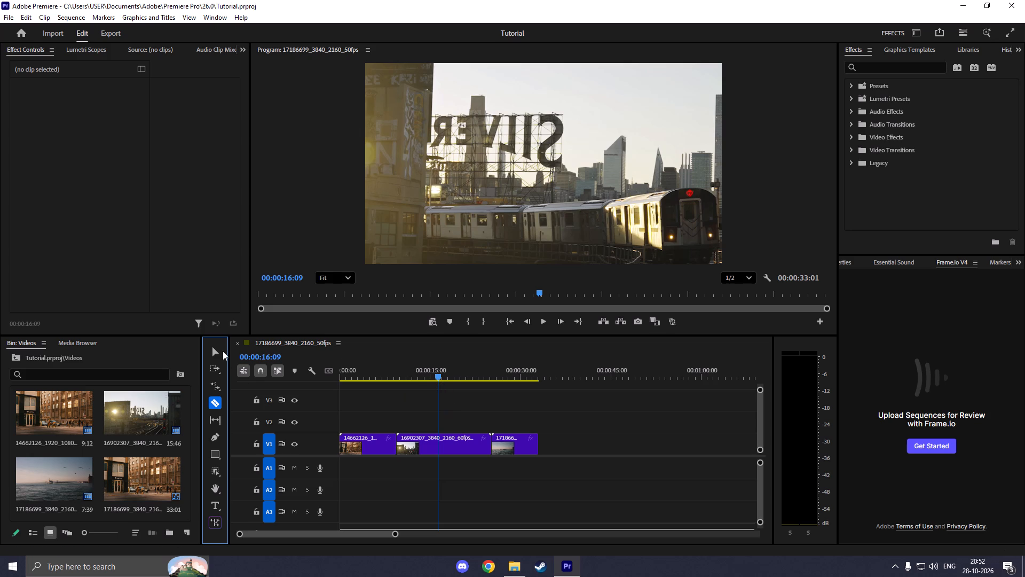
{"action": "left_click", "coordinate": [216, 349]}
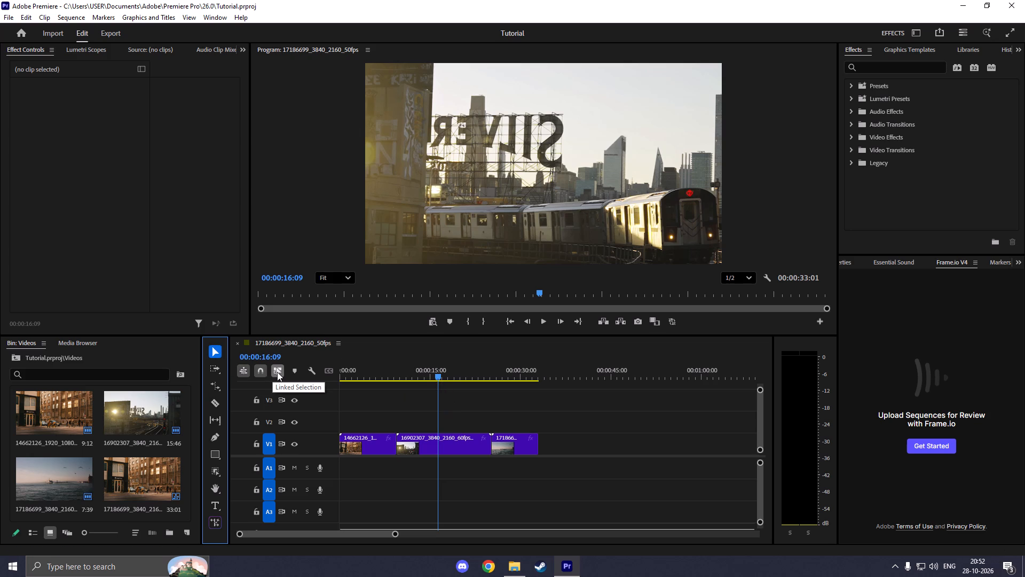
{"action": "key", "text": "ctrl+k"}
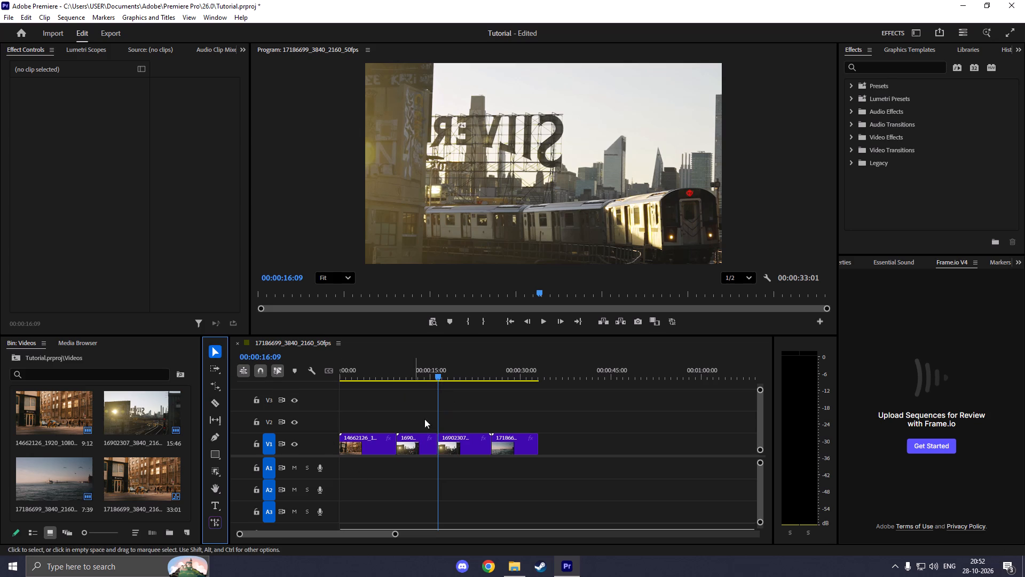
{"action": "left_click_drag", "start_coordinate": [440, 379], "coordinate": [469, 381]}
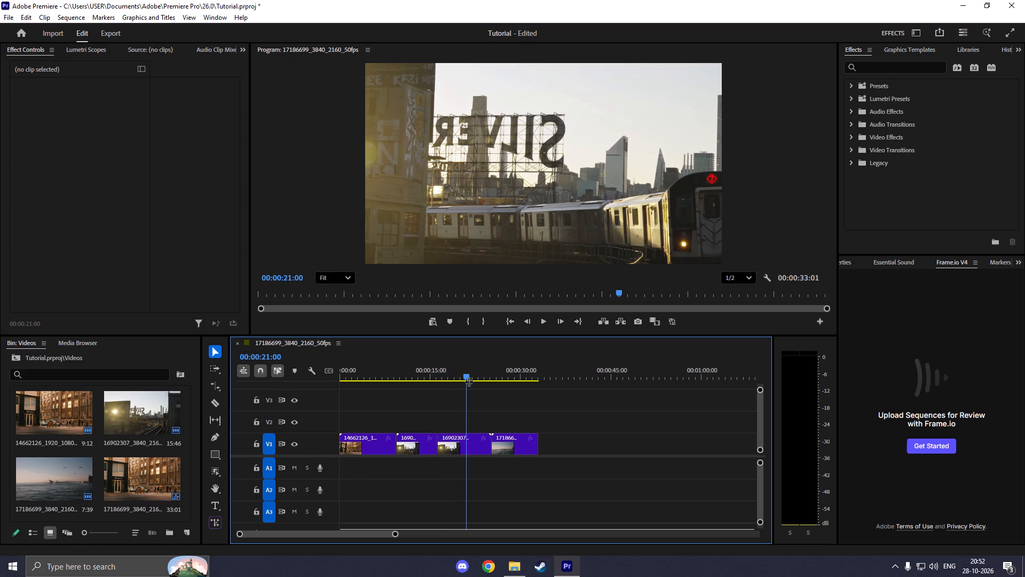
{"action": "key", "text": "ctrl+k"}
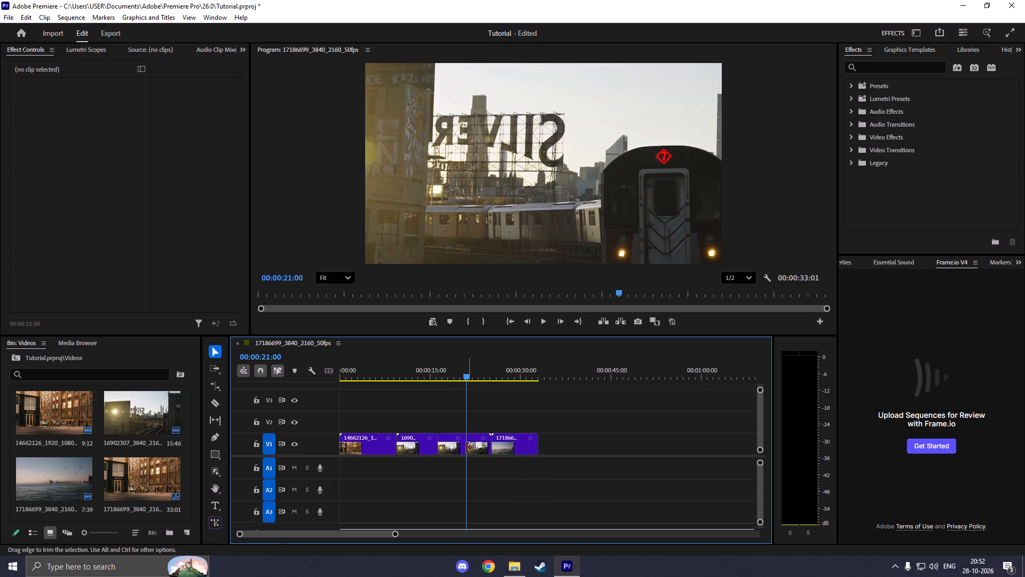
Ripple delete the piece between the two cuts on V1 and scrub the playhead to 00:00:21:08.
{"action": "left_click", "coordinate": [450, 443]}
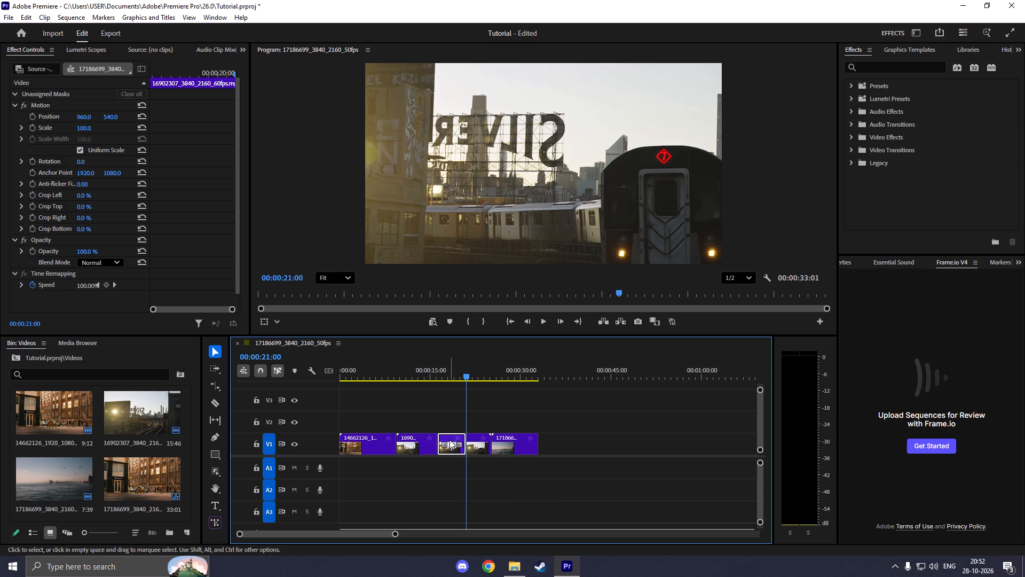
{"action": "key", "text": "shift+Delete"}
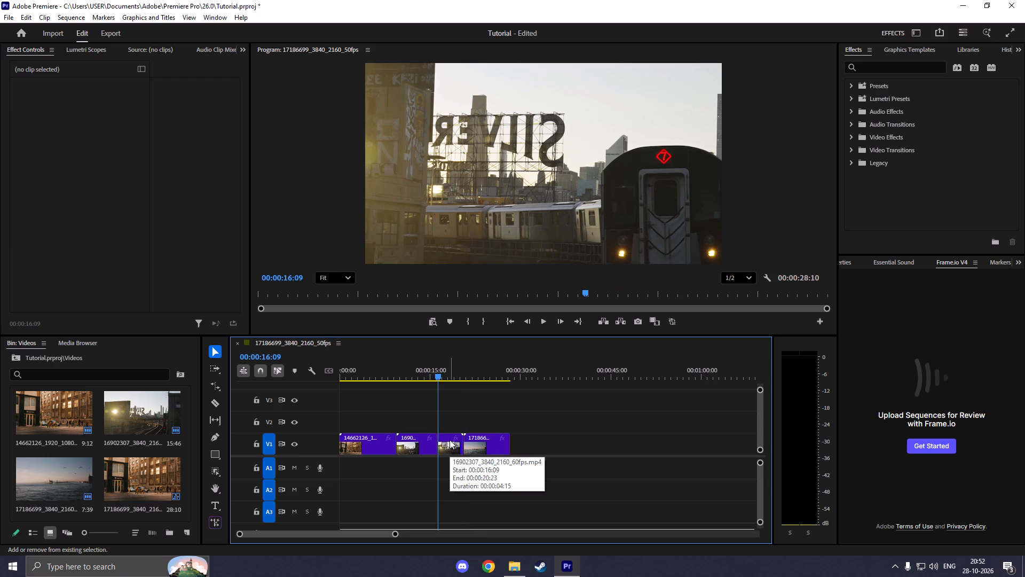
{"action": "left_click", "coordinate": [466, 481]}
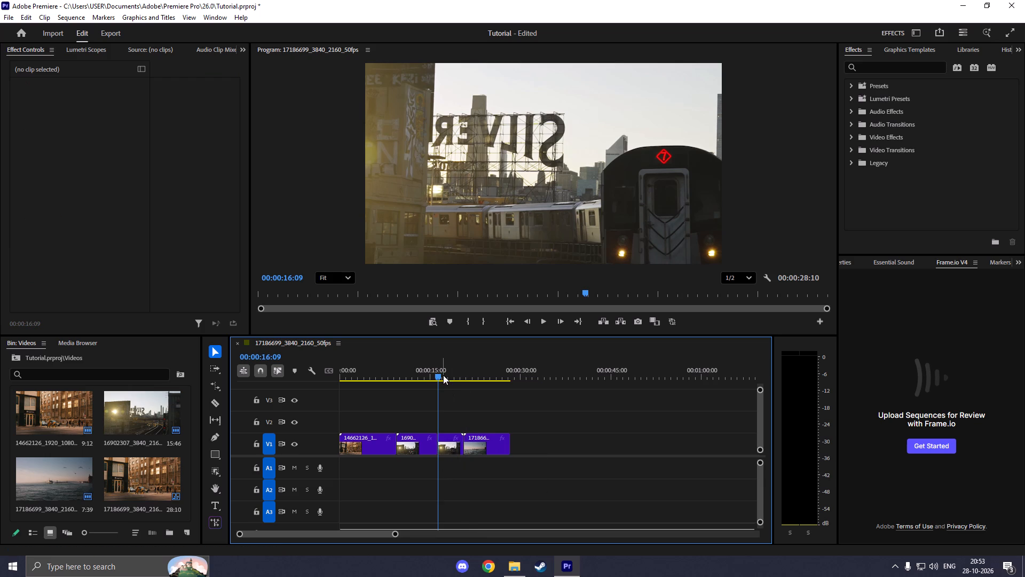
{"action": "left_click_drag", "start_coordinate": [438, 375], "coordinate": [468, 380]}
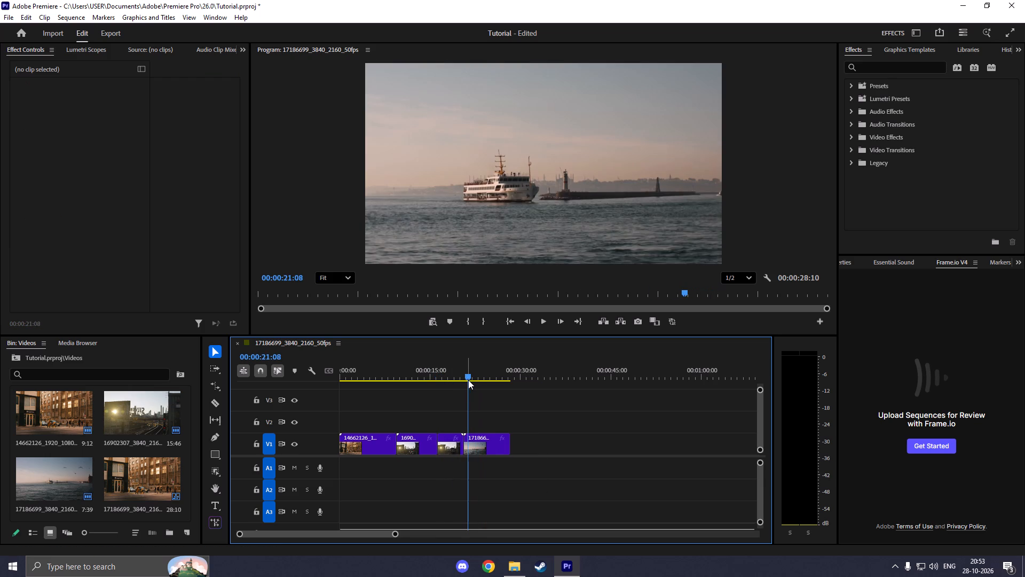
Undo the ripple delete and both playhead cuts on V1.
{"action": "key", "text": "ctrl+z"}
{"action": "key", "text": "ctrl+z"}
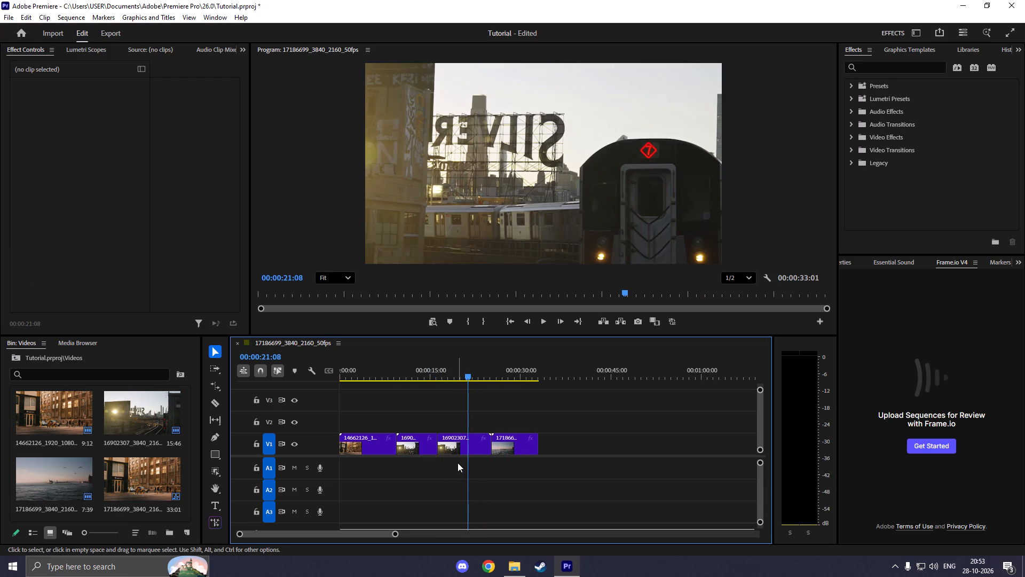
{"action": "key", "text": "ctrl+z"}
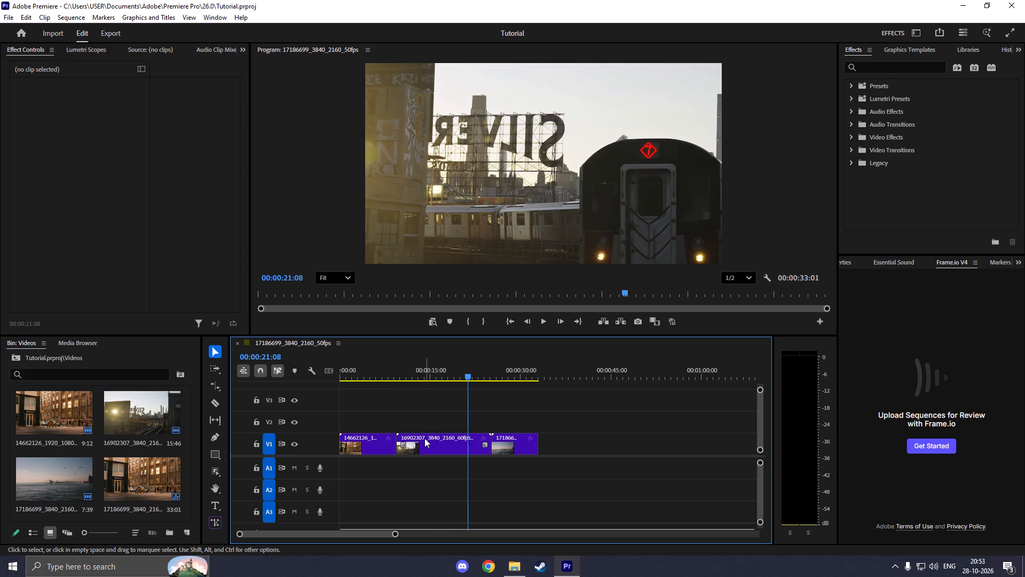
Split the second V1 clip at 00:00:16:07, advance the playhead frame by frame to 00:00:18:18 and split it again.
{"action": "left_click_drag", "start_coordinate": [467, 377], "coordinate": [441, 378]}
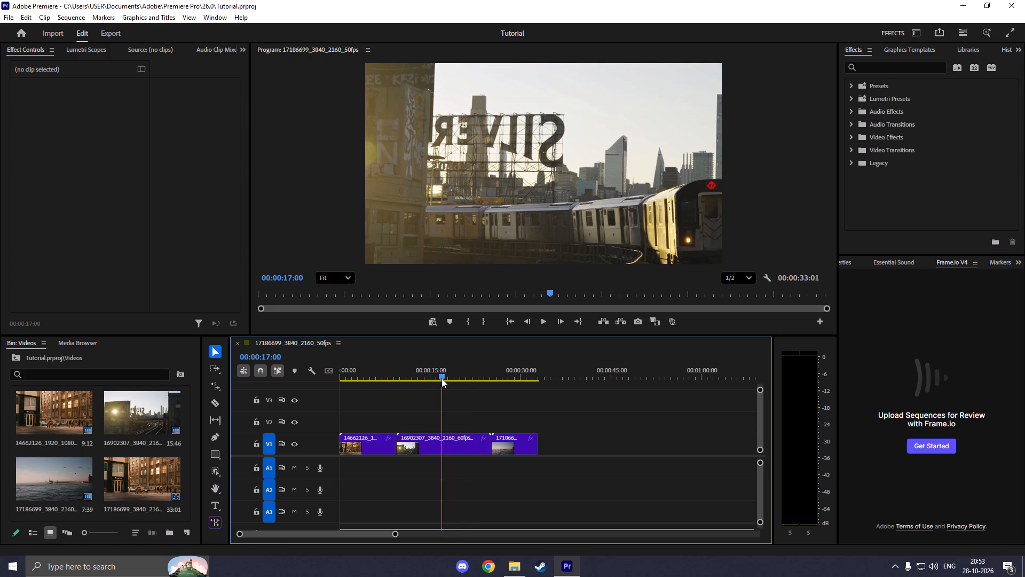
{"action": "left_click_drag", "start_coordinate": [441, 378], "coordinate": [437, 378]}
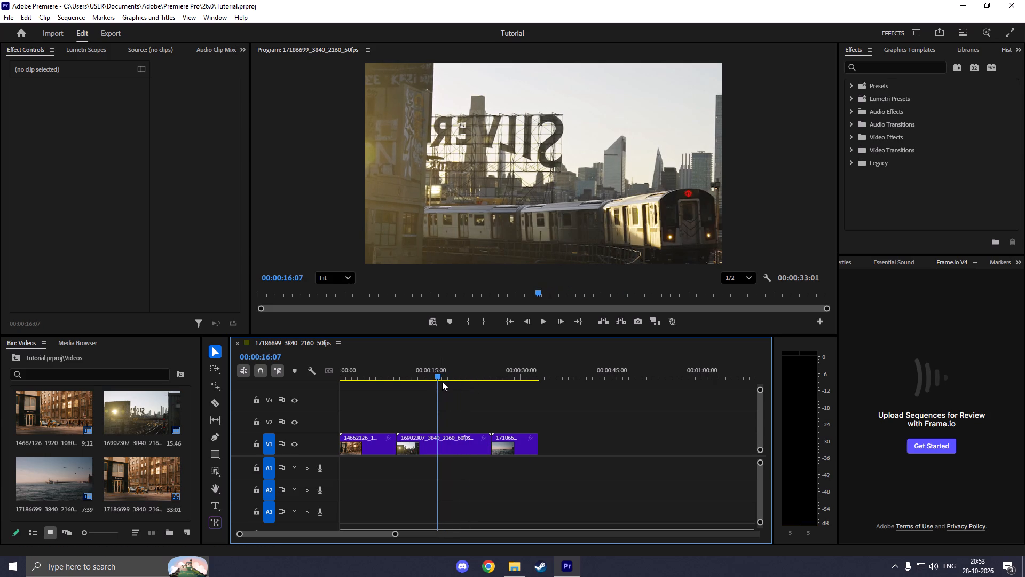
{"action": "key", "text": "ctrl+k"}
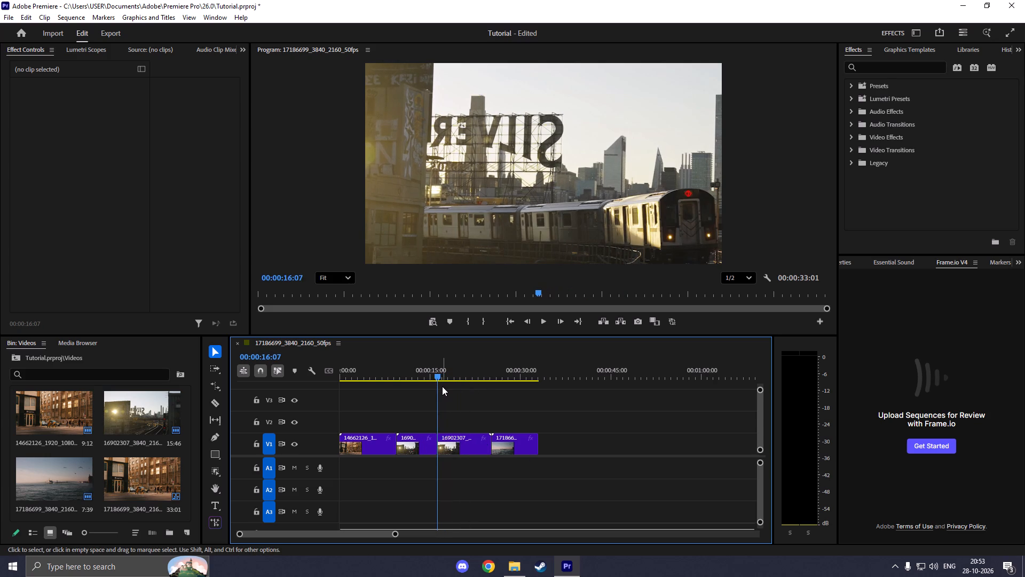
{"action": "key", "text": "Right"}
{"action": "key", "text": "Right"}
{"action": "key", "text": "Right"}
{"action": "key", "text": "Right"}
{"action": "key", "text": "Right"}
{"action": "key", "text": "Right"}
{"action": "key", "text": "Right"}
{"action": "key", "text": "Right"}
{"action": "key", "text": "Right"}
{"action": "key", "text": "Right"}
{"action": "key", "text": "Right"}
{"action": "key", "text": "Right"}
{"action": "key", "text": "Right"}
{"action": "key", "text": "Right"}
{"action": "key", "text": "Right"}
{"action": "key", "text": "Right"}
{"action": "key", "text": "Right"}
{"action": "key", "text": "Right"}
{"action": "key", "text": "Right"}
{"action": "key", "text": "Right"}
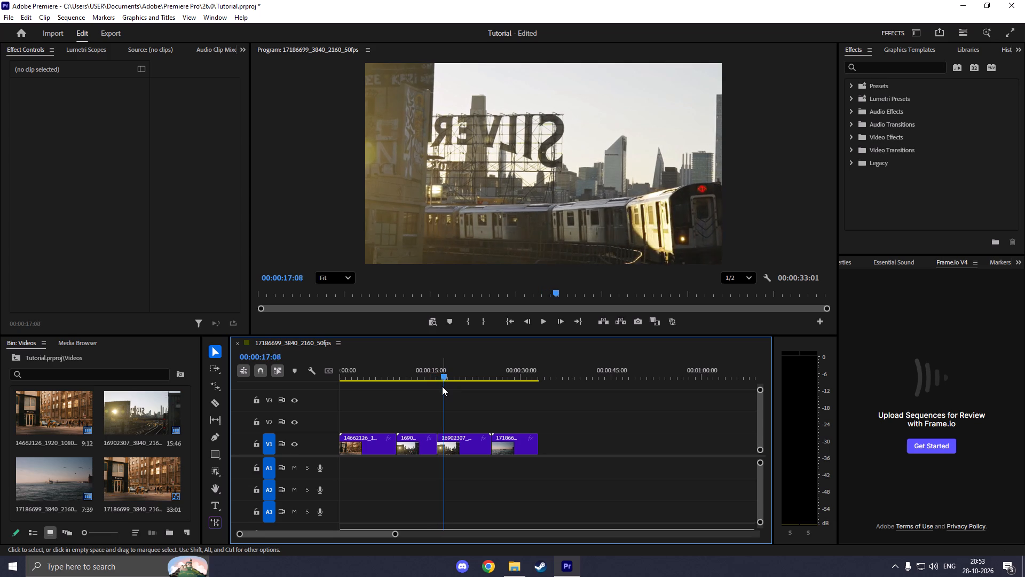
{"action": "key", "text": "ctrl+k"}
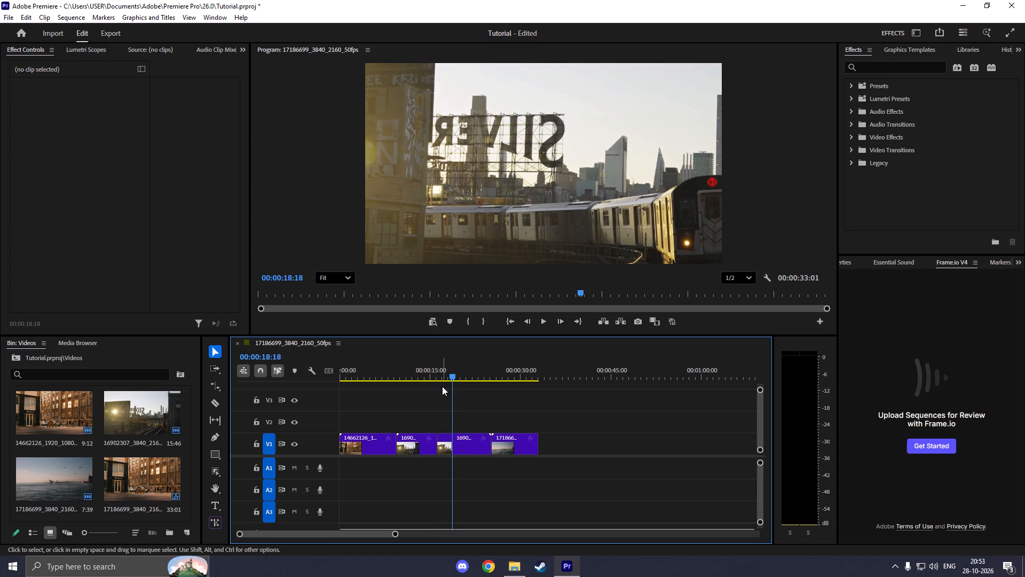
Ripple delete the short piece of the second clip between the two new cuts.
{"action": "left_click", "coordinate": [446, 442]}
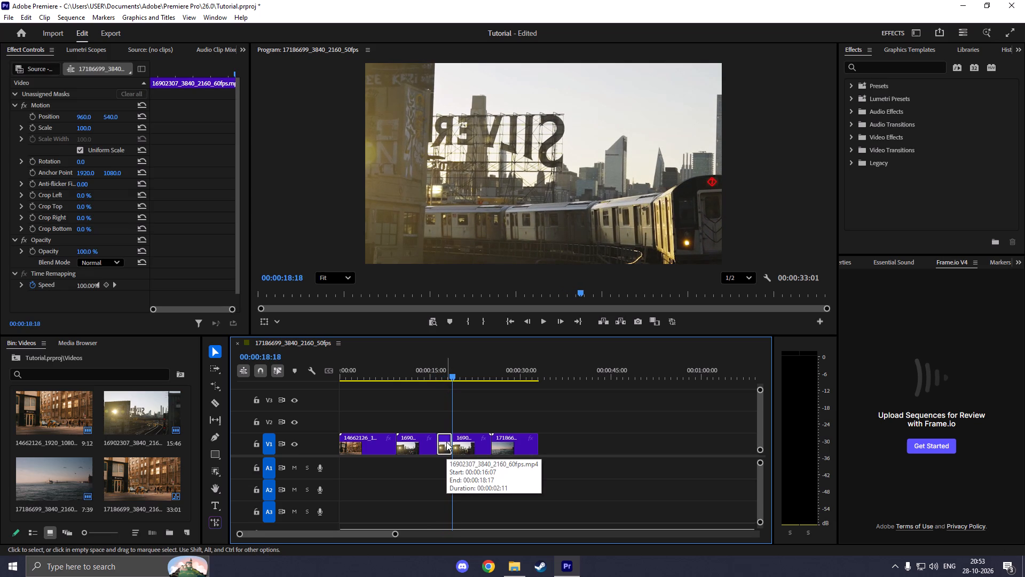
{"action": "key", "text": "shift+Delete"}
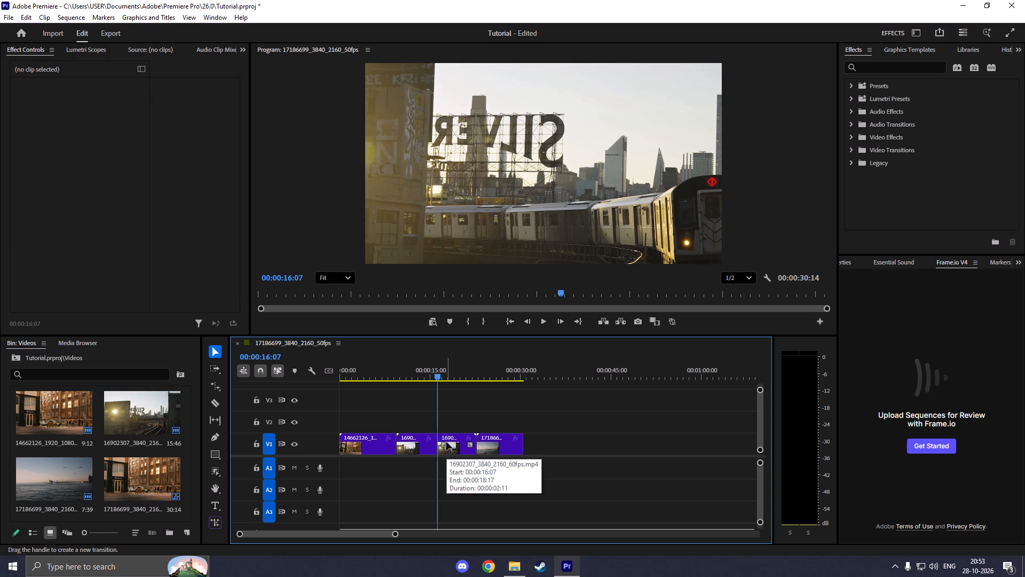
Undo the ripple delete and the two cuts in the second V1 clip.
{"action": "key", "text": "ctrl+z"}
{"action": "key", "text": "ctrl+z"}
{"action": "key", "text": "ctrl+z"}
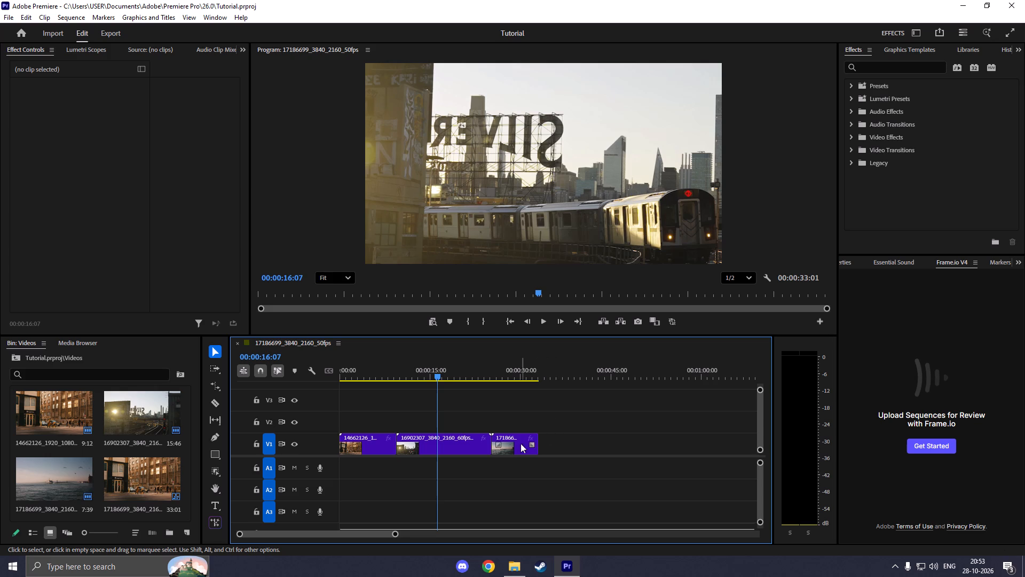
With the Razor tool, split the second clip on V1 at about 13 s and about 20 s.
{"action": "key", "text": "c"}
{"action": "left_click", "coordinate": [422, 433]}
{"action": "left_click", "coordinate": [416, 445]}
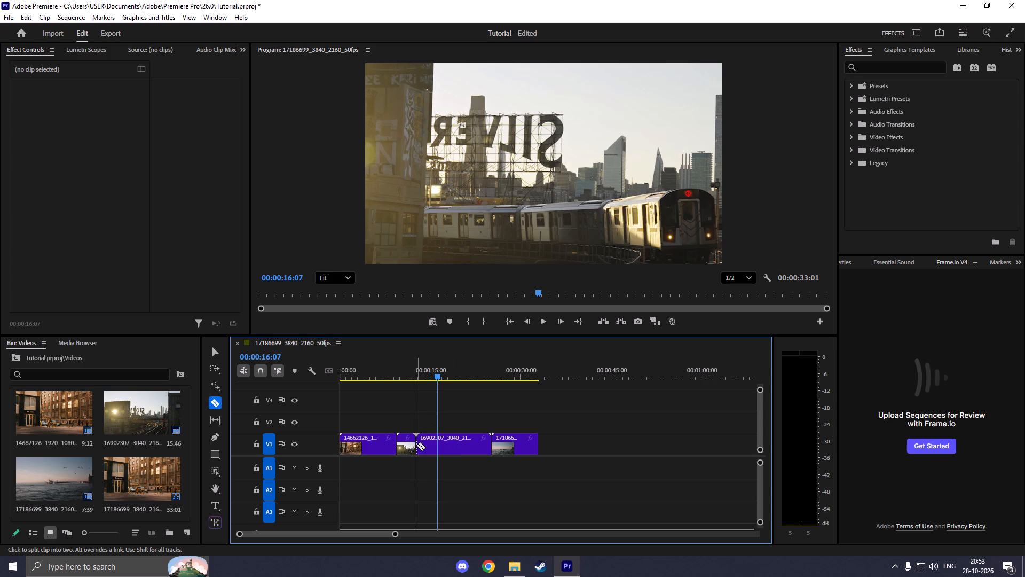
{"action": "left_click", "coordinate": [459, 443]}
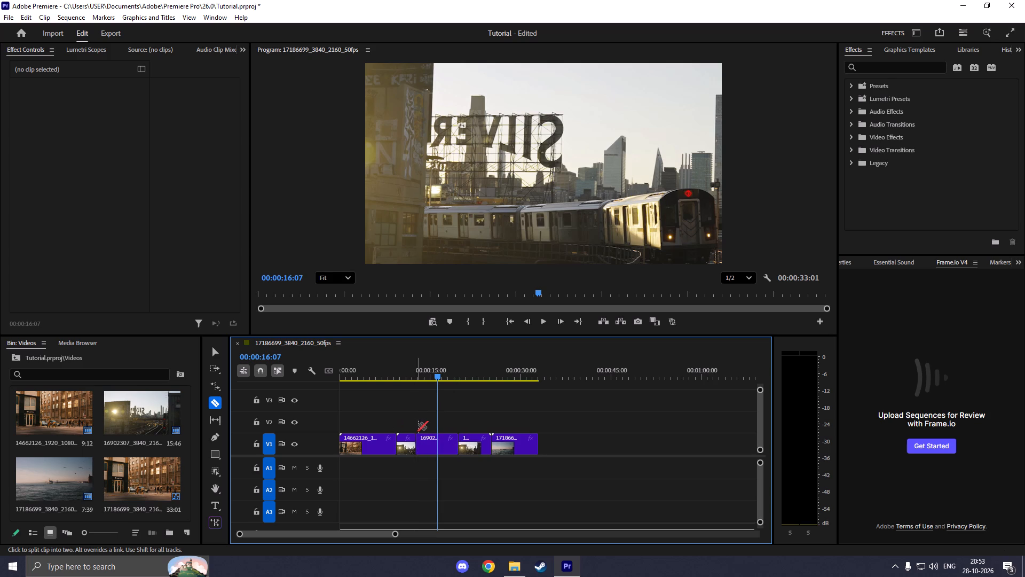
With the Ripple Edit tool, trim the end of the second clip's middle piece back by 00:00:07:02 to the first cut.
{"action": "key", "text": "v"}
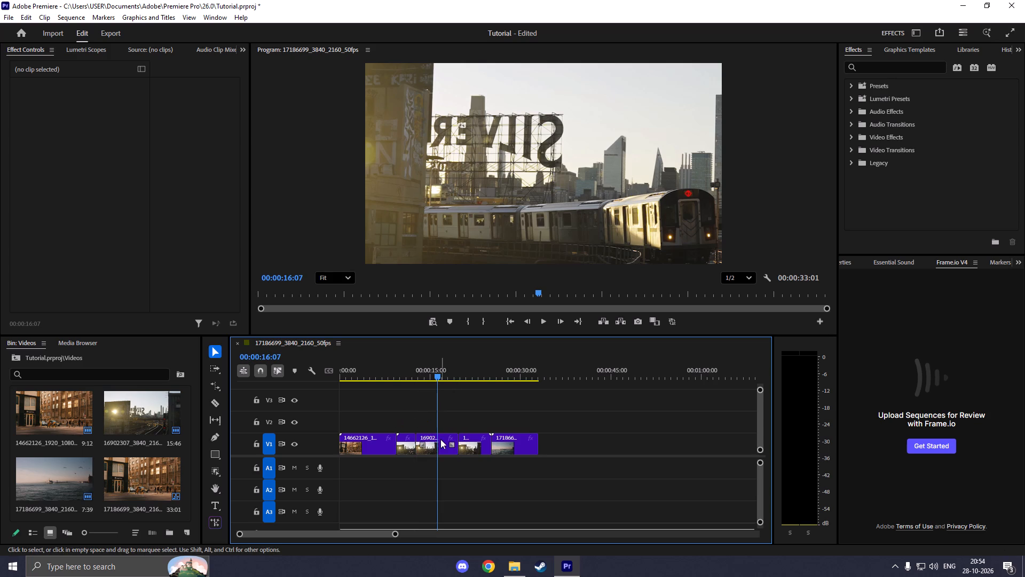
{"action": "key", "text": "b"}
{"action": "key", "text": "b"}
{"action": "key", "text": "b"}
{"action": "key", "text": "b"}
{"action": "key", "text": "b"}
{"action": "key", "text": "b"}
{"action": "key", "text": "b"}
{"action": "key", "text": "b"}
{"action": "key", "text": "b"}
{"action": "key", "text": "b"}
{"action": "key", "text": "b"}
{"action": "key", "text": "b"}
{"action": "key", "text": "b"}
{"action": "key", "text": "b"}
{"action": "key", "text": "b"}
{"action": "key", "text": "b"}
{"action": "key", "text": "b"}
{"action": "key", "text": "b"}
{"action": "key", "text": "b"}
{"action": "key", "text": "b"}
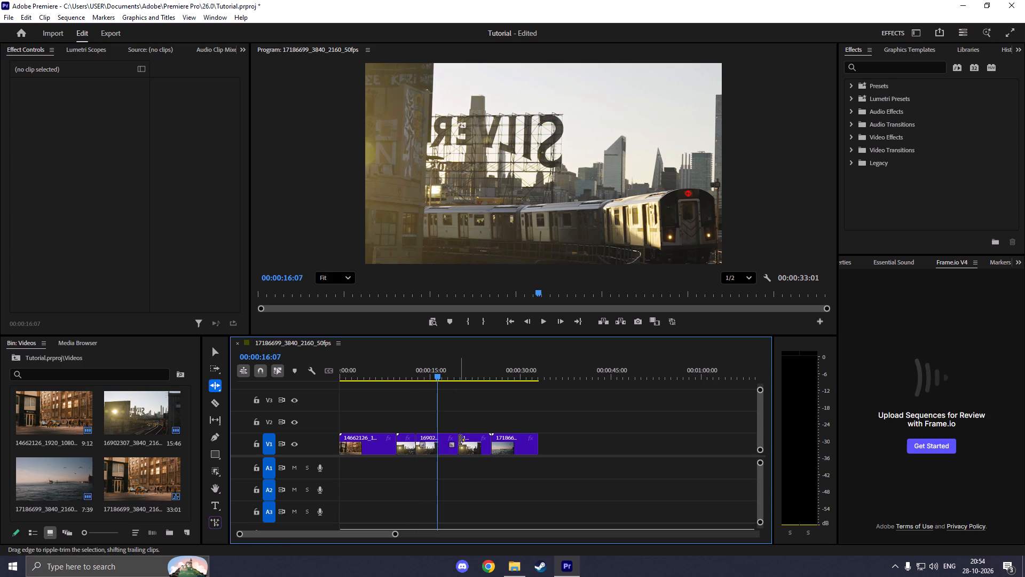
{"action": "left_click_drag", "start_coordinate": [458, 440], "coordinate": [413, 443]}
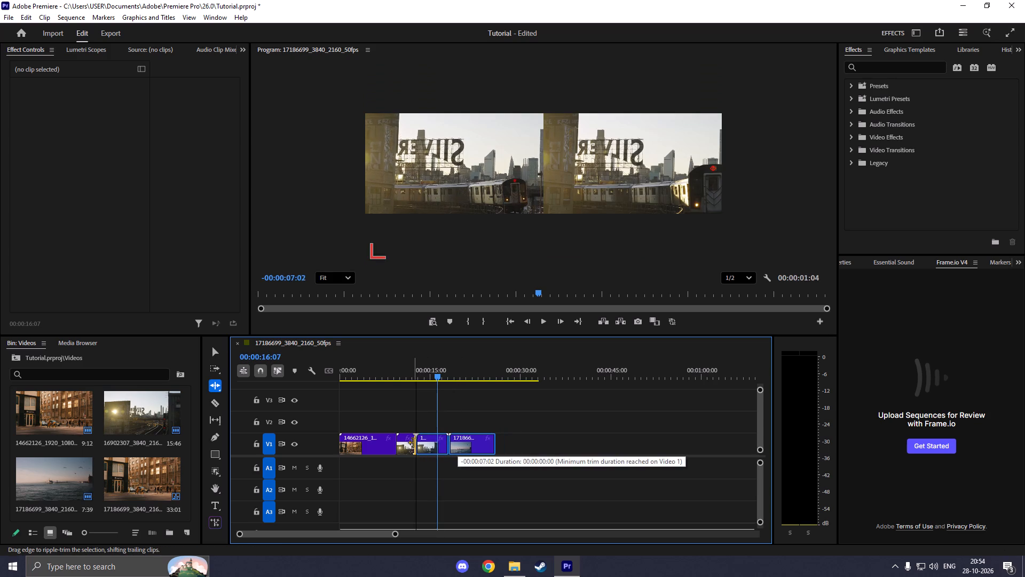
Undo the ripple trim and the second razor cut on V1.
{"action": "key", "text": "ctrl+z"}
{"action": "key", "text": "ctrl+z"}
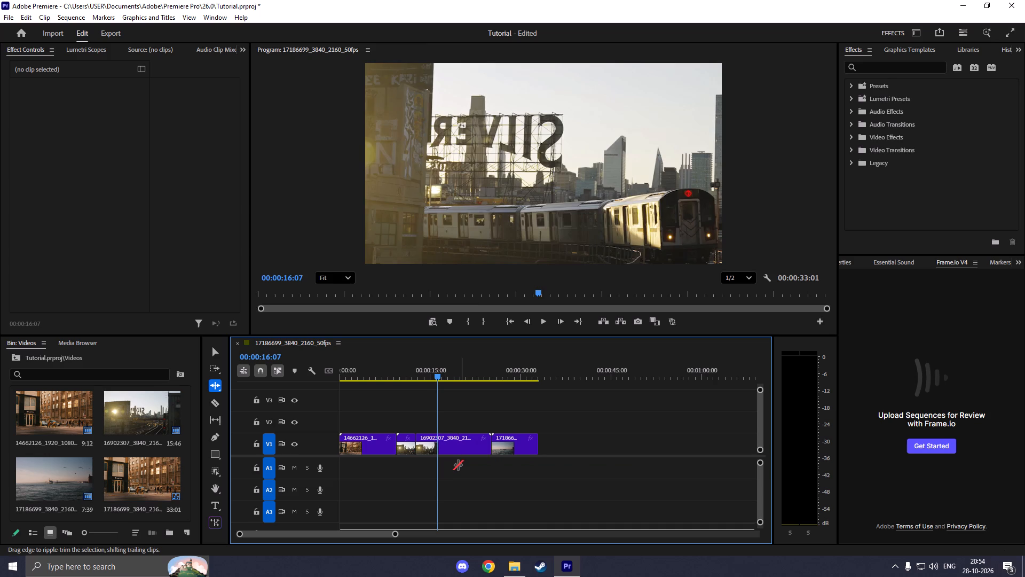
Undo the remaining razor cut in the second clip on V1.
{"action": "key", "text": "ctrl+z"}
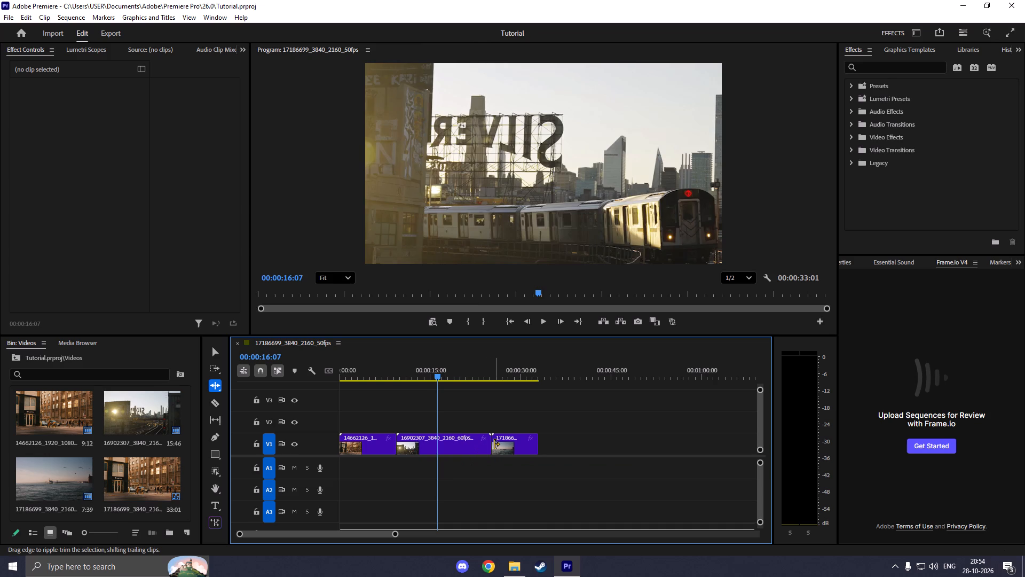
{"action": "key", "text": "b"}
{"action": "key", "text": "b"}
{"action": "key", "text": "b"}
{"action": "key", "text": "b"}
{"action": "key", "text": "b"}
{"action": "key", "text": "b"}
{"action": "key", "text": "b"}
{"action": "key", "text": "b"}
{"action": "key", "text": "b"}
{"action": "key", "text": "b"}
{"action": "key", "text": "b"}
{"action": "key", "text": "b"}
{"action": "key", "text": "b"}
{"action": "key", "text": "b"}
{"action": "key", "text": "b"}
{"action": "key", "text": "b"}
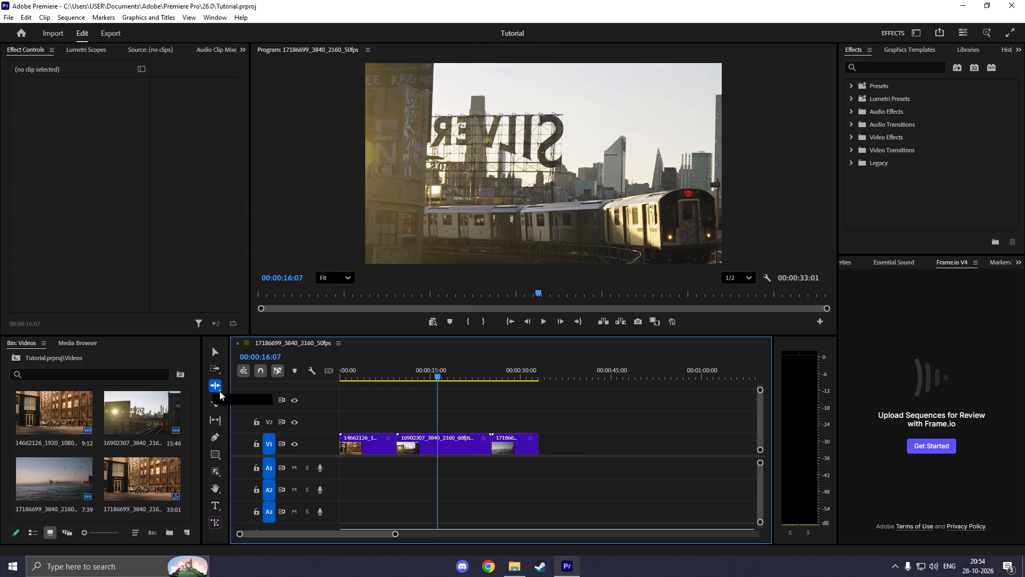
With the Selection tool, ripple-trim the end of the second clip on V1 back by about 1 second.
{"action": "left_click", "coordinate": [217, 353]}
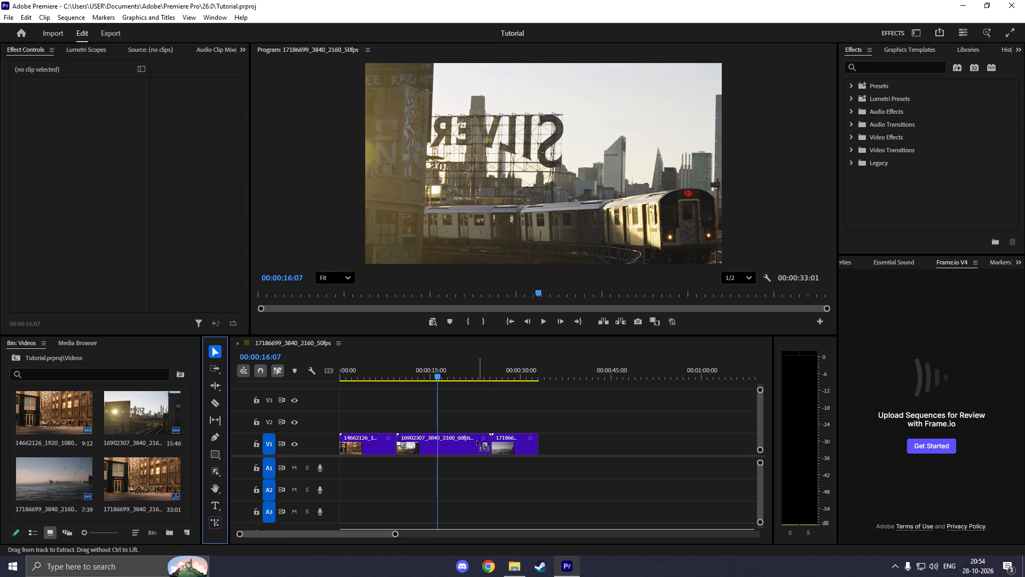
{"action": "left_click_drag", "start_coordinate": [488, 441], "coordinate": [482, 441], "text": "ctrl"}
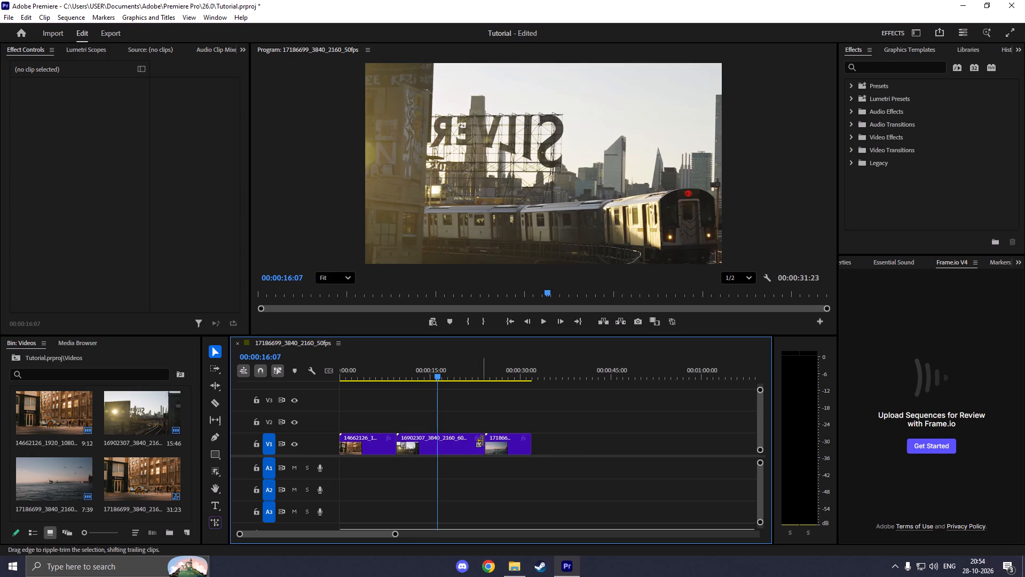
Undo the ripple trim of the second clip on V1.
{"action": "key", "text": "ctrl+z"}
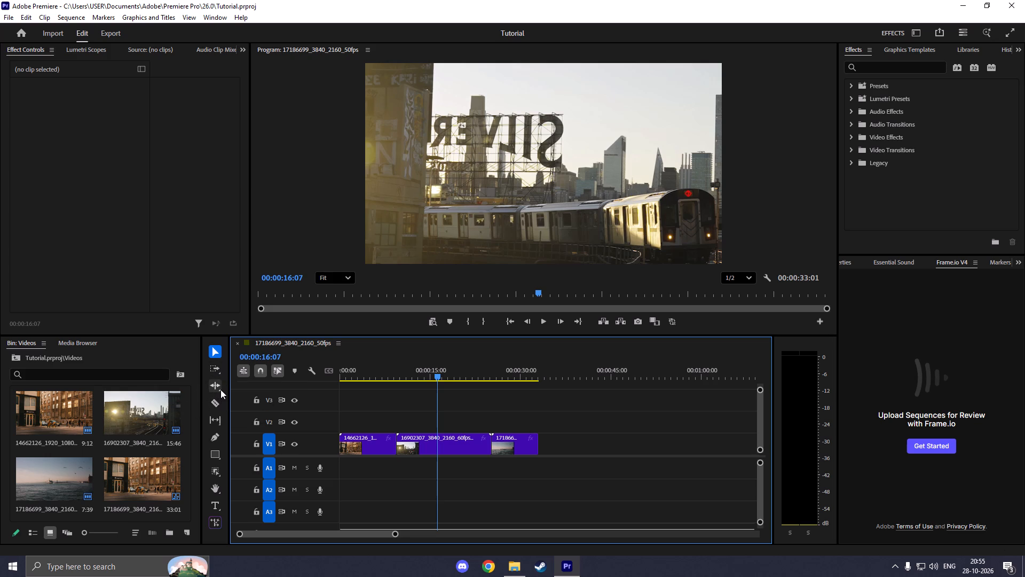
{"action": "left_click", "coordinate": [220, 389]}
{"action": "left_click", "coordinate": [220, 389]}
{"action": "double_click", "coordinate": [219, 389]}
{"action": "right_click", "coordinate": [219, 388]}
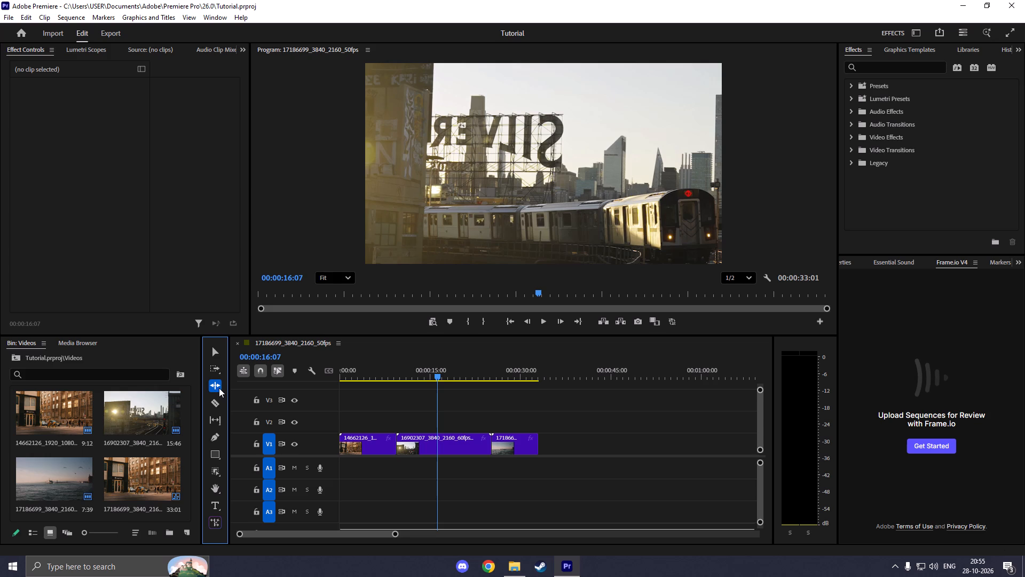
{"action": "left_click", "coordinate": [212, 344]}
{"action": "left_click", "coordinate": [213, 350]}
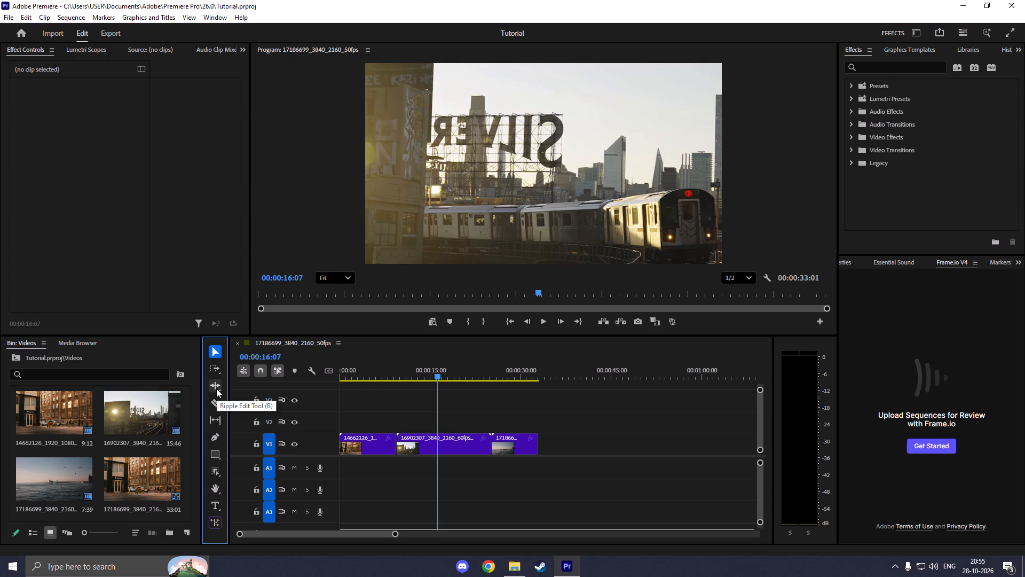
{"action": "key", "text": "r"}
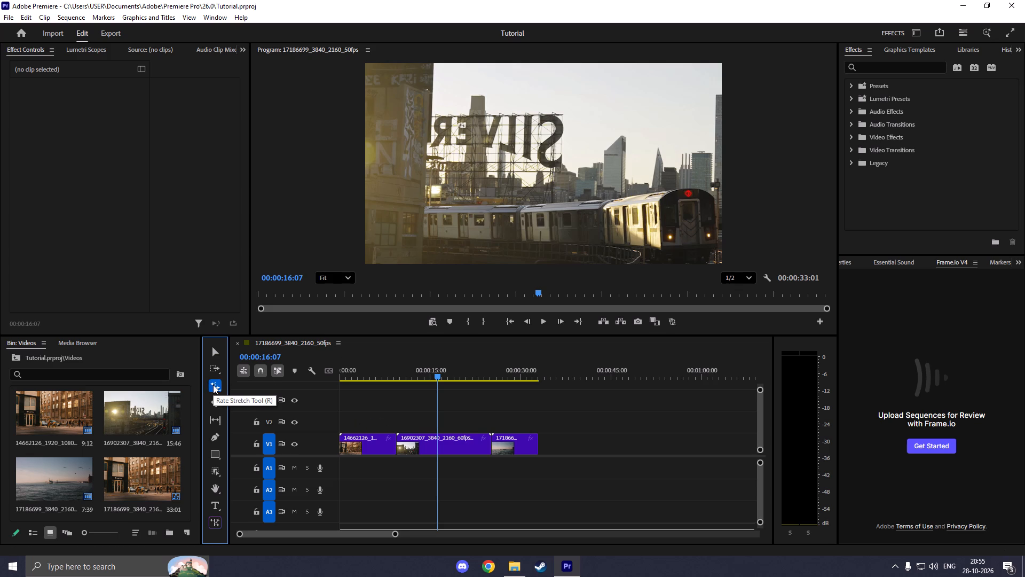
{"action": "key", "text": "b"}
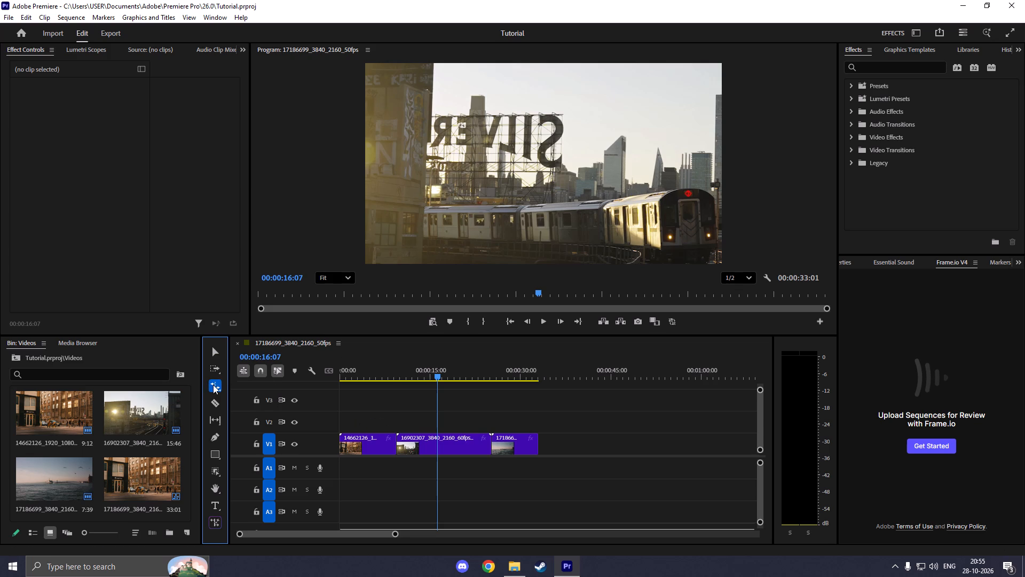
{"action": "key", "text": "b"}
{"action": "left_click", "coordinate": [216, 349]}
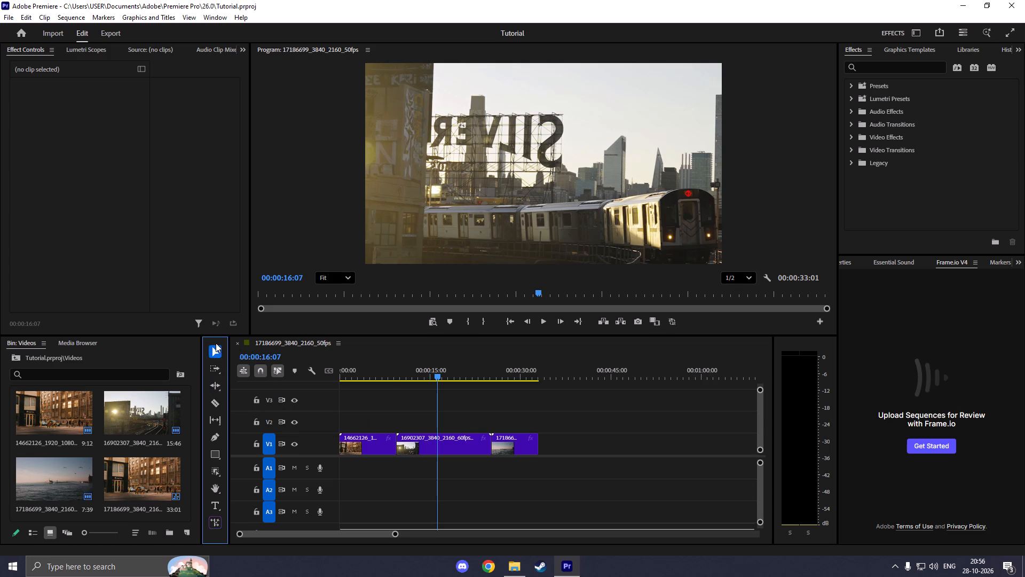
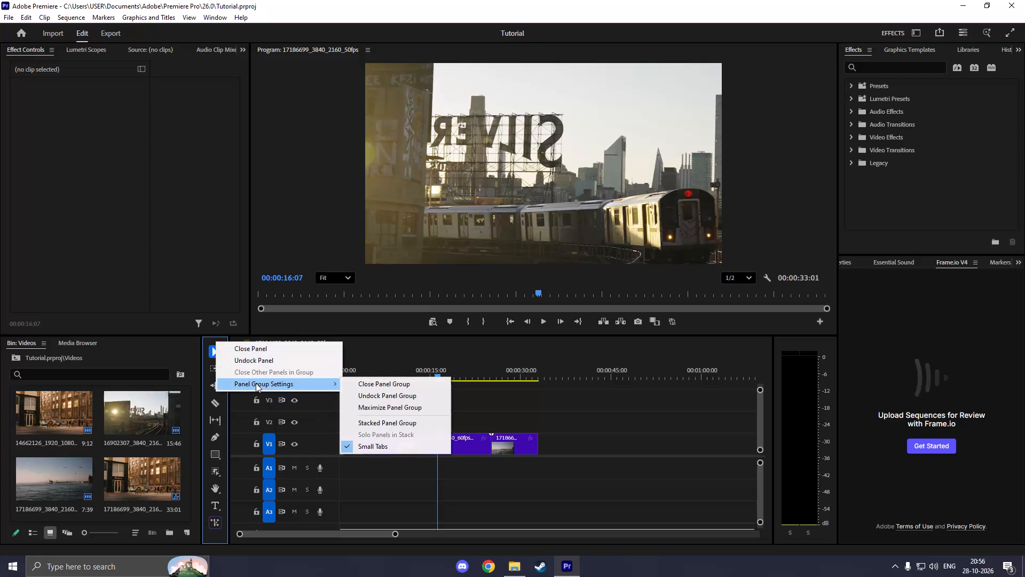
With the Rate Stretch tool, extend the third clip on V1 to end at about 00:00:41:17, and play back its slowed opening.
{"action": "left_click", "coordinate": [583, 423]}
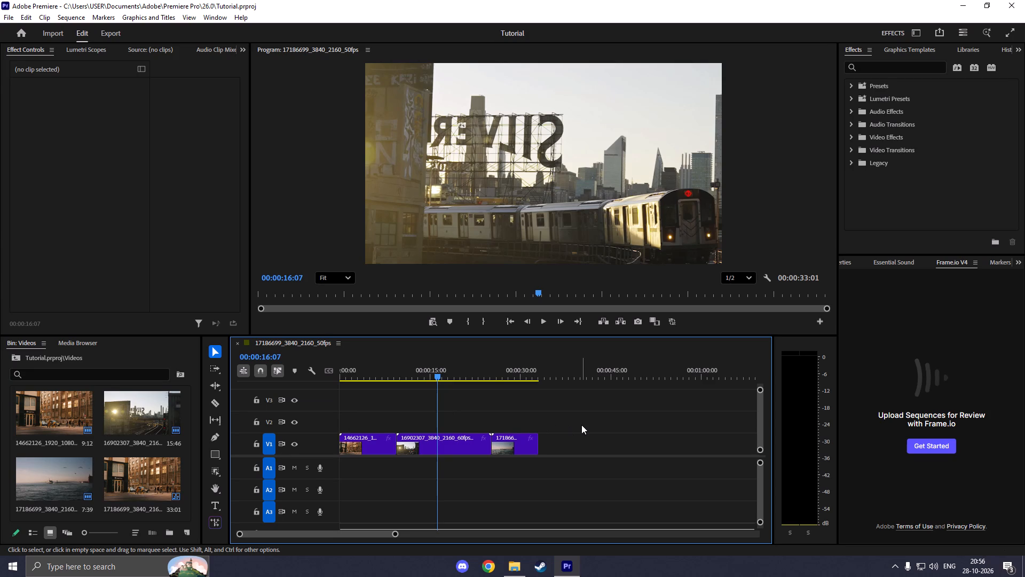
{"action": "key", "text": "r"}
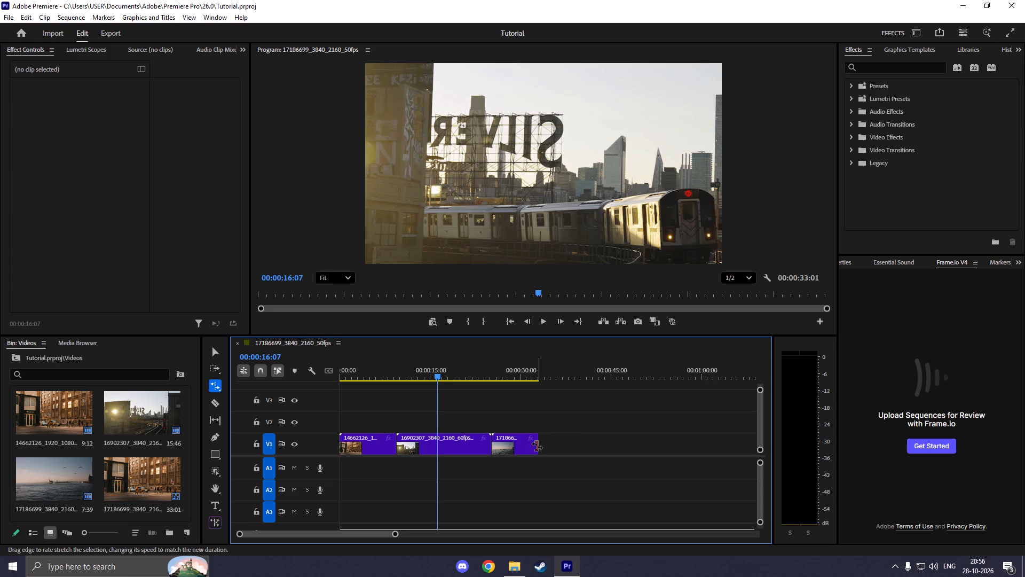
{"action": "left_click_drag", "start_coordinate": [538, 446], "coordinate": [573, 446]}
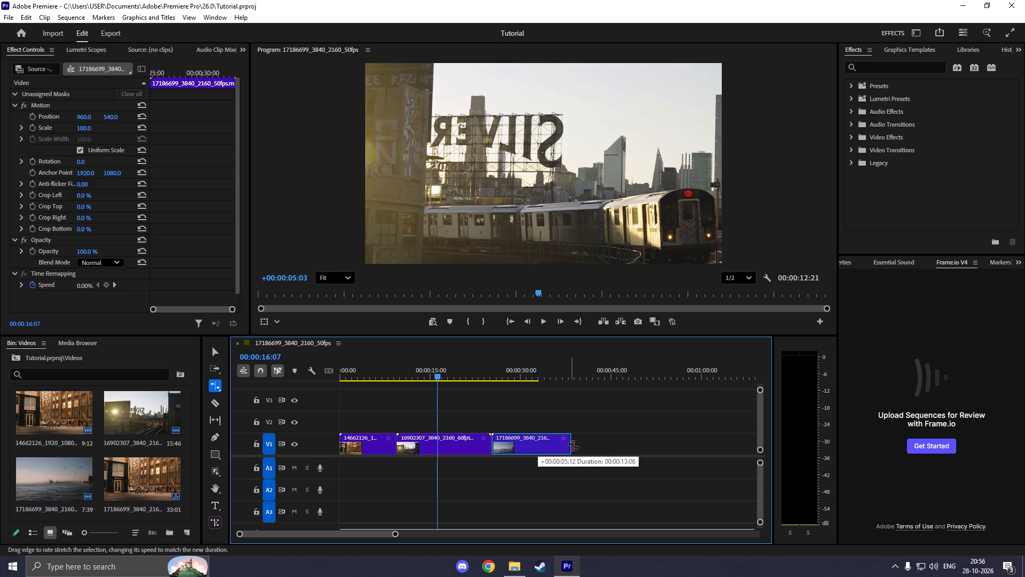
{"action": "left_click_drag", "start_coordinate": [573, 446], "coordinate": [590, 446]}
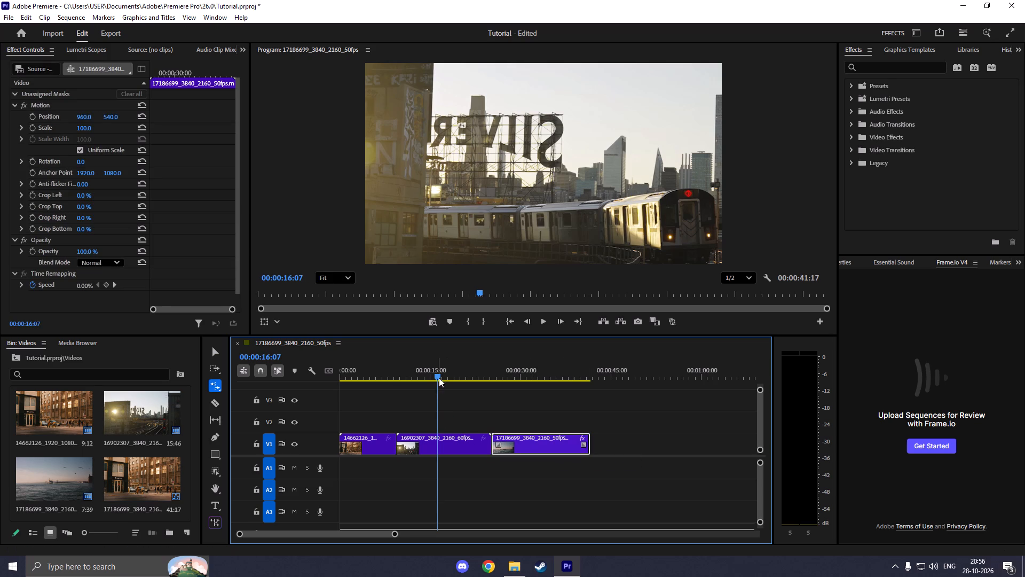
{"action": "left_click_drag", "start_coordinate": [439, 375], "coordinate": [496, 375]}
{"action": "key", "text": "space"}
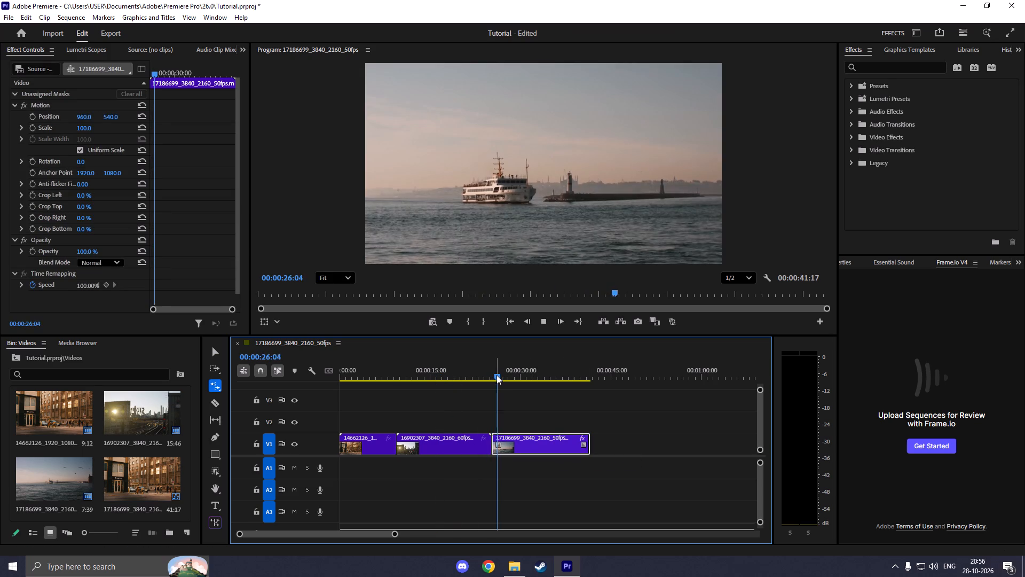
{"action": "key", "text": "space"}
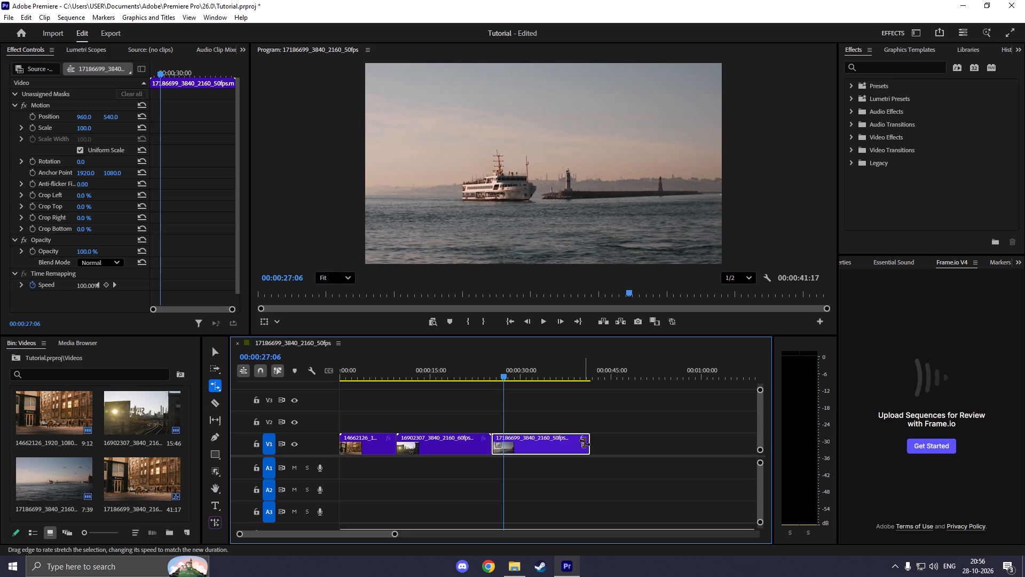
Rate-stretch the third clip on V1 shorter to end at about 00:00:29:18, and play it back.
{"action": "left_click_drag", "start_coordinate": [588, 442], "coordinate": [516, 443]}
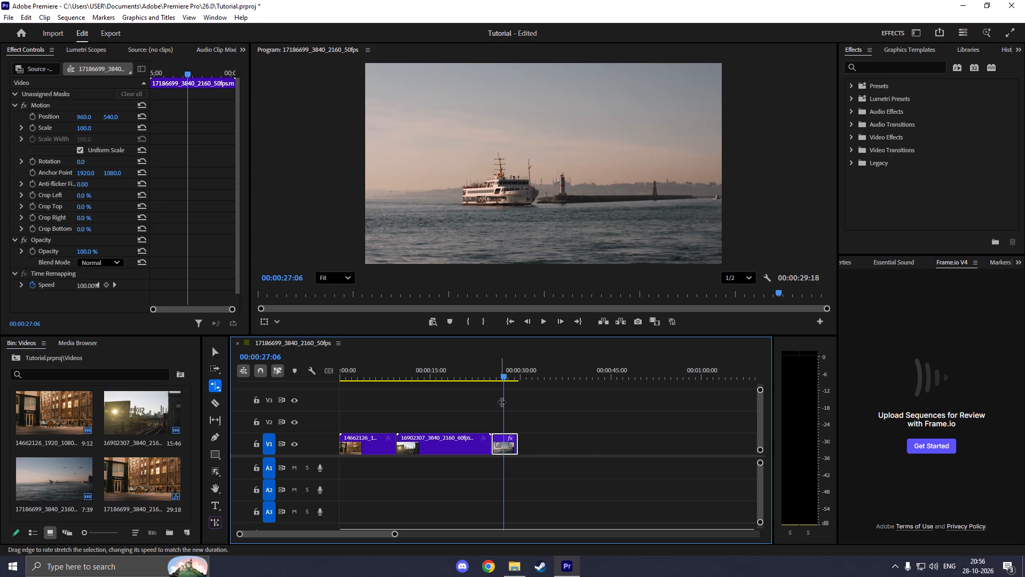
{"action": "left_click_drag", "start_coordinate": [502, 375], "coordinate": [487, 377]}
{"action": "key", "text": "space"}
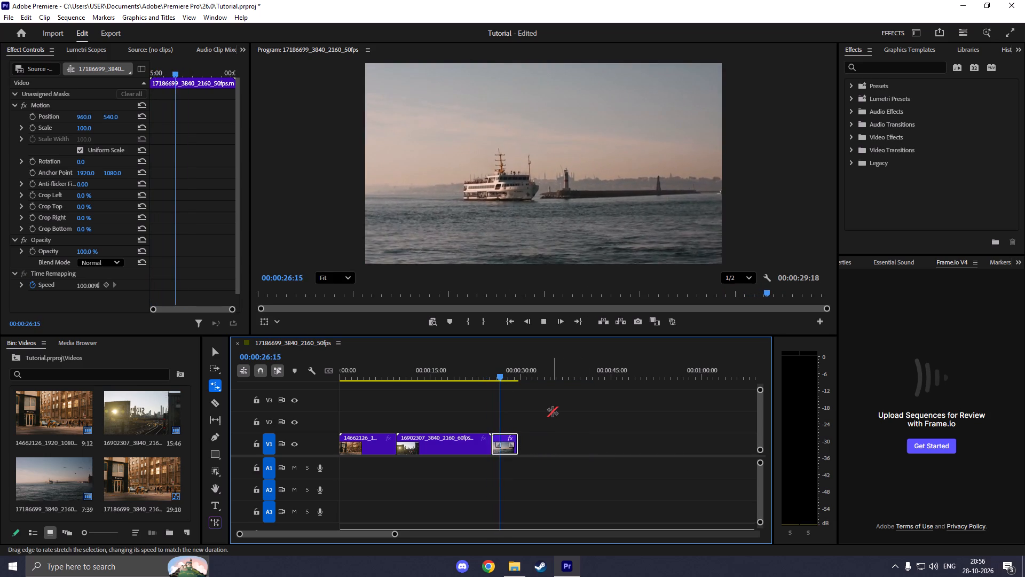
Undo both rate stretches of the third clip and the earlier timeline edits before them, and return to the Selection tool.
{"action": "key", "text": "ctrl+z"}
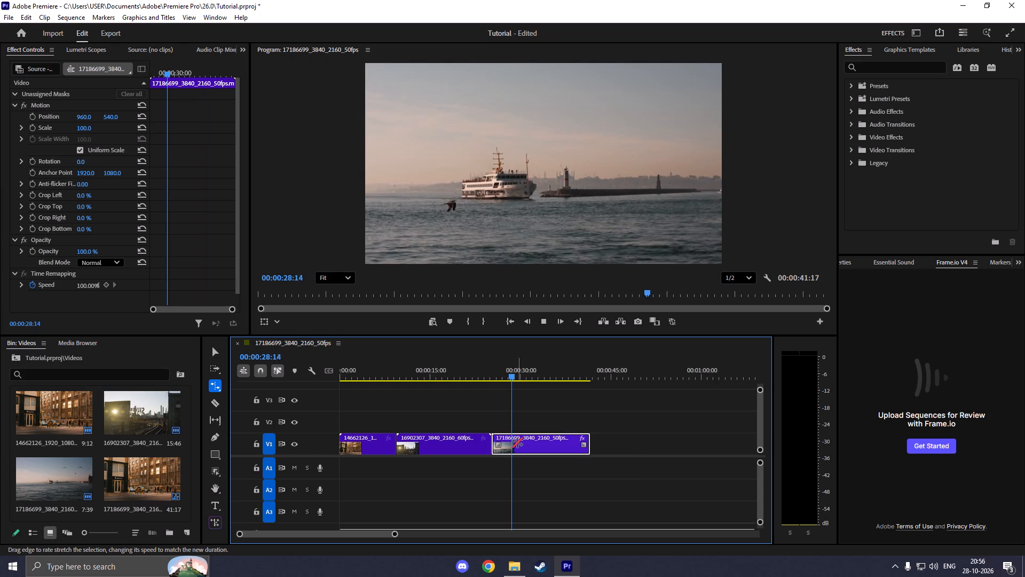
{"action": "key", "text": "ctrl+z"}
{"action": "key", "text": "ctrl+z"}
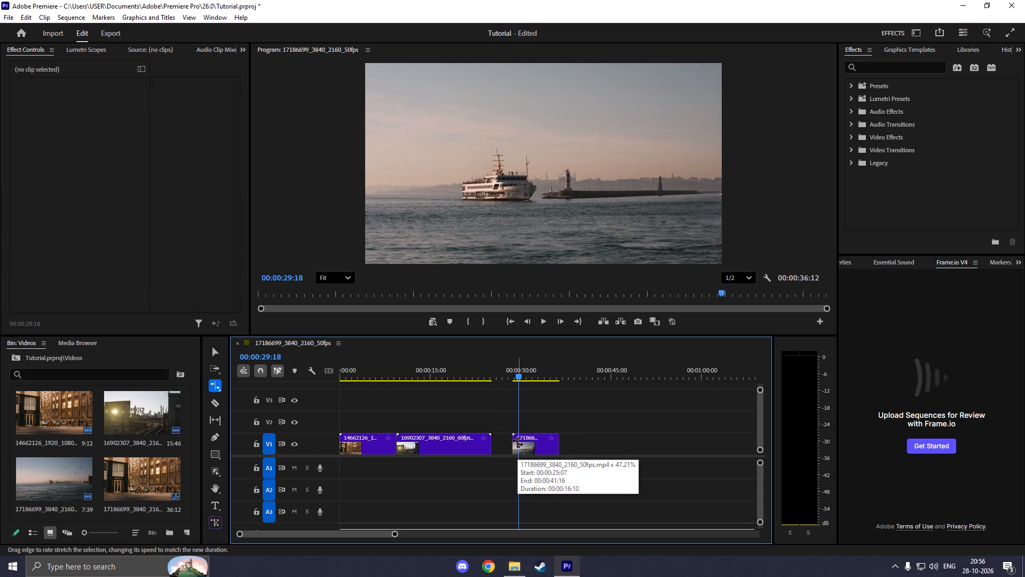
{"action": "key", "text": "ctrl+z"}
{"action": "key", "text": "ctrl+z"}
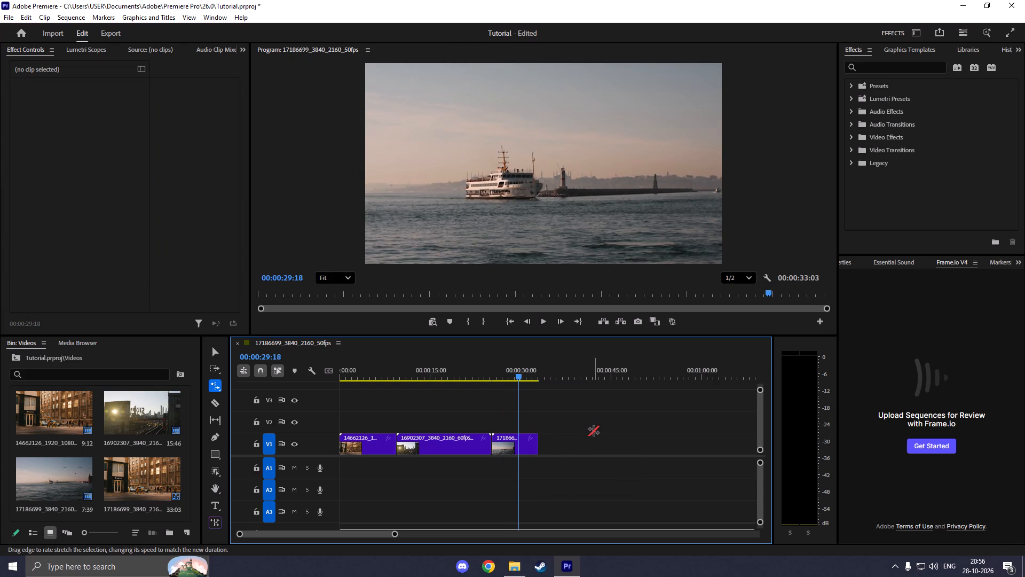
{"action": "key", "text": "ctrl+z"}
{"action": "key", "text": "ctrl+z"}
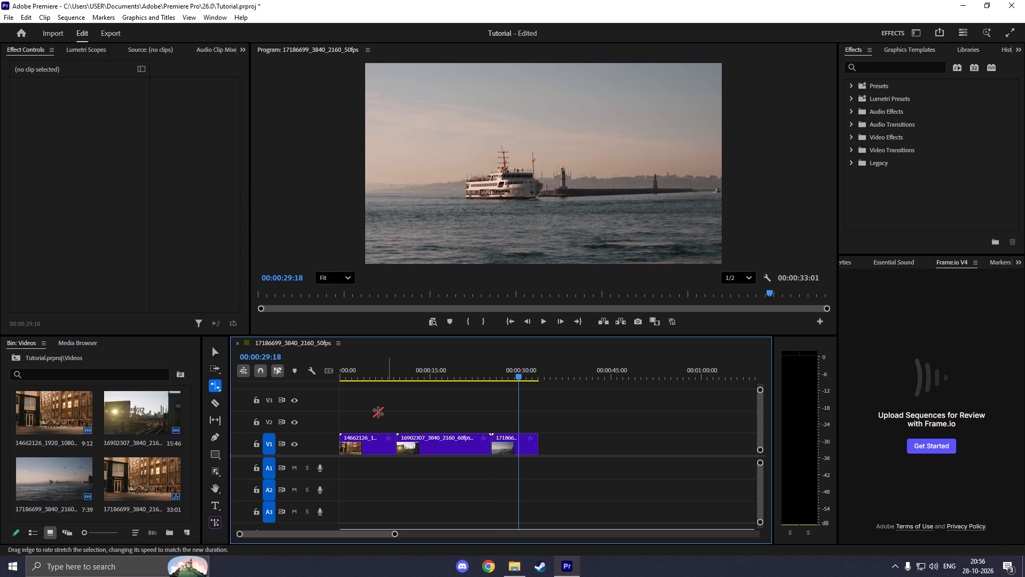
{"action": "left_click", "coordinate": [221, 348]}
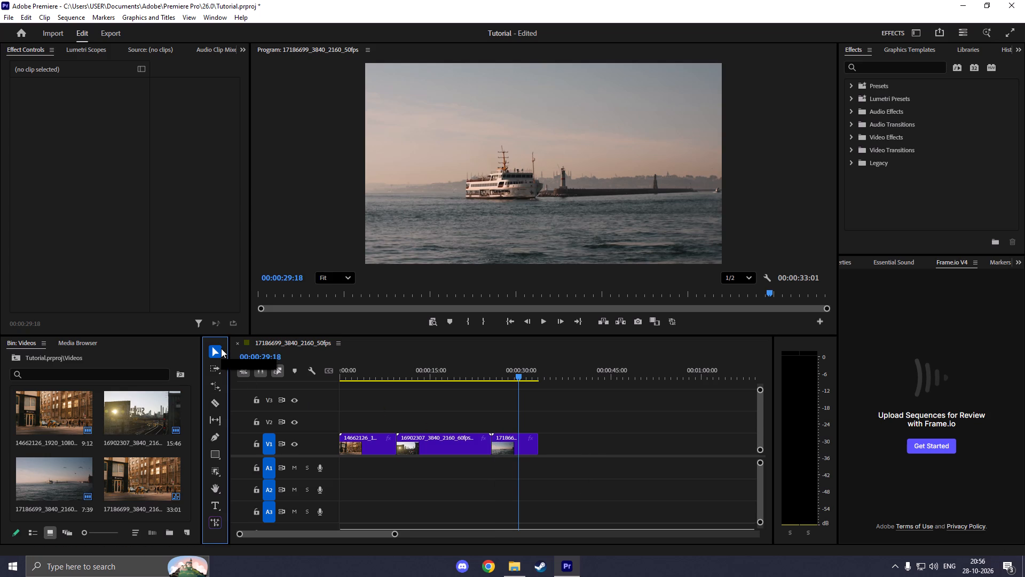
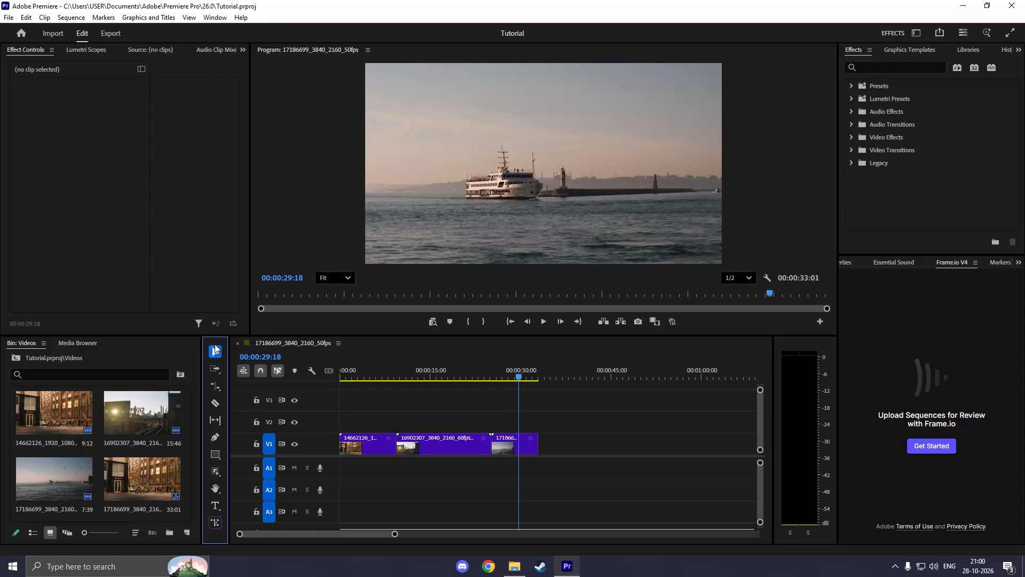
Set the sequence timebase to 30.00 frames/second in the sequence settings.
{"action": "left_click", "coordinate": [68, 21]}
{"action": "left_click", "coordinate": [99, 26]}
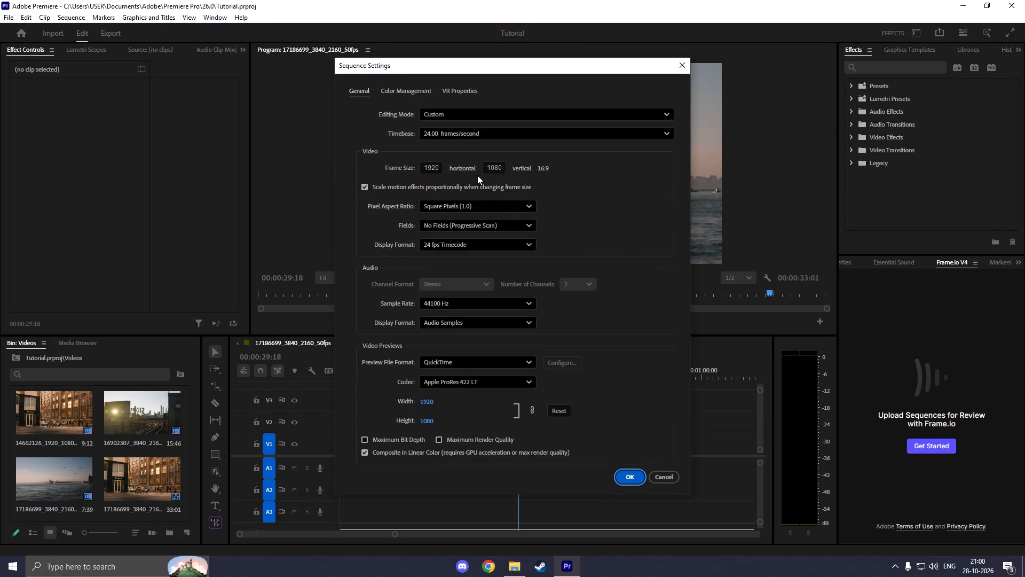
{"action": "left_click", "coordinate": [511, 129]}
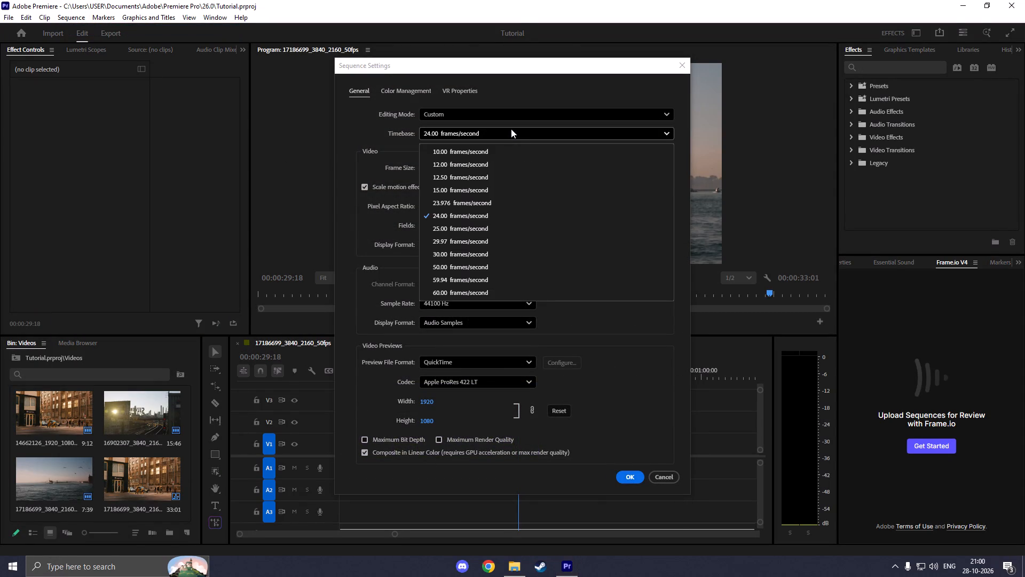
{"action": "left_click", "coordinate": [452, 250]}
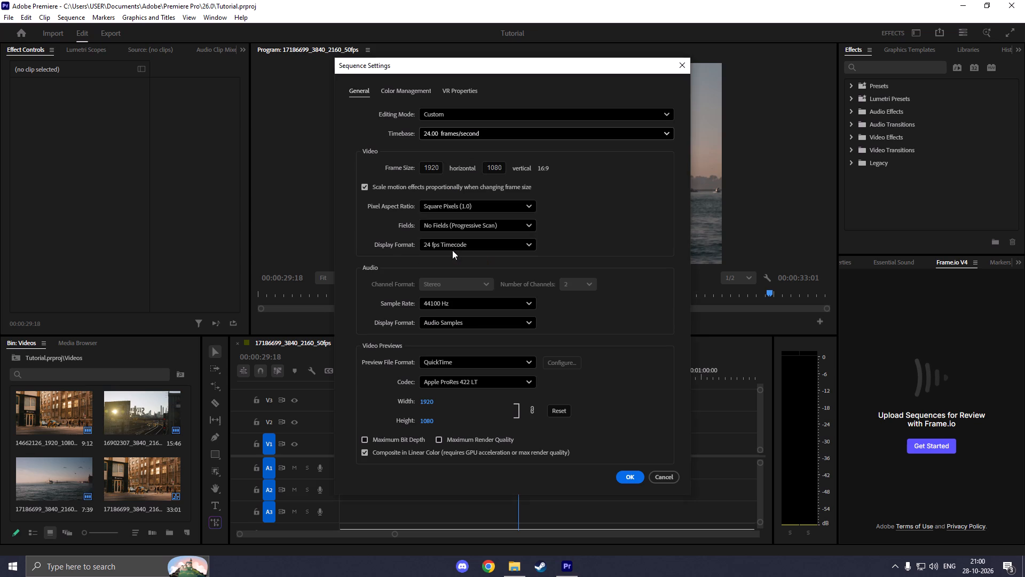
{"action": "left_click", "coordinate": [632, 475]}
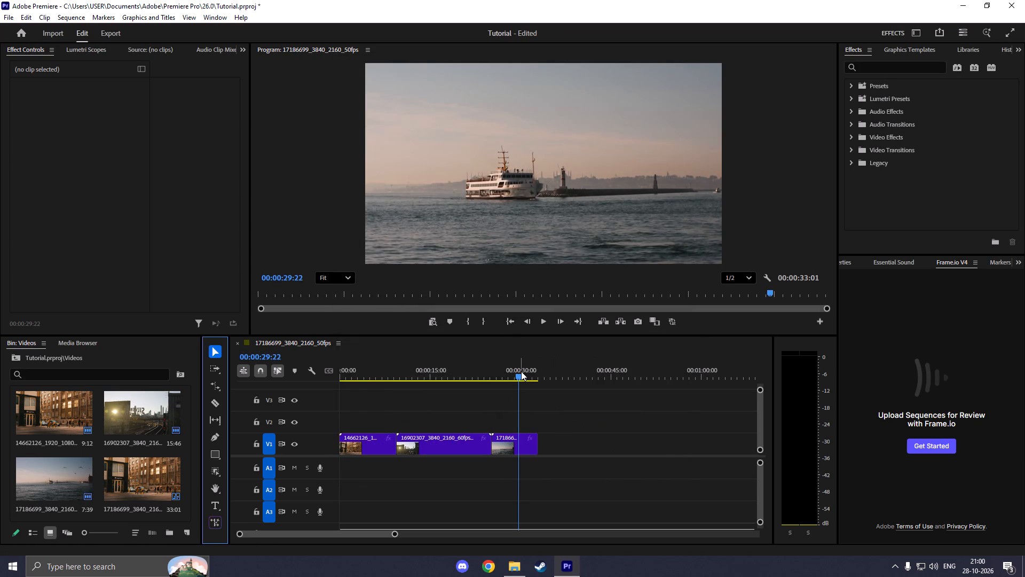
Move the playhead to the start of the sequence at 00:00:00:00.
{"action": "left_click_drag", "start_coordinate": [519, 372], "coordinate": [309, 375]}
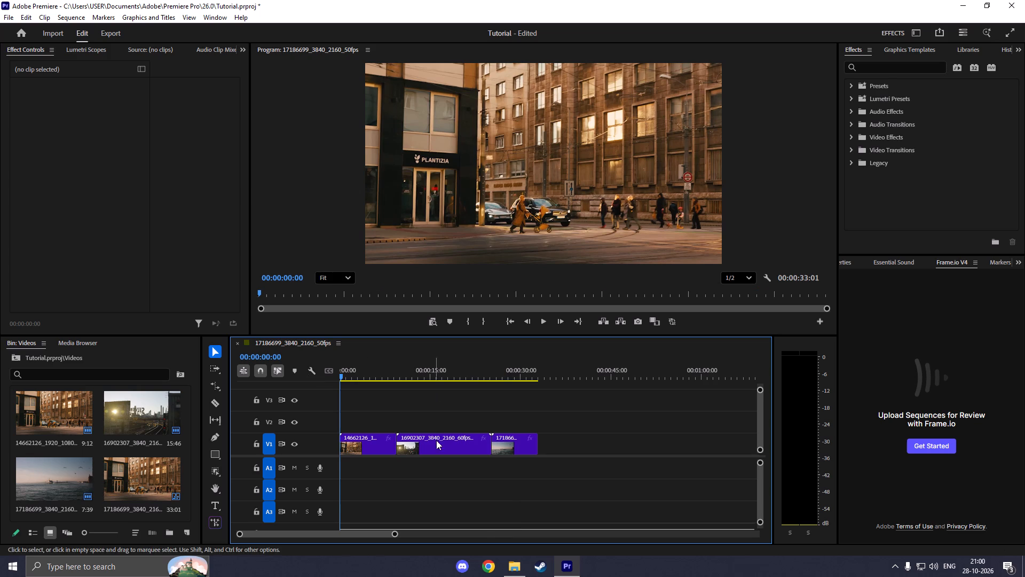
Switch to Google Chrome, choose the first browser profile, and go through YouTube to YouTube Studio.
{"action": "left_click", "coordinate": [488, 561]}
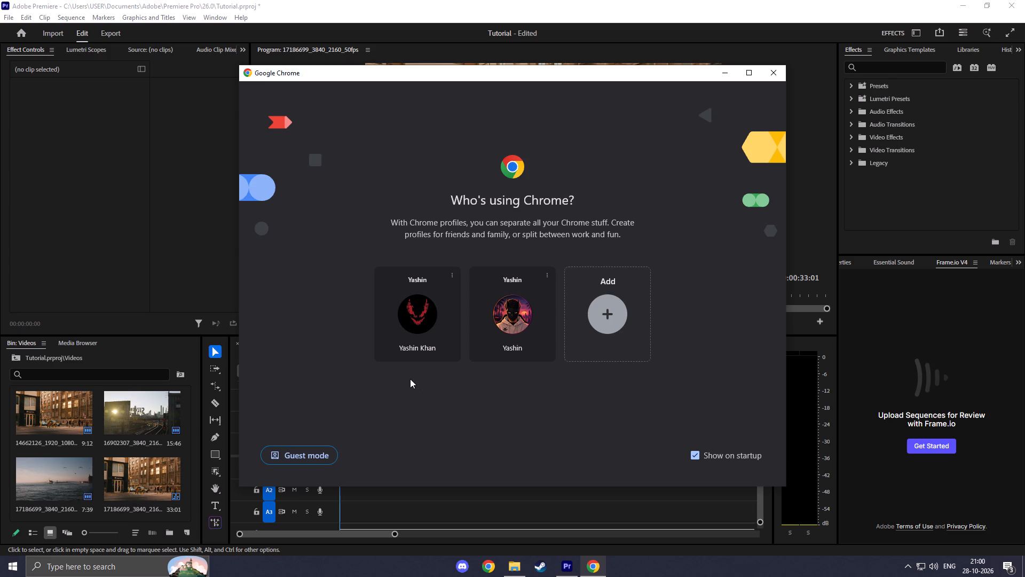
{"action": "left_click", "coordinate": [425, 348]}
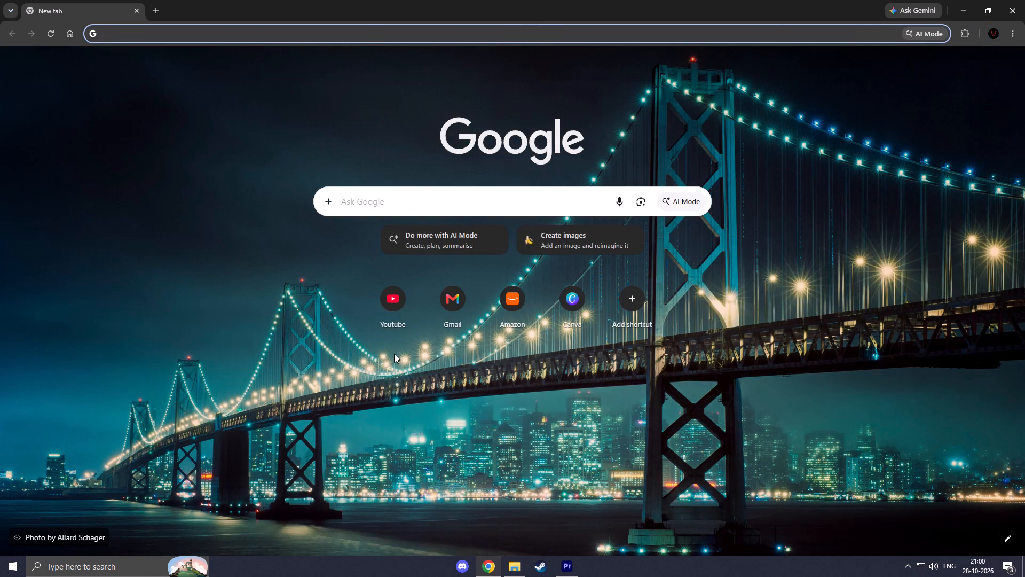
{"action": "left_click", "coordinate": [398, 325]}
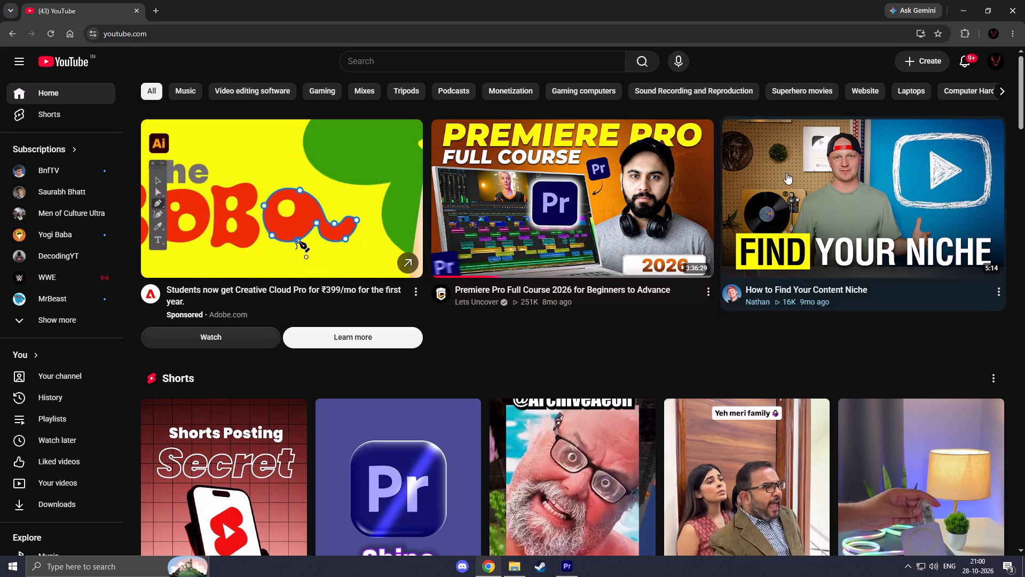
{"action": "left_click", "coordinate": [996, 59]}
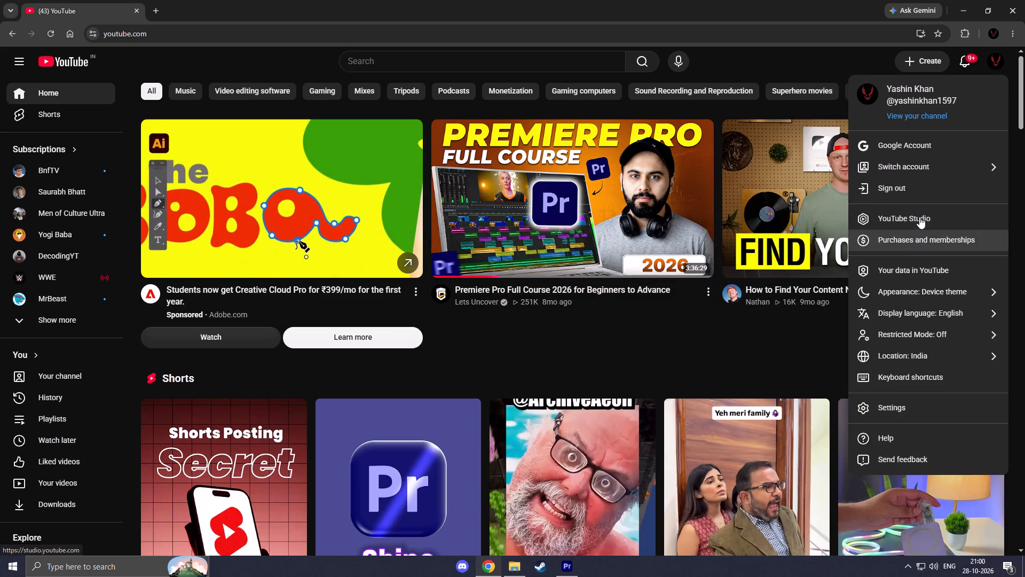
{"action": "left_click", "coordinate": [919, 217]}
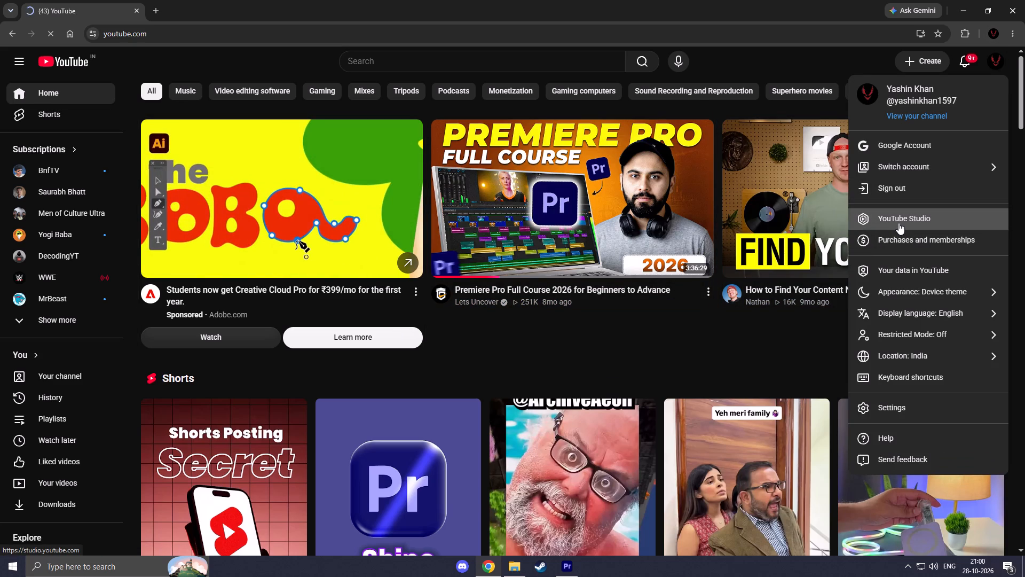
{"action": "left_click", "coordinate": [898, 223]}
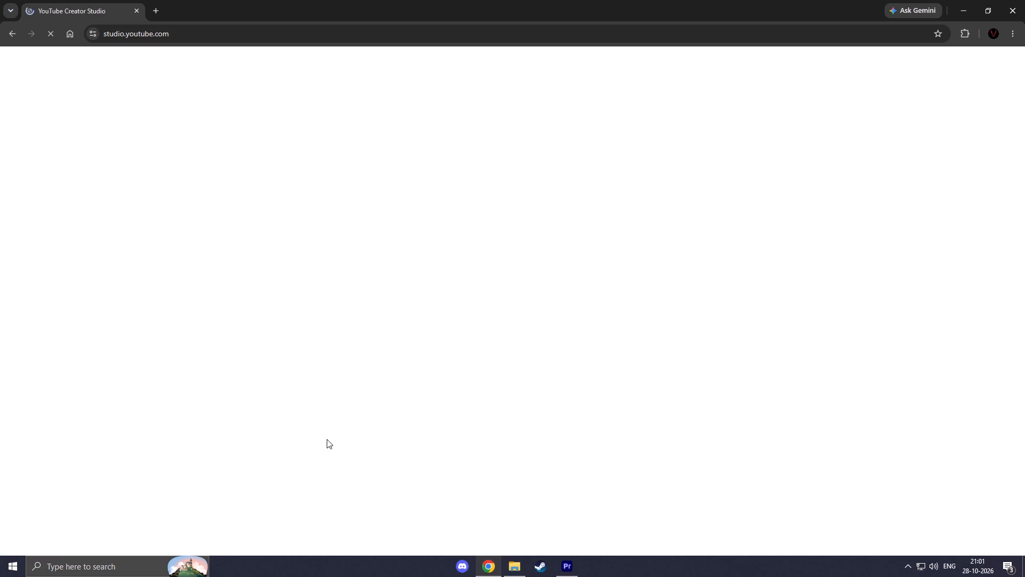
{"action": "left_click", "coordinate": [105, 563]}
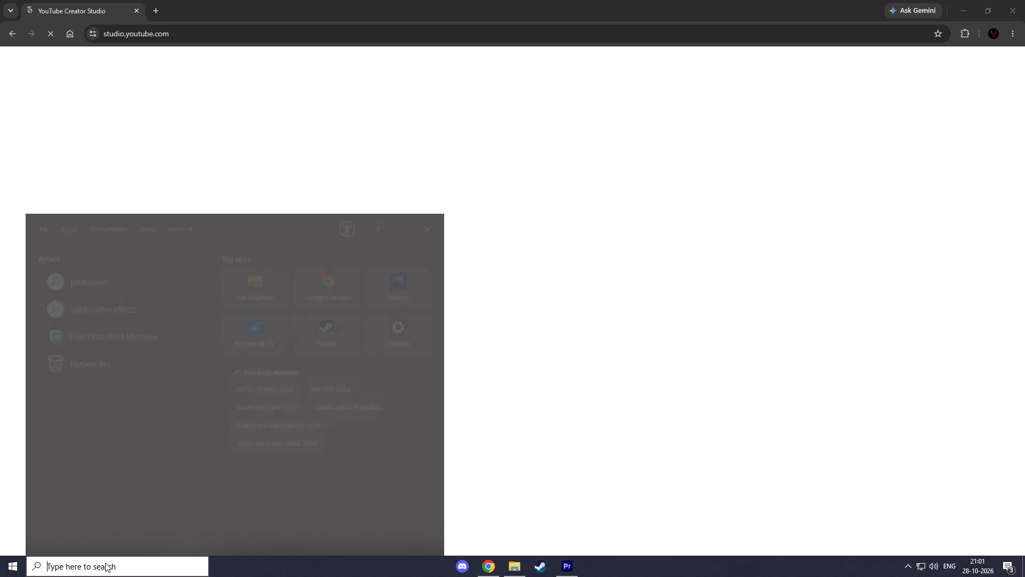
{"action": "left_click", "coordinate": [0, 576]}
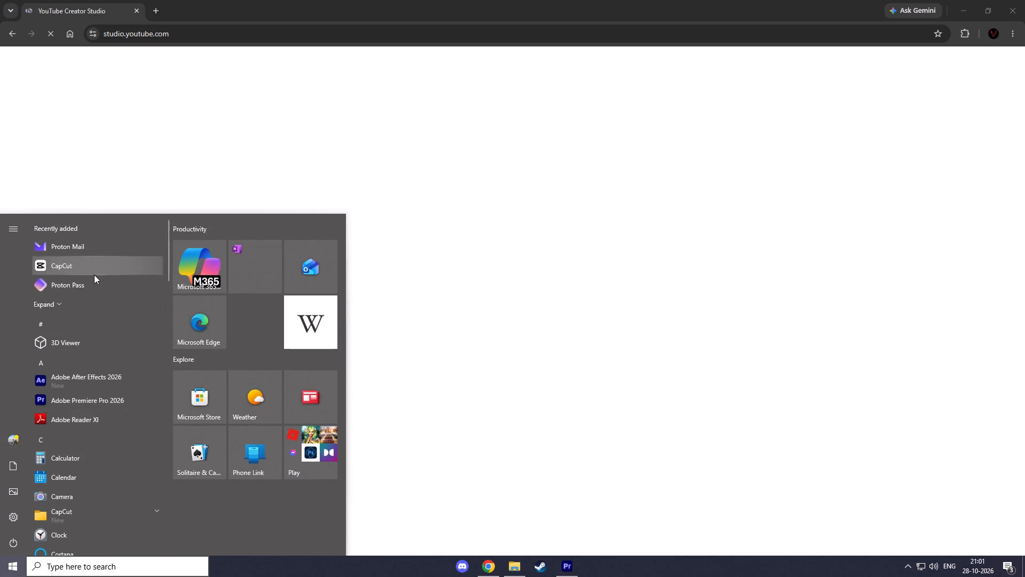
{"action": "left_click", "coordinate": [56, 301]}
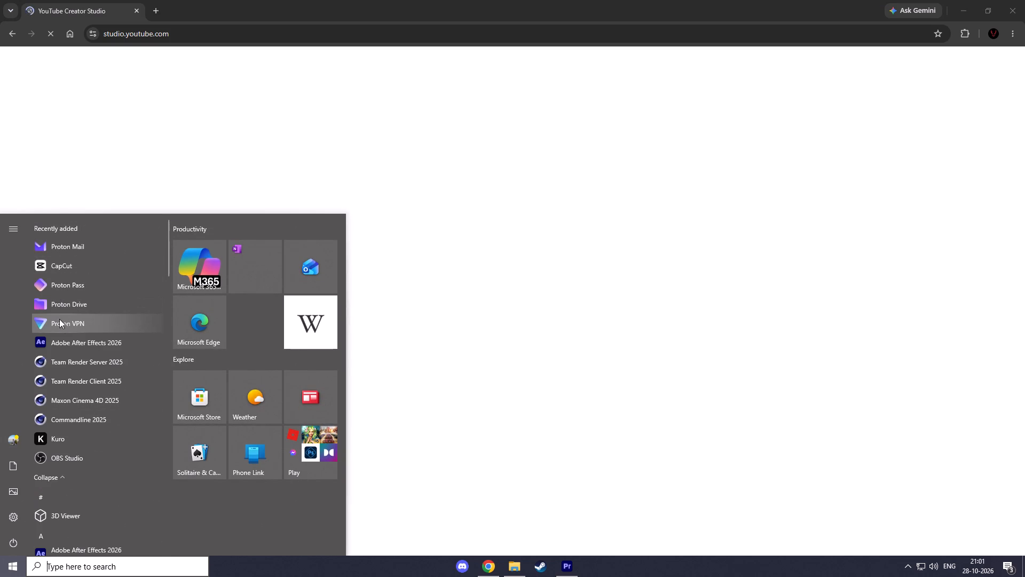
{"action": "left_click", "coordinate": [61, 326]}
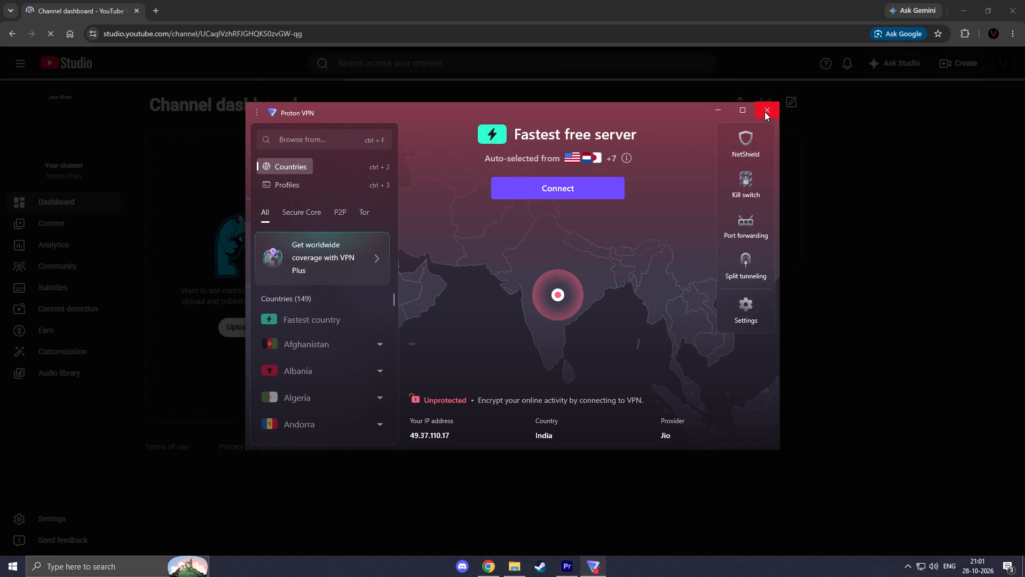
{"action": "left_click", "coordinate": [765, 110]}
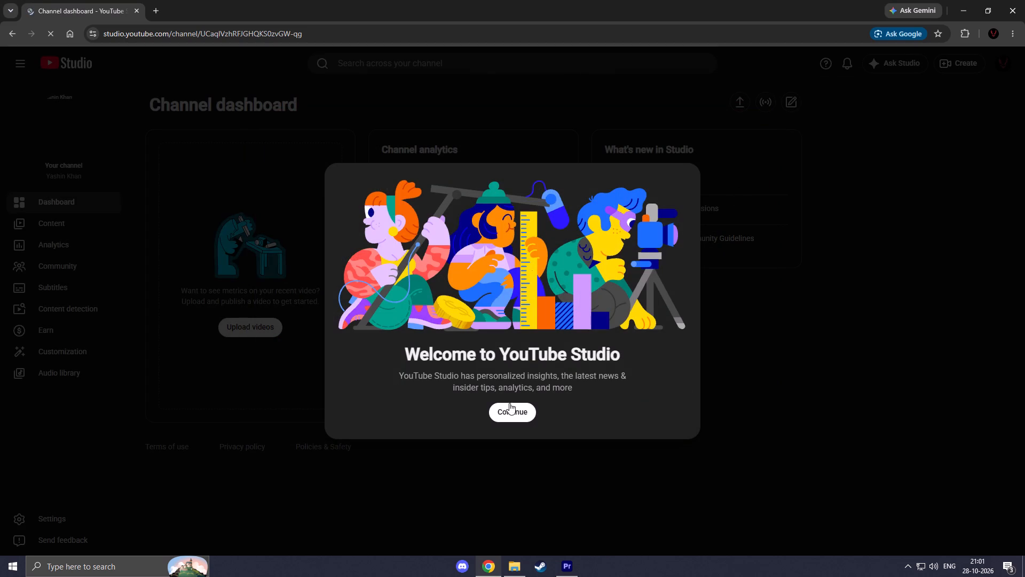
Continue past the YouTube Studio welcome and open the channel's Audio library.
{"action": "left_click", "coordinate": [514, 409]}
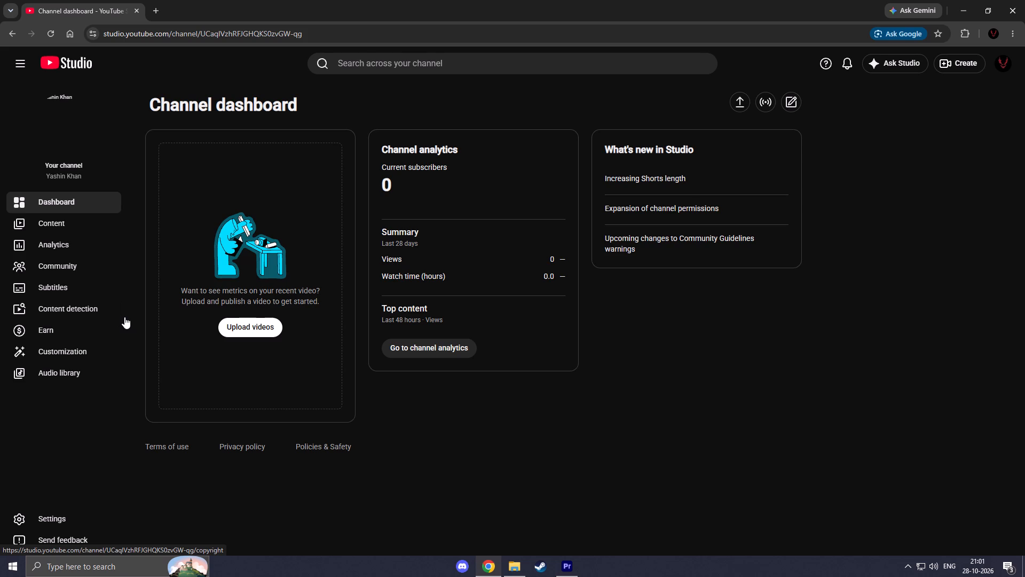
{"action": "left_click", "coordinate": [54, 371]}
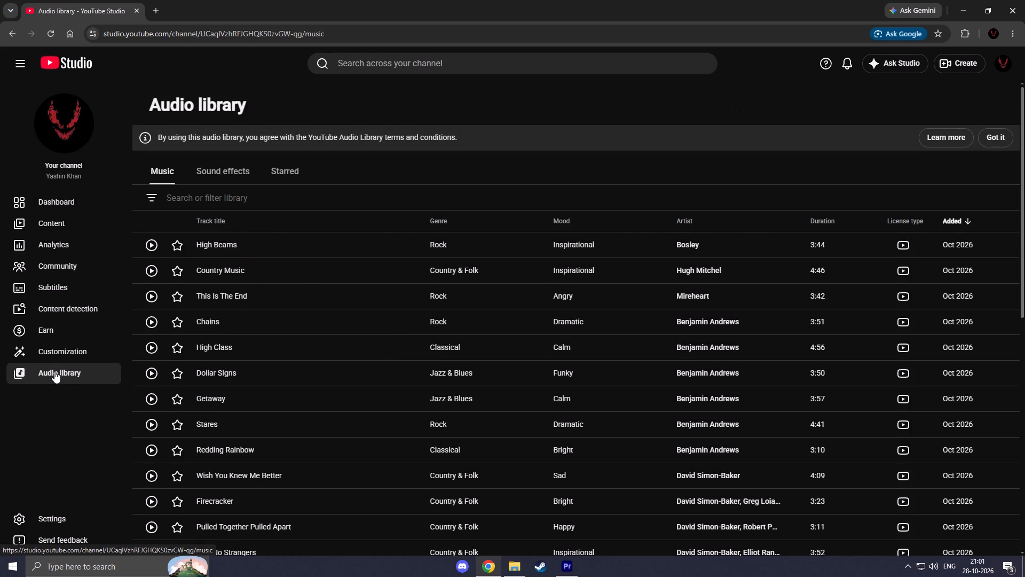
Find the track Pulled Together Pulled Apart in the music list and preview a few seconds of it.
{"action": "scroll", "coordinate": [256, 326], "scroll_direction": "down", "scroll_amount": 3}
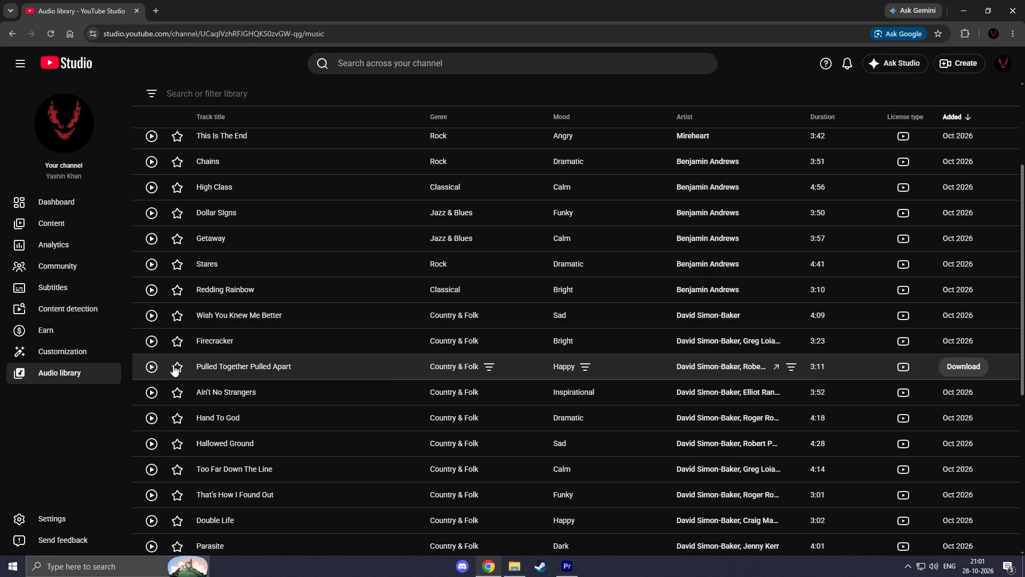
{"action": "left_click", "coordinate": [148, 368]}
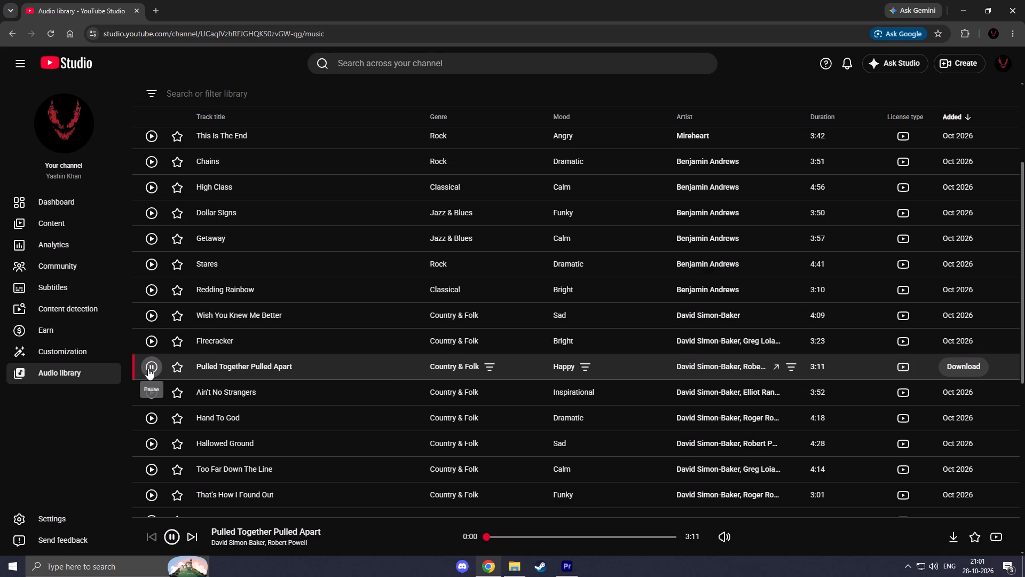
{"action": "left_click", "coordinate": [148, 368]}
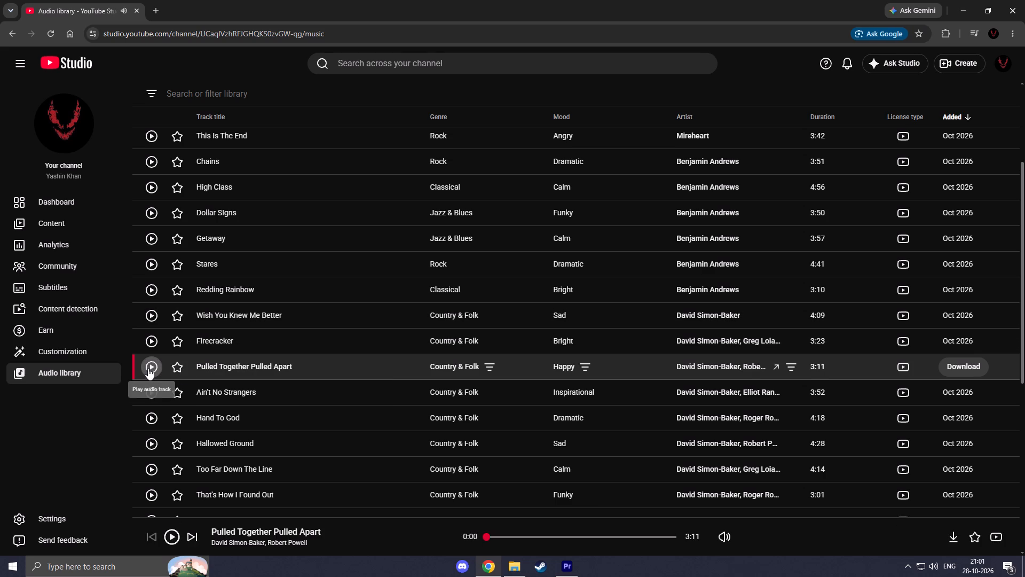
{"action": "left_click", "coordinate": [148, 368]}
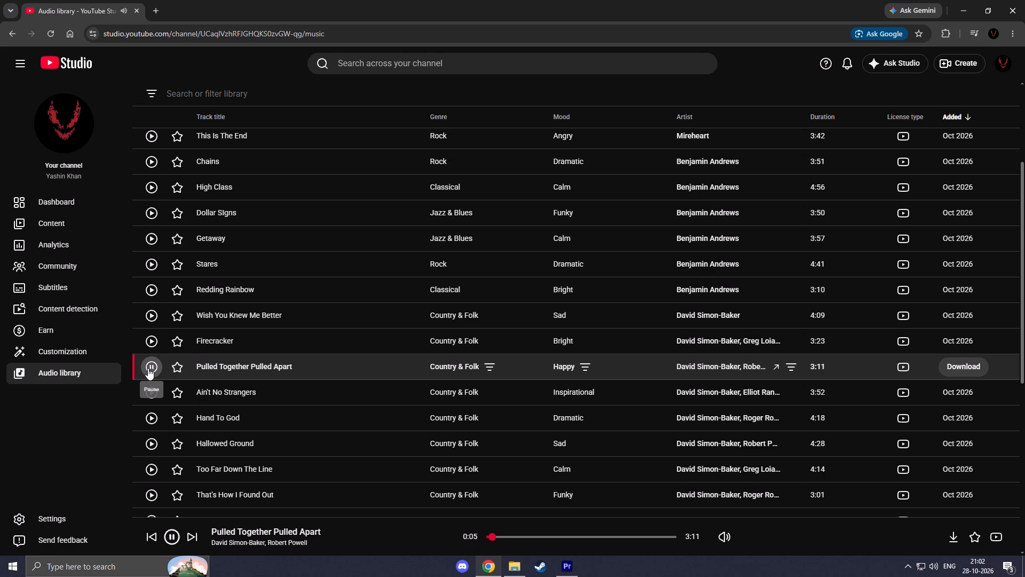
{"action": "left_click", "coordinate": [148, 368]}
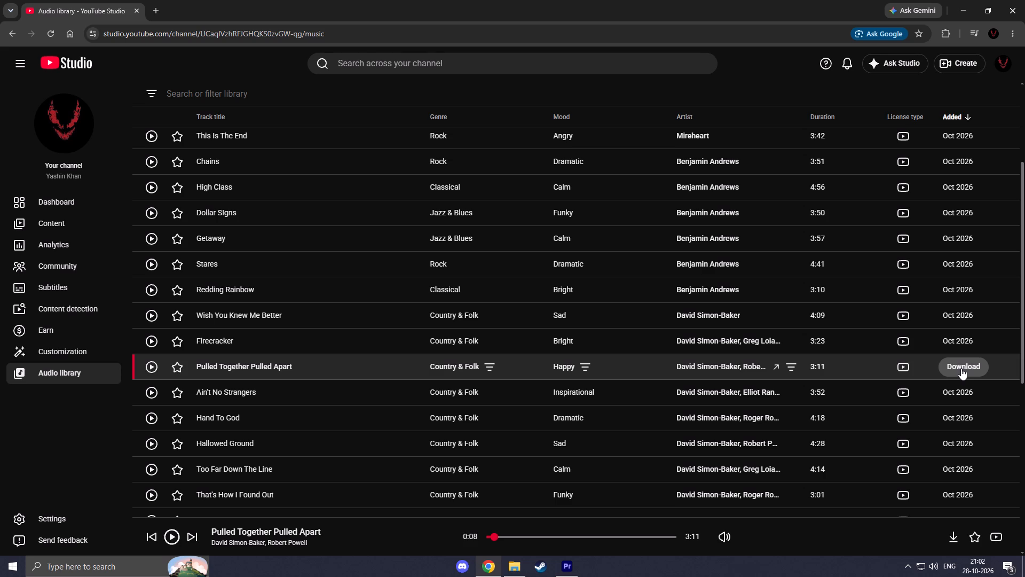
Download the track Pulled Together Pulled Apart, changing its save location in Free Download Manager to C:\.
{"action": "left_click", "coordinate": [961, 368]}
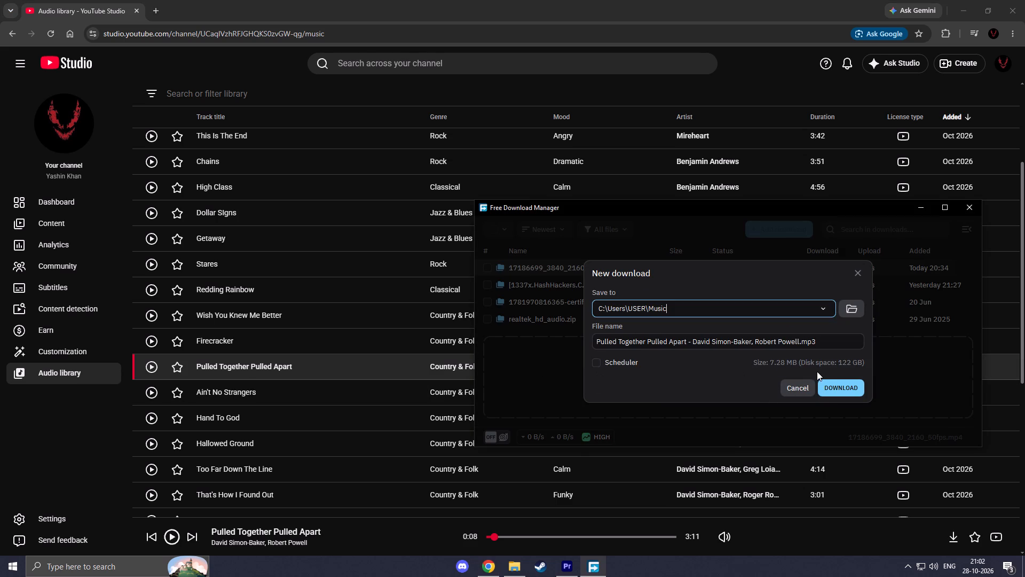
{"action": "left_click", "coordinate": [649, 310]}
{"action": "left_click_drag", "start_coordinate": [677, 310], "coordinate": [620, 307]}
{"action": "left_click_drag", "start_coordinate": [620, 307], "coordinate": [609, 307]}
{"action": "key", "text": "BackSpace"}
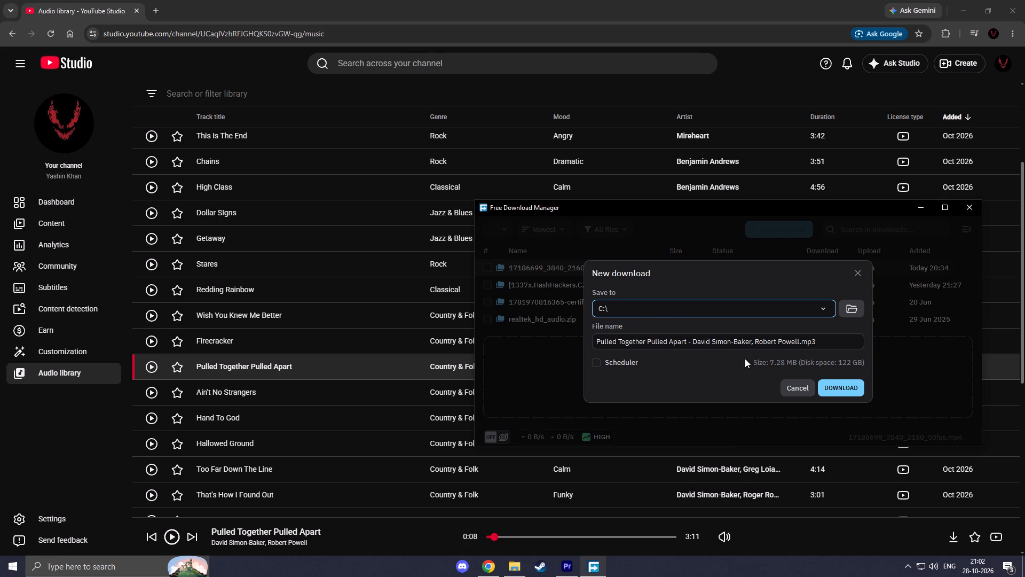
{"action": "left_click", "coordinate": [838, 388]}
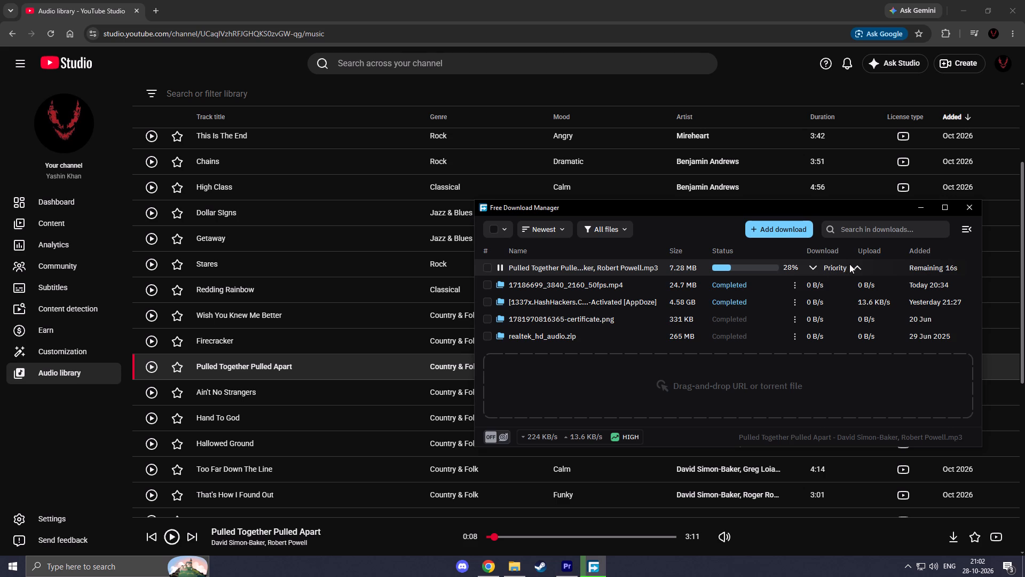
Raise the track's download priority and close Free Download Manager once the download has completed.
{"action": "left_click", "coordinate": [850, 264]}
{"action": "left_click", "coordinate": [859, 266]}
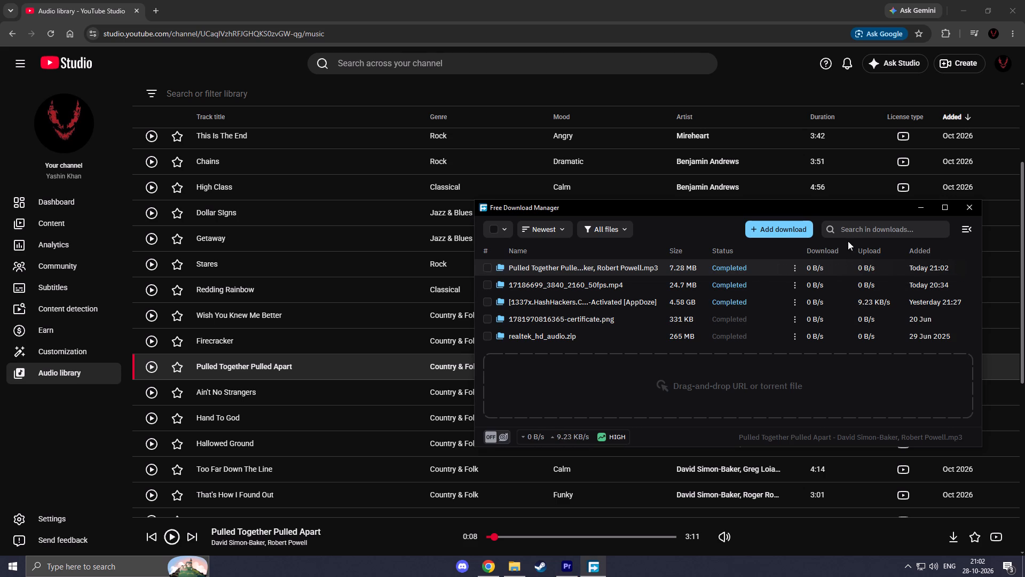
{"action": "left_click", "coordinate": [973, 207]}
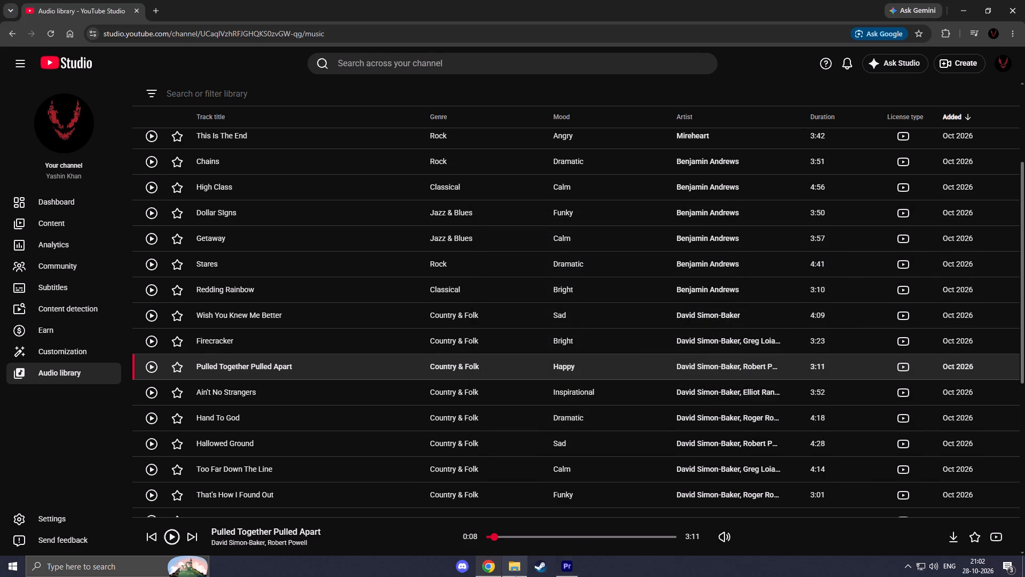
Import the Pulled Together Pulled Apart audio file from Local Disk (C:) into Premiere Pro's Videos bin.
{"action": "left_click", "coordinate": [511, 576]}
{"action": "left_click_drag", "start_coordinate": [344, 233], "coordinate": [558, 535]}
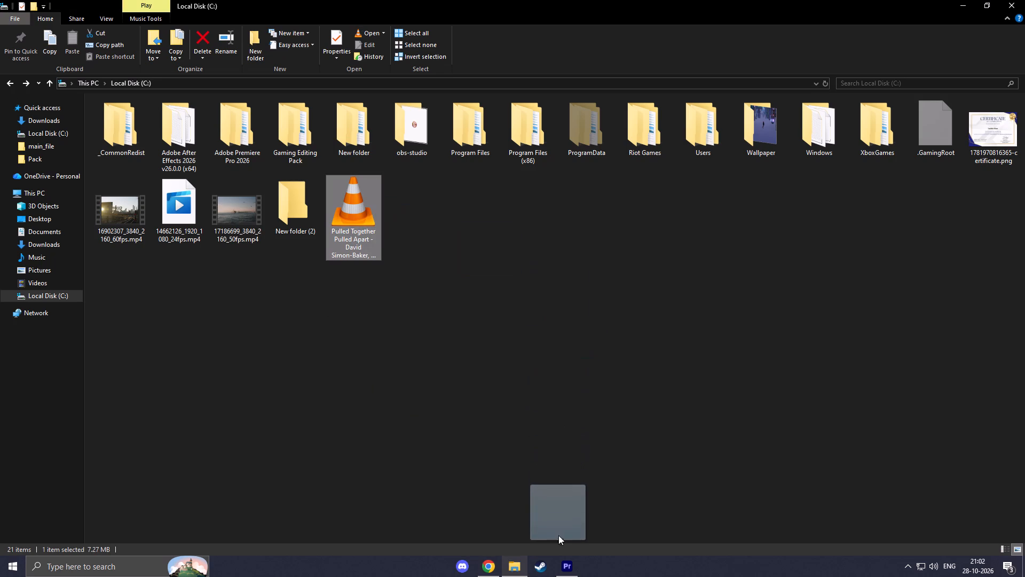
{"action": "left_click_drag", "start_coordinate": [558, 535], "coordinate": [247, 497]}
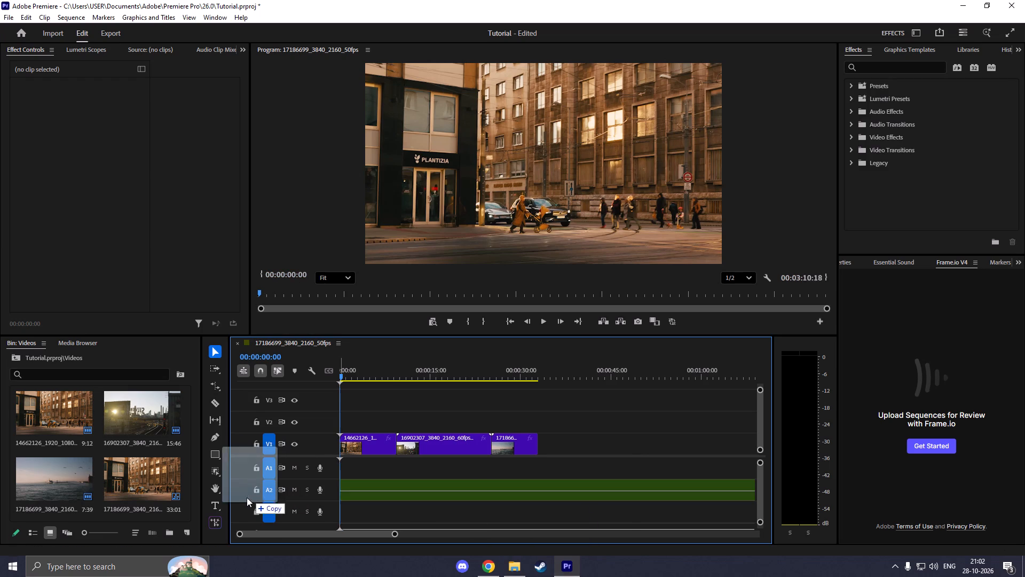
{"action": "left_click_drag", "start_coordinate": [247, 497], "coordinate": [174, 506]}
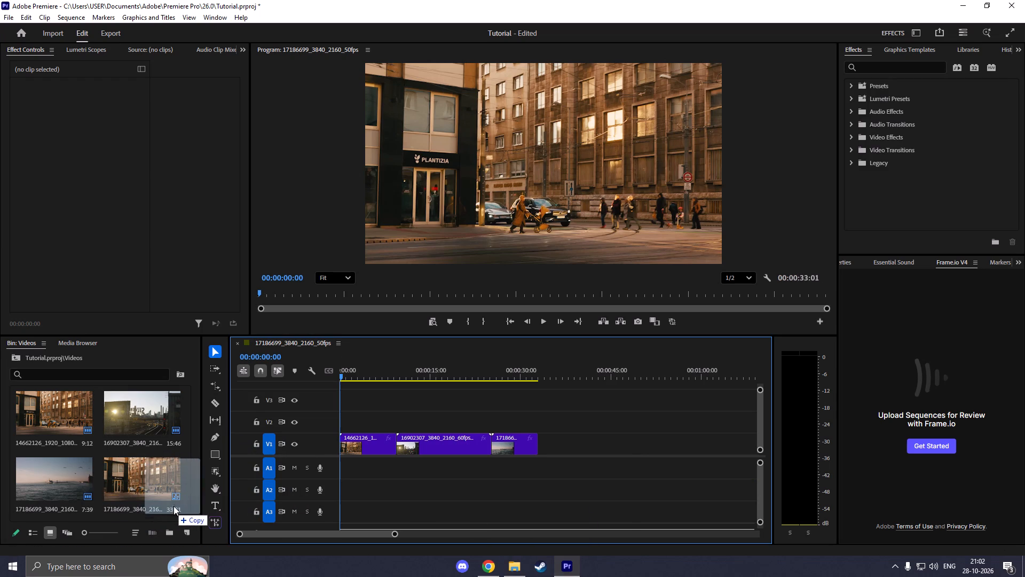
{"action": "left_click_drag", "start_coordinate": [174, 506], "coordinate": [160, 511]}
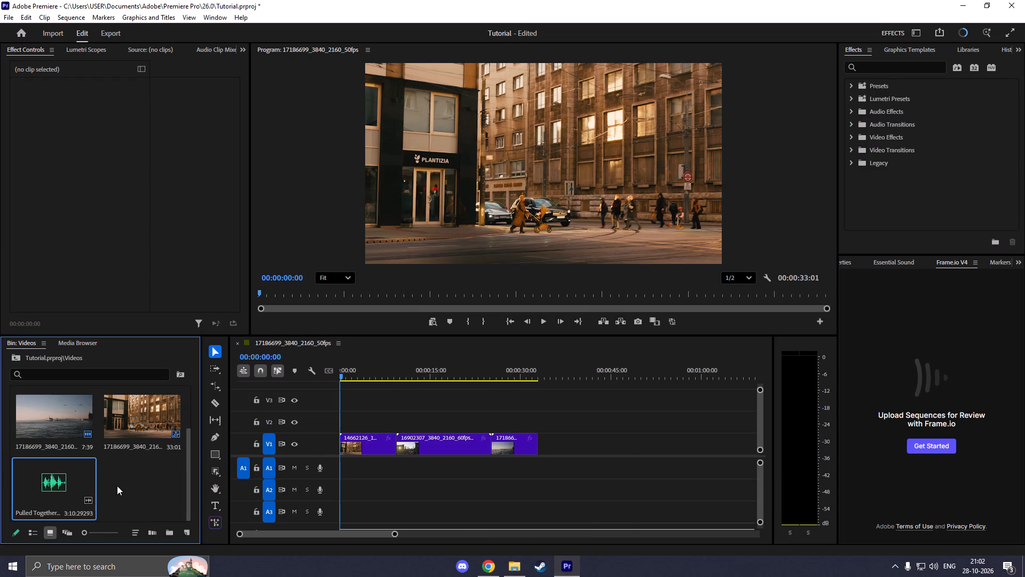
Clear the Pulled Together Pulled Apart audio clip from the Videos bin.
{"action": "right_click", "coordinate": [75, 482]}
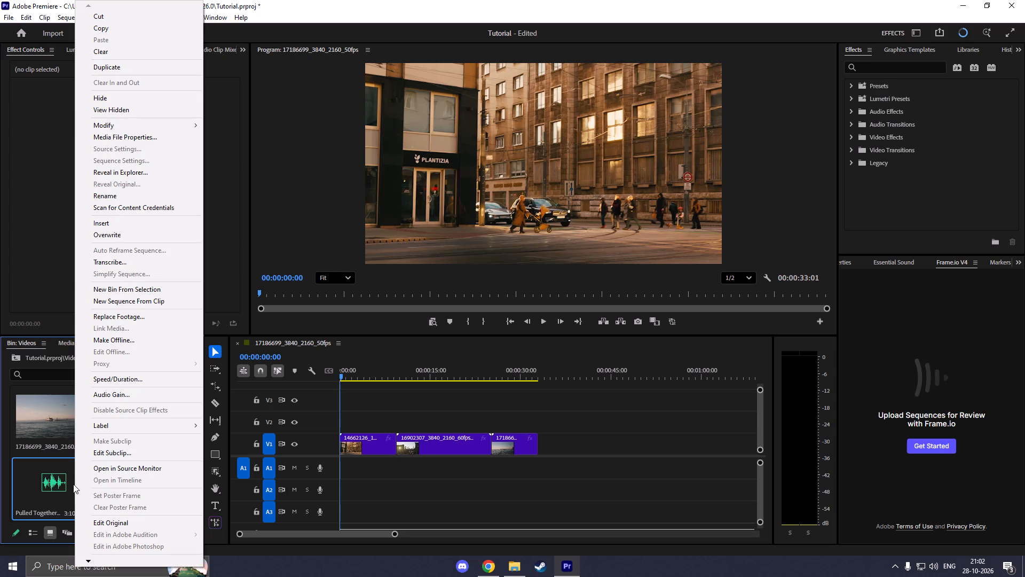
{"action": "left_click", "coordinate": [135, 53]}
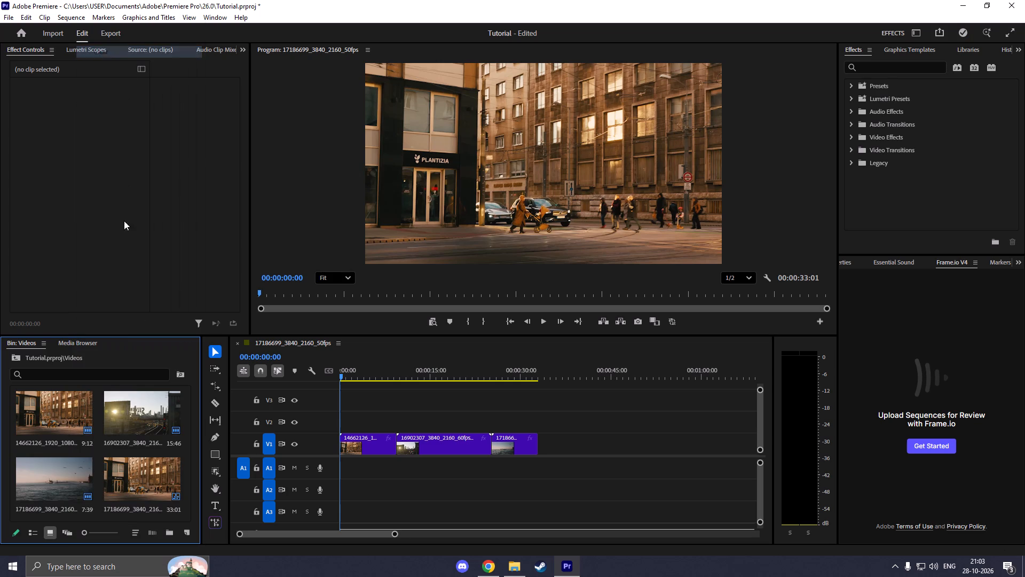
Return to the Tutorial project's root level and create a new bin there named Audio'.
{"action": "left_click", "coordinate": [17, 360]}
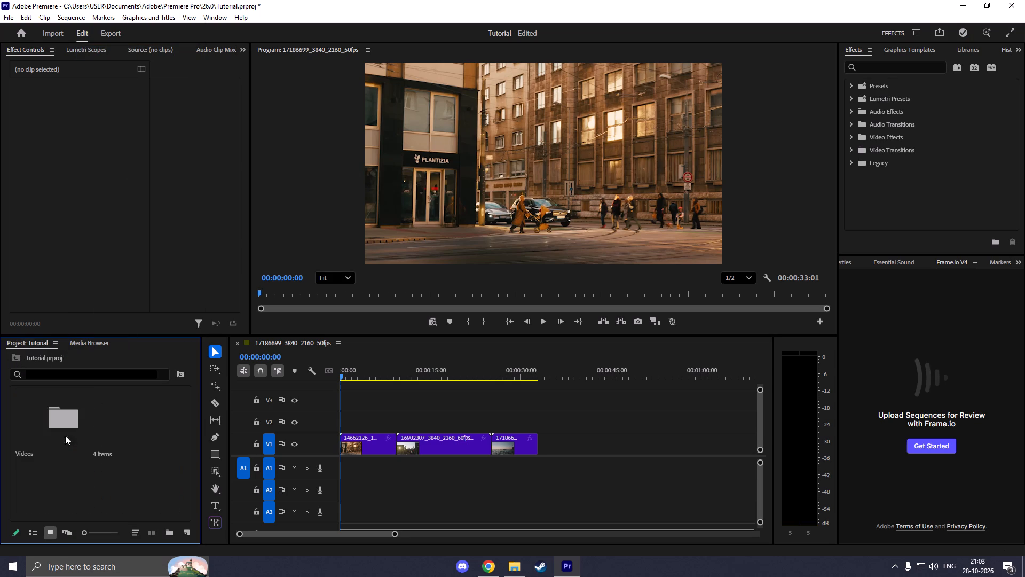
{"action": "right_click", "coordinate": [112, 485]}
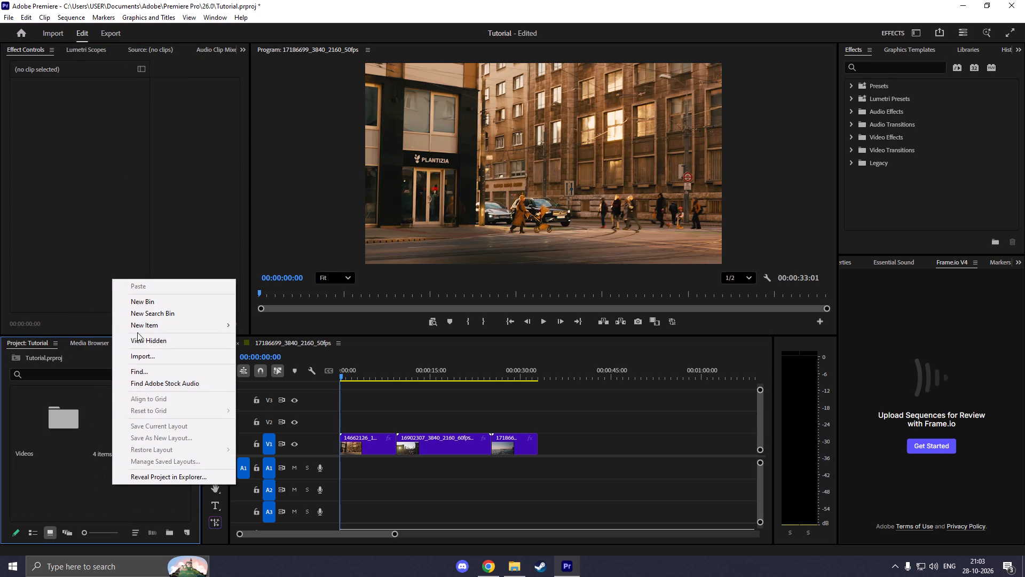
{"action": "left_click", "coordinate": [142, 302]}
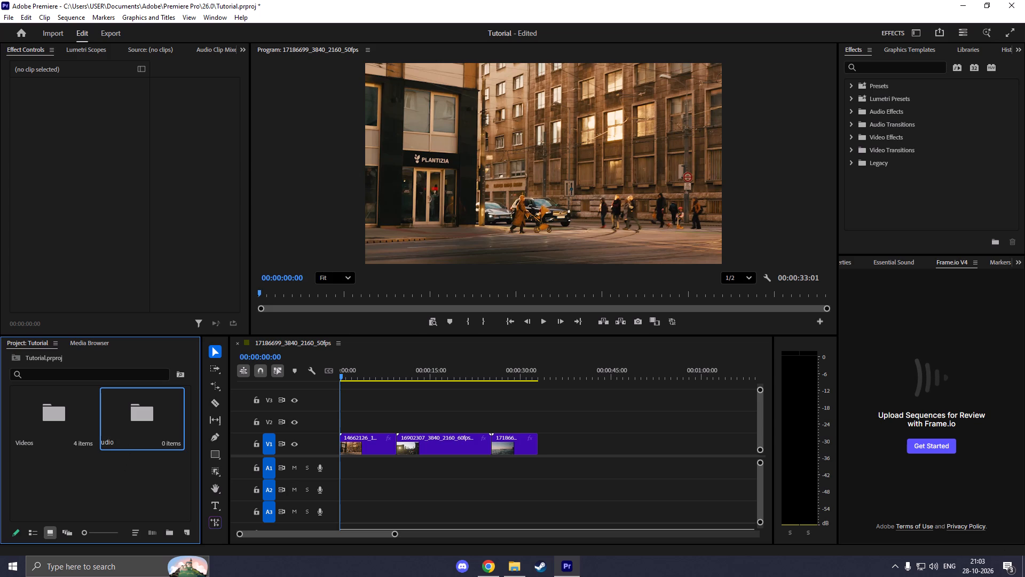
{"action": "key", "text": "BackSpace"}
{"action": "key", "text": "BackSpace"}
{"action": "key", "text": "BackSpace"}
{"action": "key", "text": "BackSpace"}
{"action": "type", "text": "udio'"}
{"action": "key", "text": "Return"}
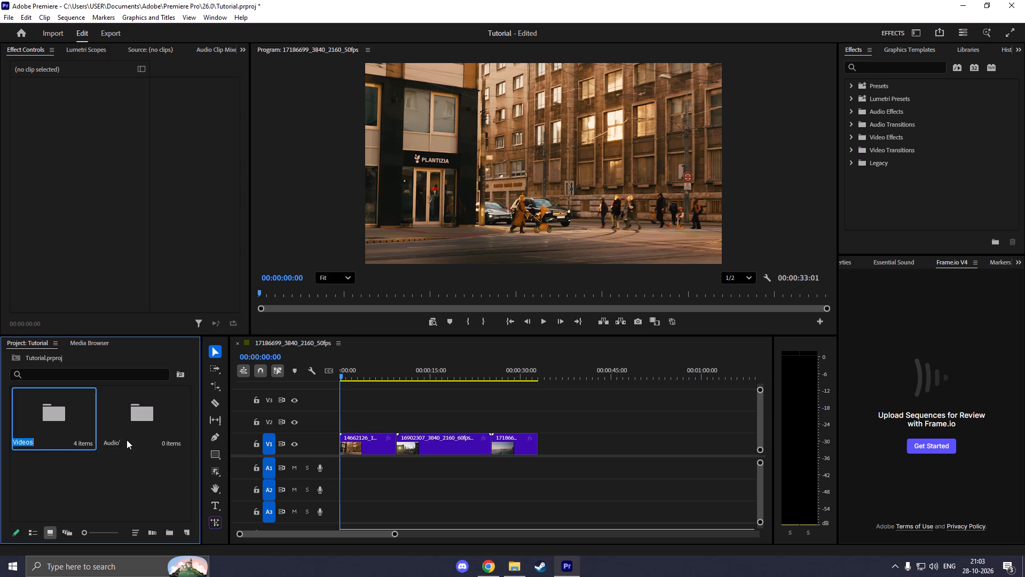
Rename the Audio' bin as Audio, removing the stray apostrophe.
{"action": "double_click", "coordinate": [112, 443]}
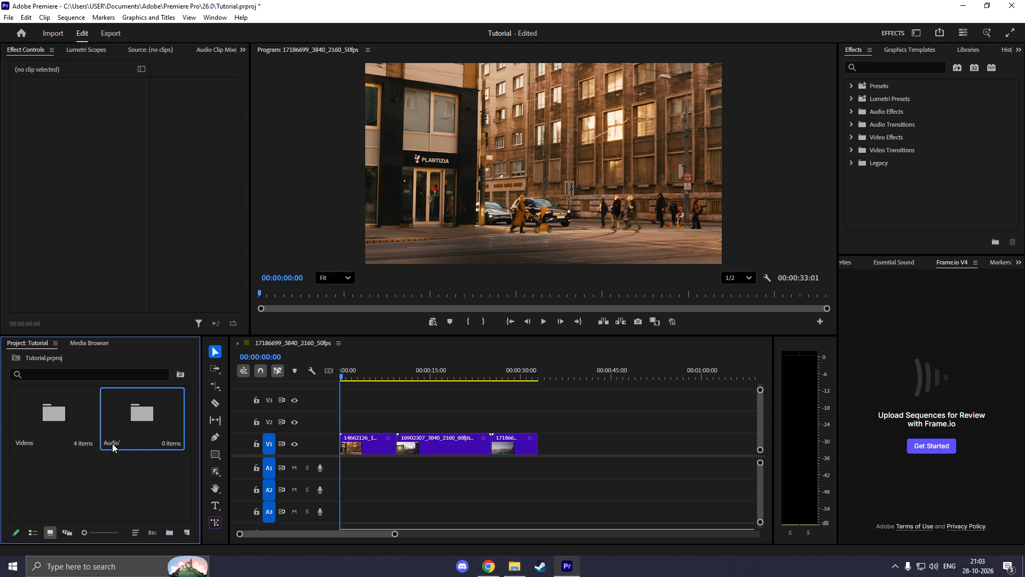
{"action": "left_click", "coordinate": [17, 355]}
{"action": "left_click", "coordinate": [109, 443]}
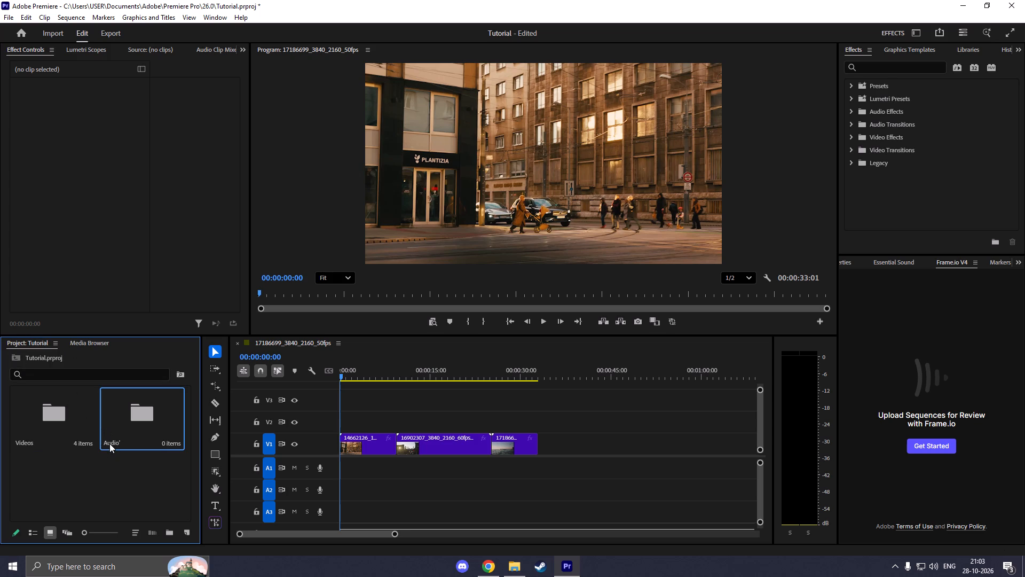
{"action": "right_click", "coordinate": [109, 443]}
{"action": "left_click", "coordinate": [146, 337]}
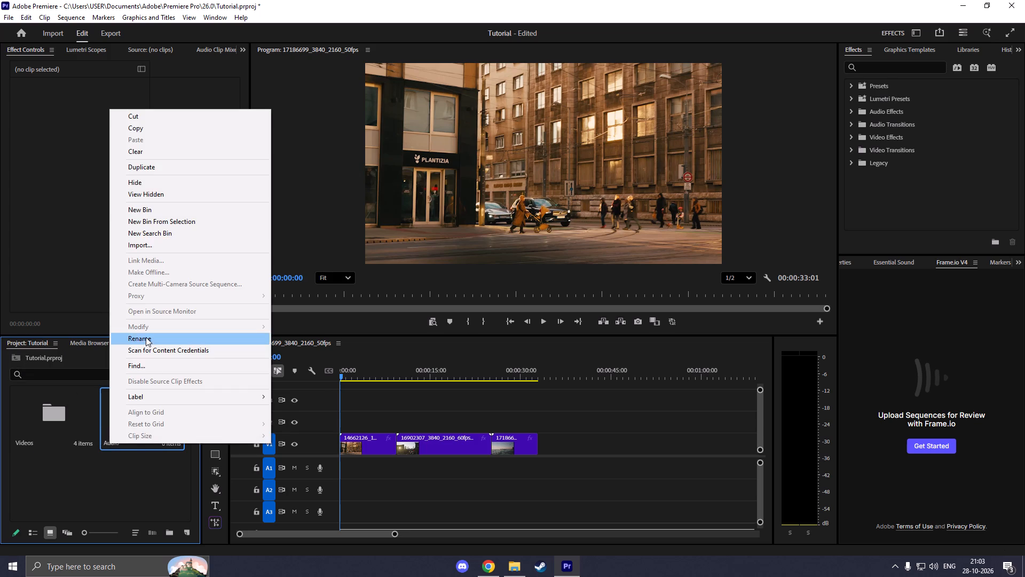
{"action": "left_click", "coordinate": [125, 443]}
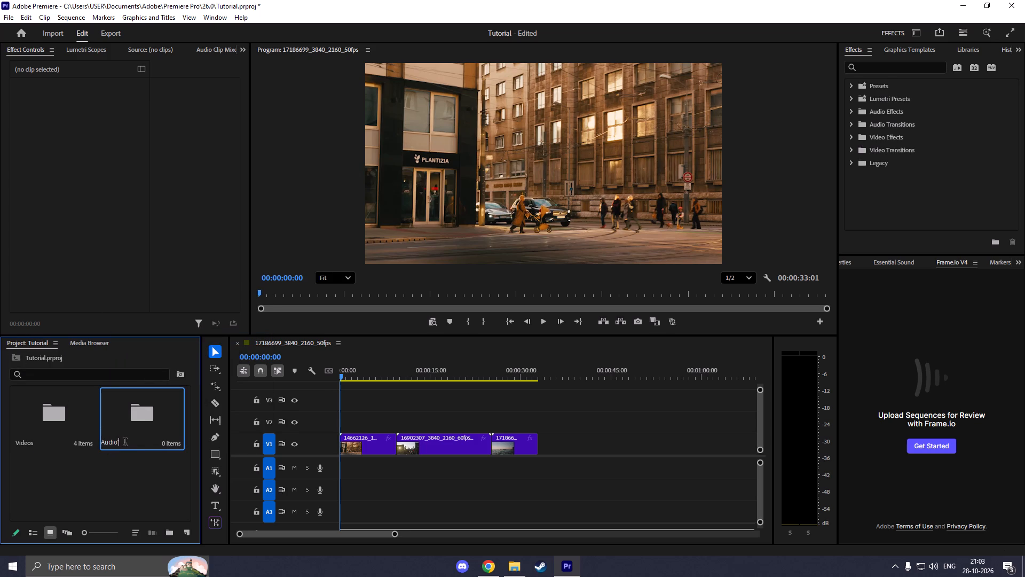
{"action": "key", "text": "BackSpace"}
{"action": "left_click", "coordinate": [113, 471]}
Open the Audio bin and import the Pulled Together Pulled Apart audio file into it from Local Disk (C:).
{"action": "double_click", "coordinate": [122, 436]}
{"action": "left_click", "coordinate": [508, 564]}
{"action": "left_click_drag", "start_coordinate": [373, 256], "coordinate": [532, 548]}
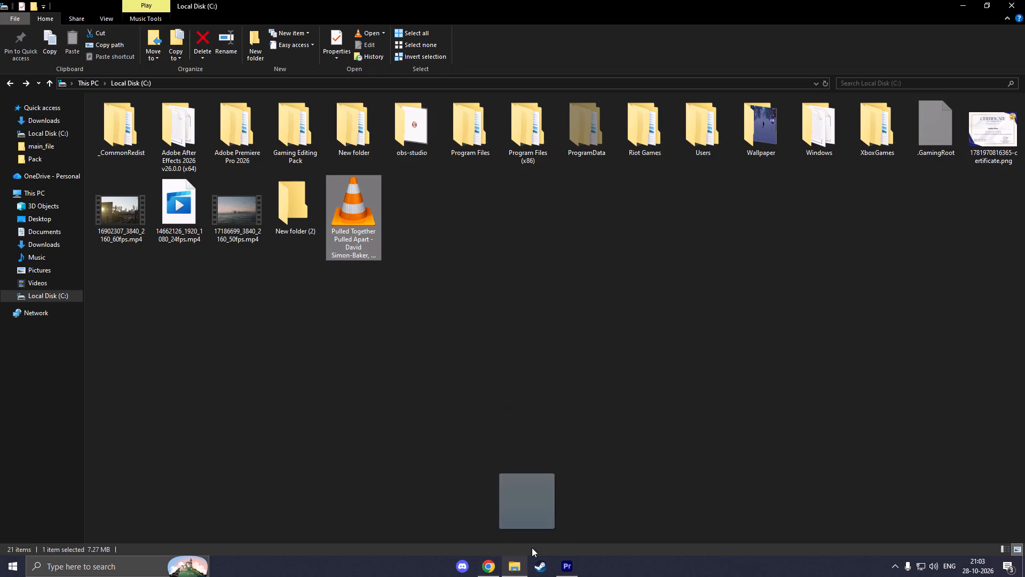
{"action": "left_click_drag", "start_coordinate": [532, 548], "coordinate": [136, 469]}
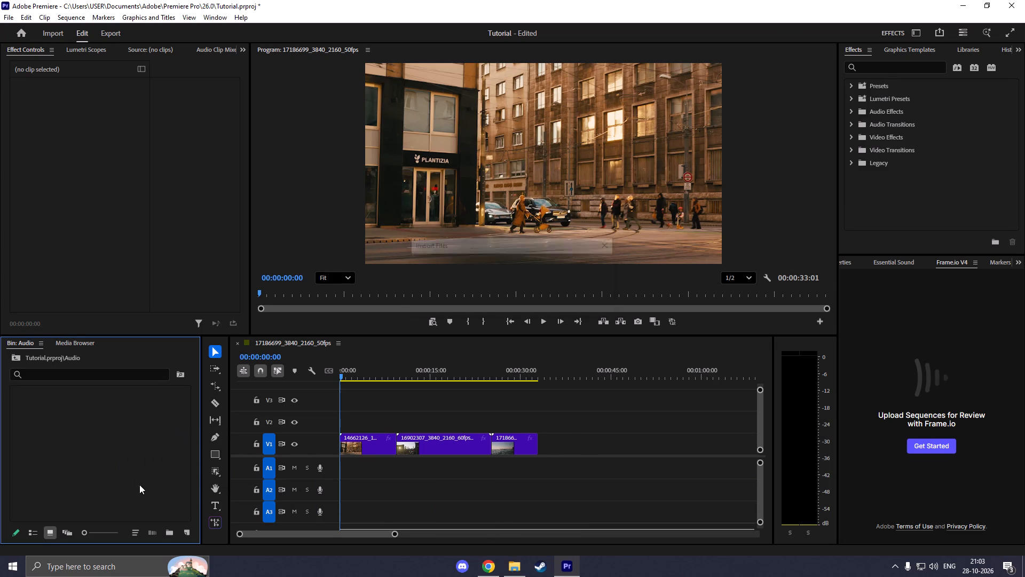
Place the Pulled Together Pulled Apart audio clip on track A1 at the start of the sequence.
{"action": "left_click_drag", "start_coordinate": [67, 419], "coordinate": [335, 464]}
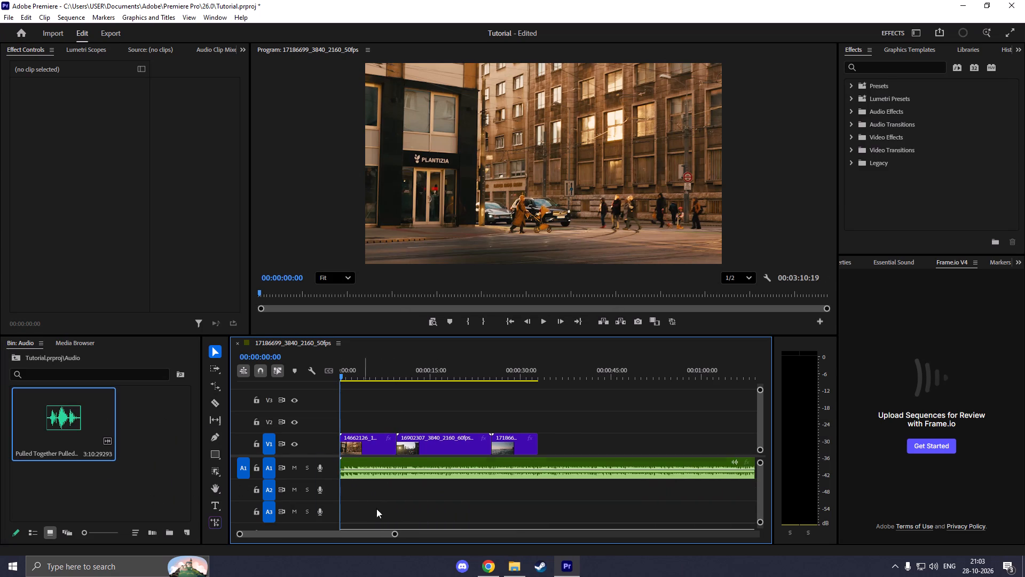
Play about the first ten seconds of the sequence with the music, and return the playhead to the start.
{"action": "key", "text": "space"}
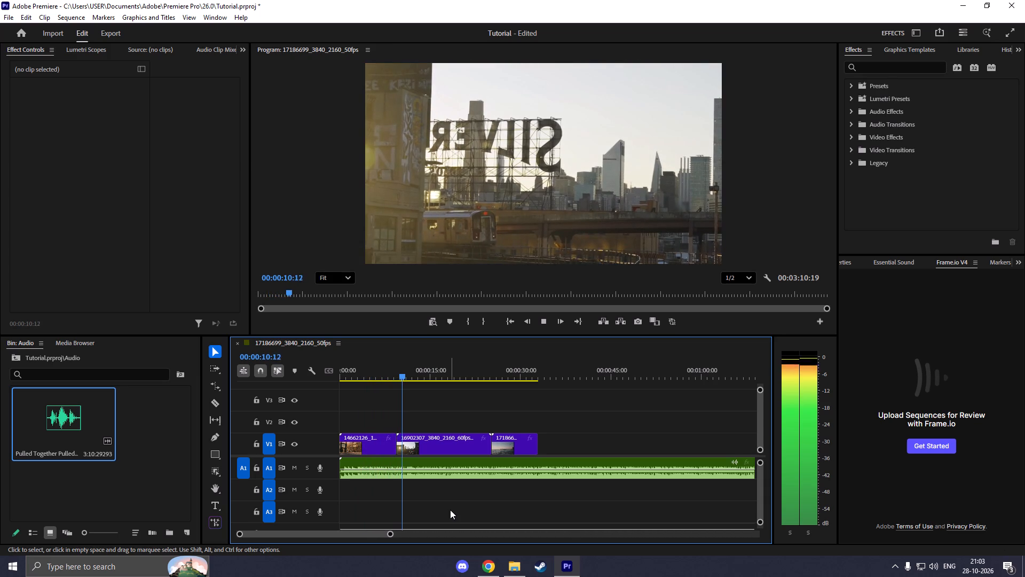
{"action": "key", "text": "space"}
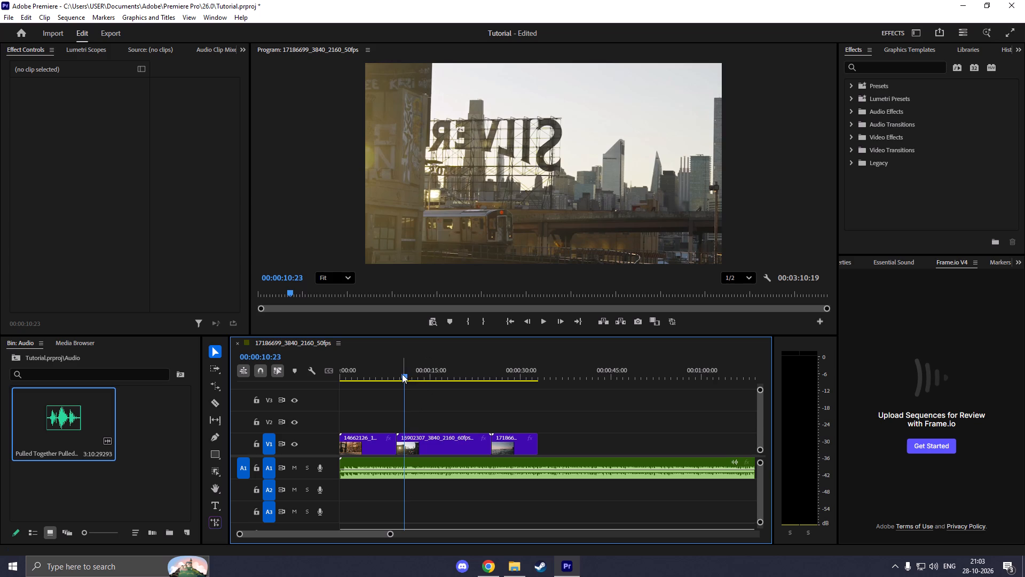
{"action": "left_click_drag", "start_coordinate": [402, 374], "coordinate": [317, 381]}
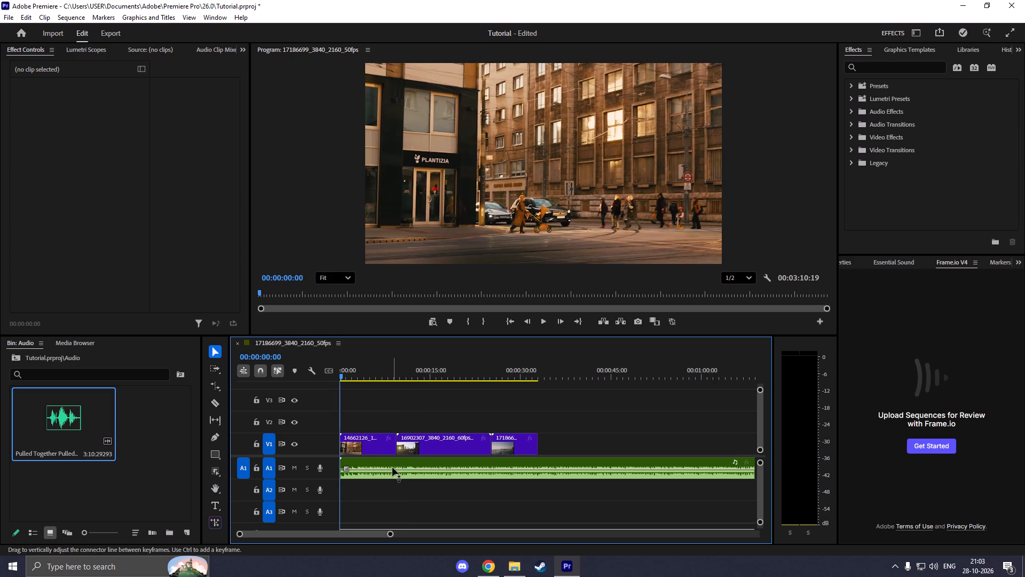
Move the music clip along track A1 past the last video clip, starting at about 37 seconds.
{"action": "left_click_drag", "start_coordinate": [391, 465], "coordinate": [615, 464]}
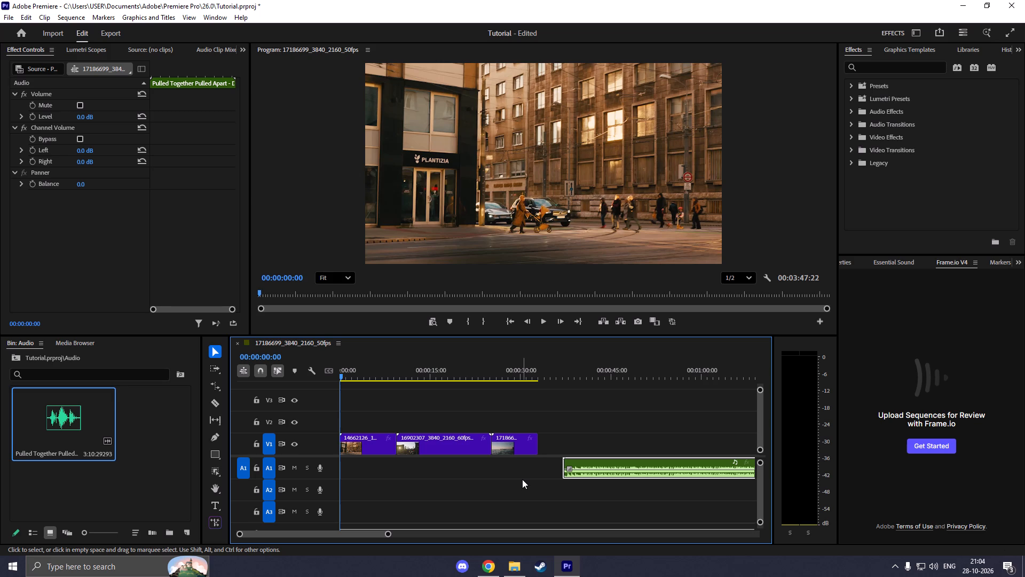
Select the first video clip, 14662126, slightly widen its property column in Effect Controls, and open its Scale value.
{"action": "left_click", "coordinate": [362, 441]}
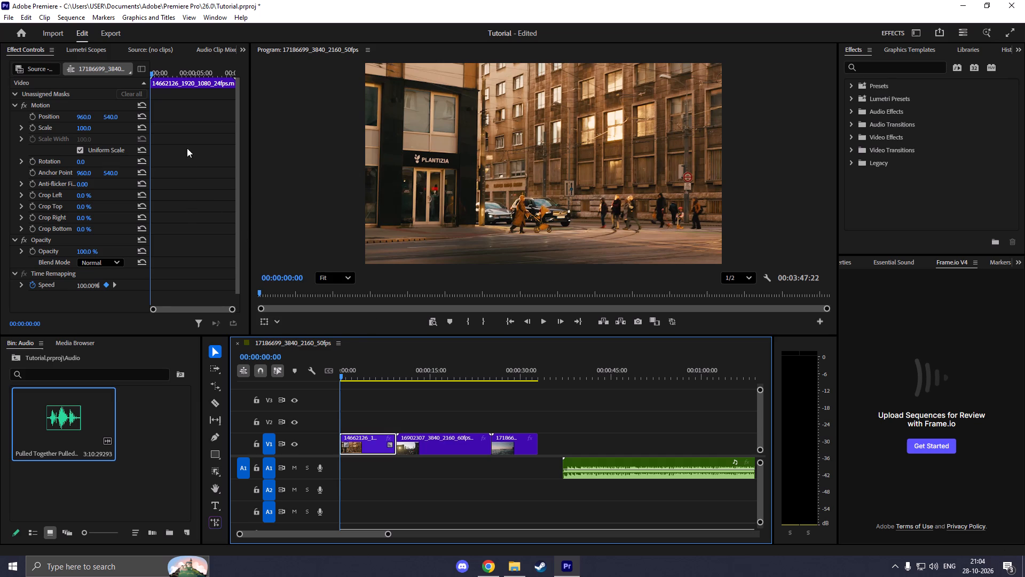
{"action": "left_click_drag", "start_coordinate": [148, 105], "coordinate": [159, 105]}
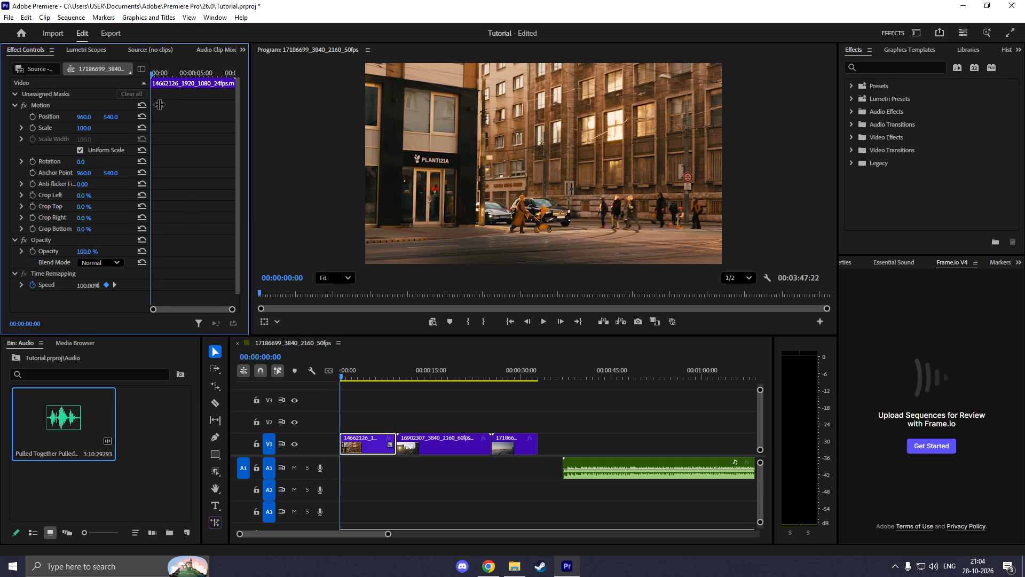
{"action": "left_click_drag", "start_coordinate": [159, 105], "coordinate": [165, 105]}
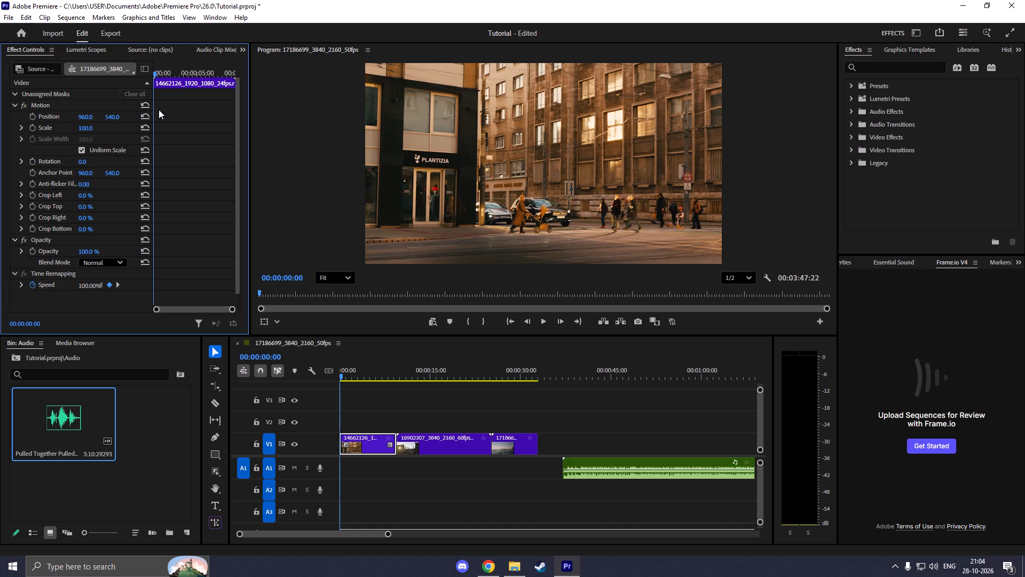
{"action": "left_click", "coordinate": [87, 128]}
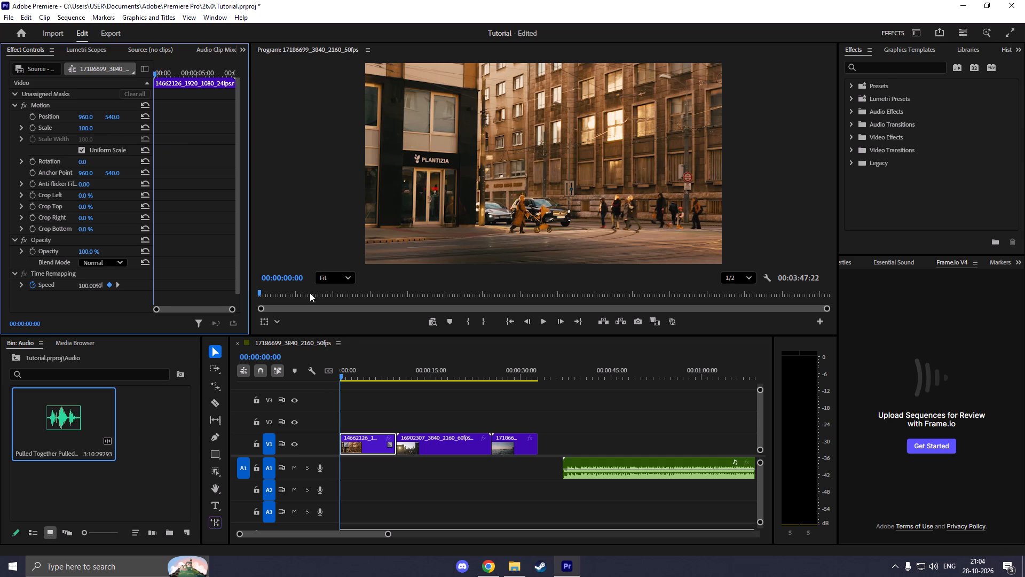
Select the second video clip, 16902307, move the playhead to 00:00:10:08 and reduce the clip's Scale to 59.
{"action": "left_click", "coordinate": [446, 438]}
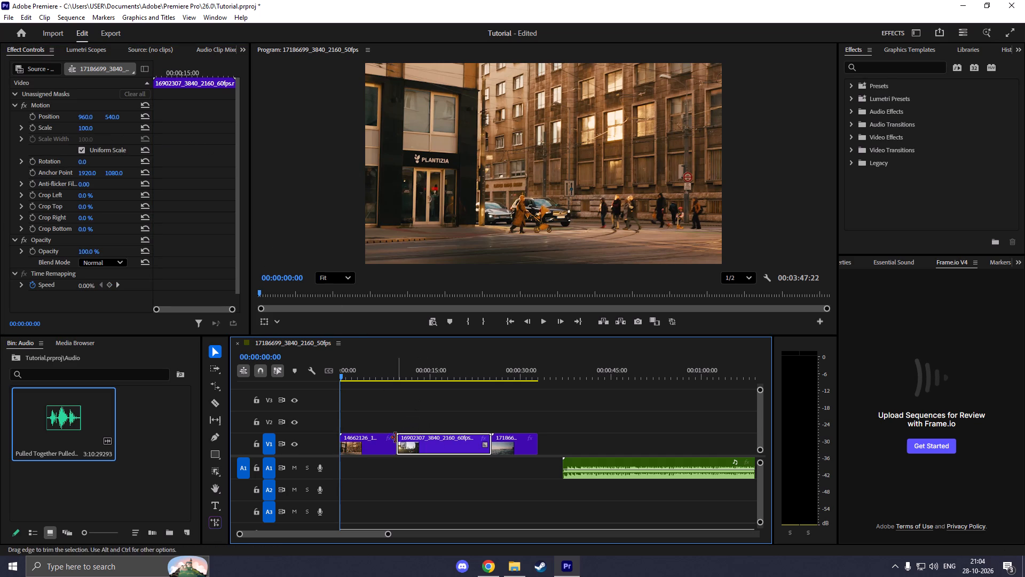
{"action": "left_click", "coordinate": [372, 447]}
{"action": "left_click", "coordinate": [446, 447]}
{"action": "left_click", "coordinate": [89, 130]}
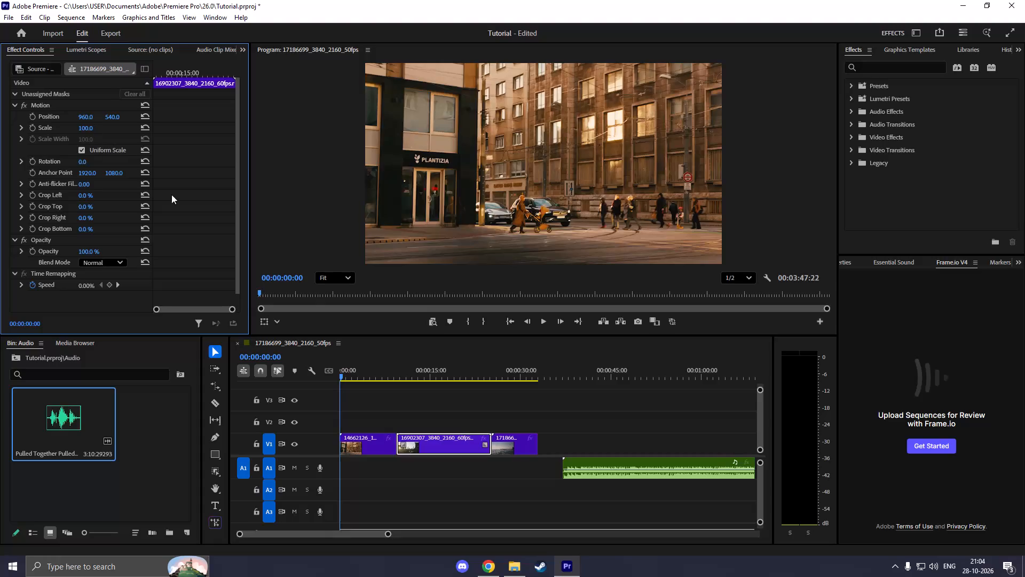
{"action": "left_click_drag", "start_coordinate": [341, 378], "coordinate": [403, 381]}
{"action": "left_click_drag", "start_coordinate": [86, 127], "coordinate": [67, 127]}
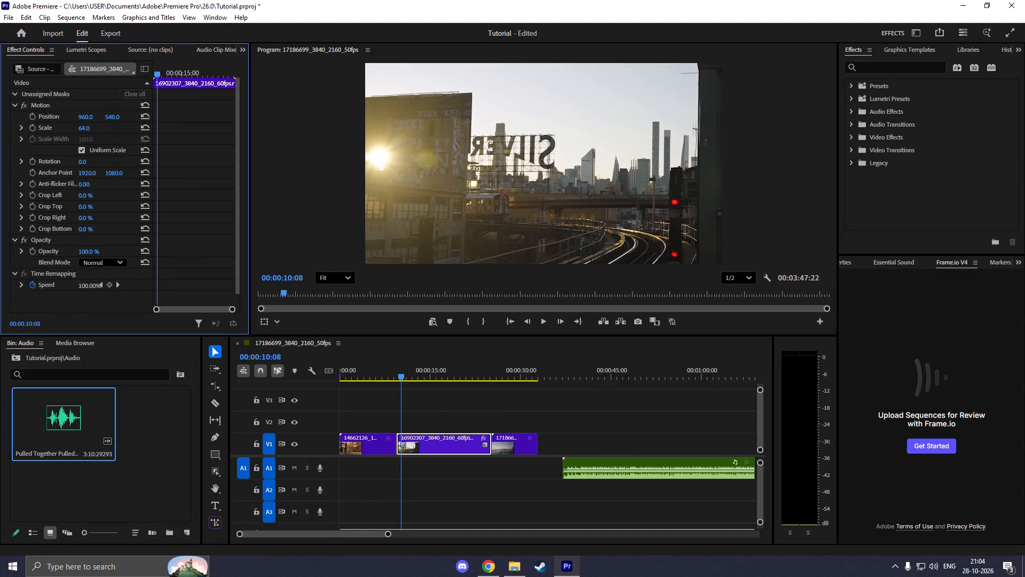
{"action": "left_click_drag", "start_coordinate": [67, 127], "coordinate": [53, 128]}
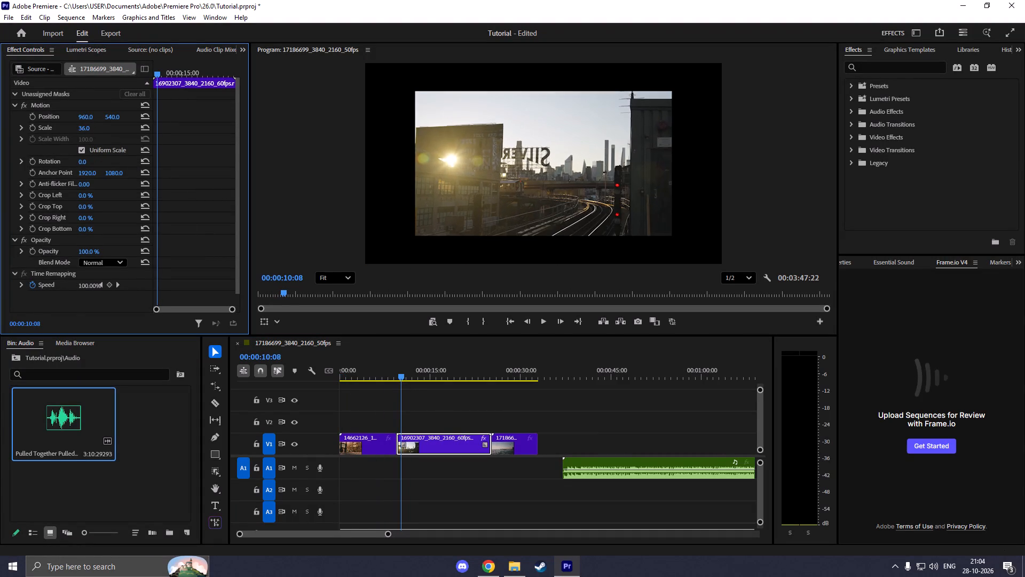
{"action": "left_click_drag", "start_coordinate": [53, 128], "coordinate": [65, 128]}
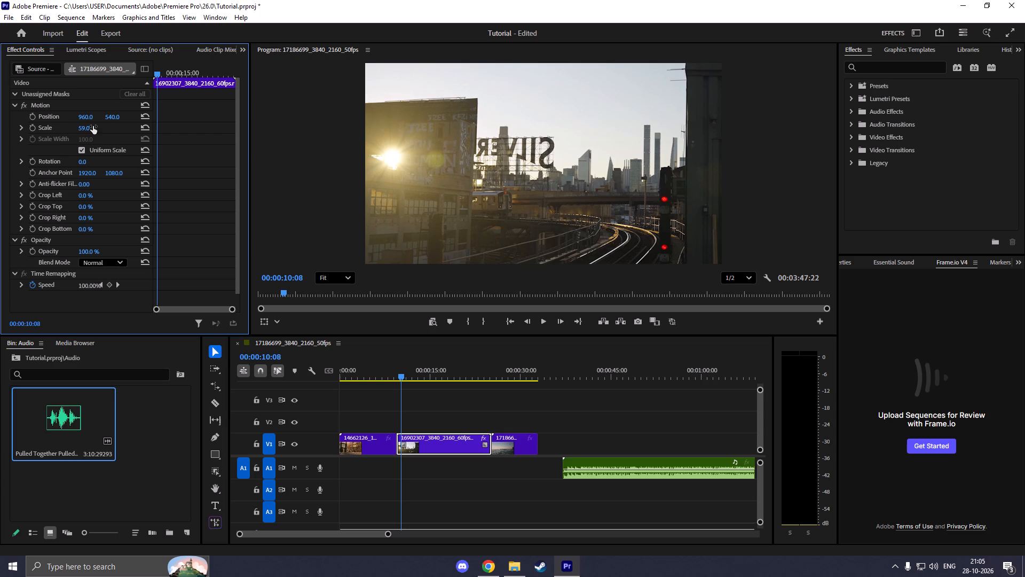
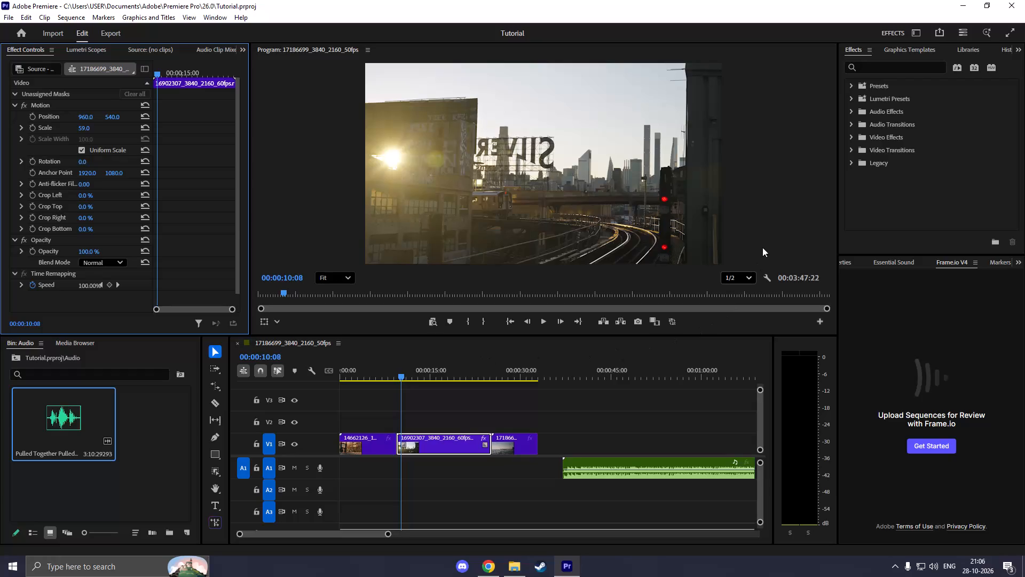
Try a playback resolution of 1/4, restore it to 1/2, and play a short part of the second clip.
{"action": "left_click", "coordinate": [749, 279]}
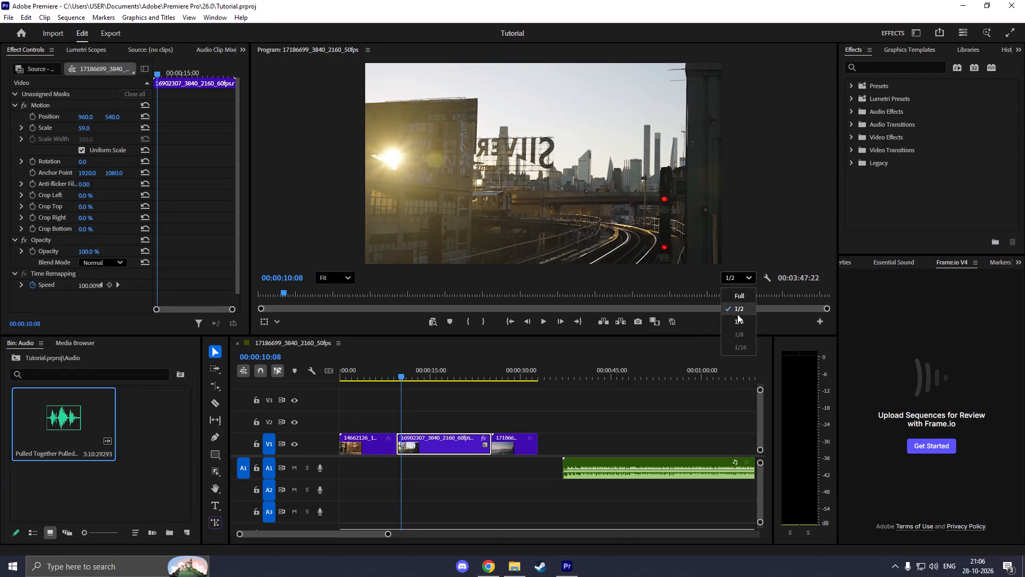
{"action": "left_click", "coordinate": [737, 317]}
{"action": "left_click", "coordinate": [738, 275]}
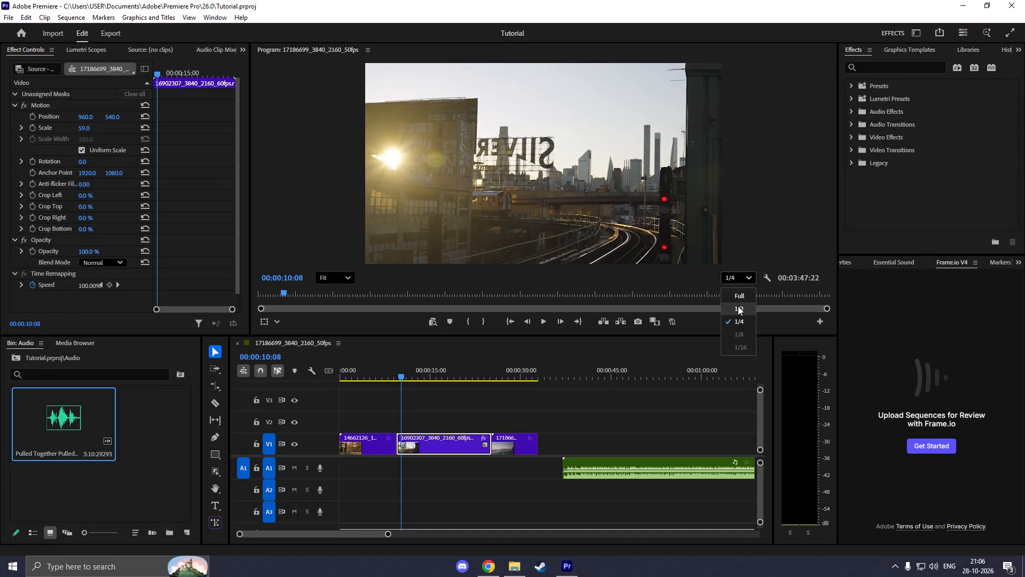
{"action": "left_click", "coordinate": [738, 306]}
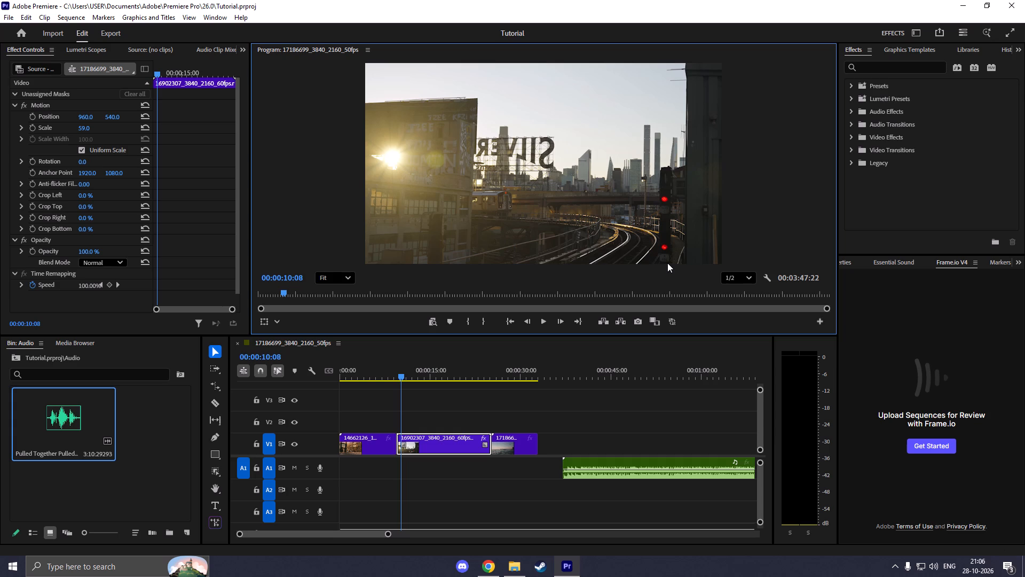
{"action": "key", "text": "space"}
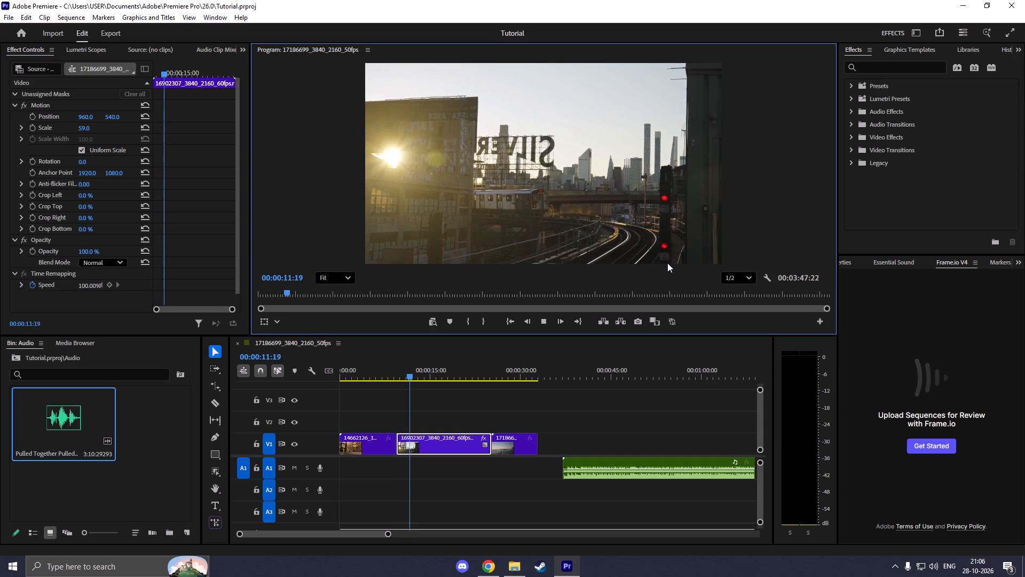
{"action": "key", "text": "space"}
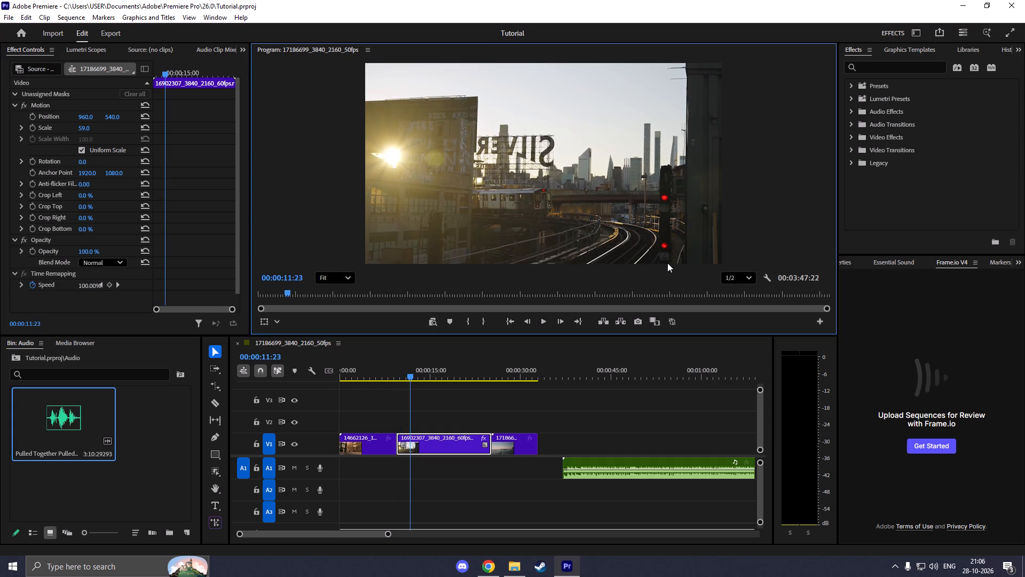
Set the program monitor's playback resolution to 1/4 and play about two seconds of the second clip.
{"action": "left_click", "coordinate": [746, 275]}
{"action": "left_click", "coordinate": [744, 320]}
{"action": "key", "text": "space"}
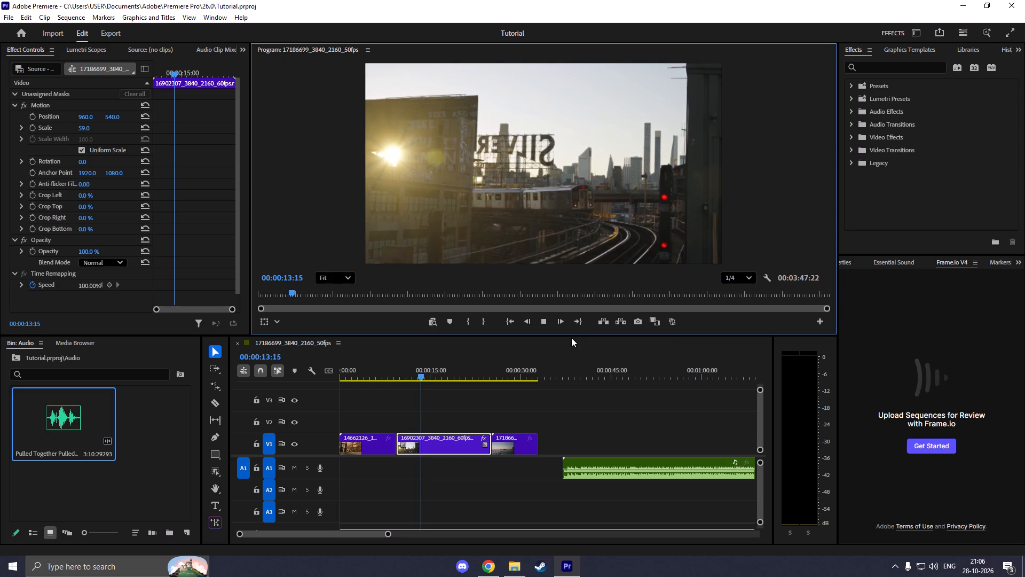
{"action": "key", "text": "space"}
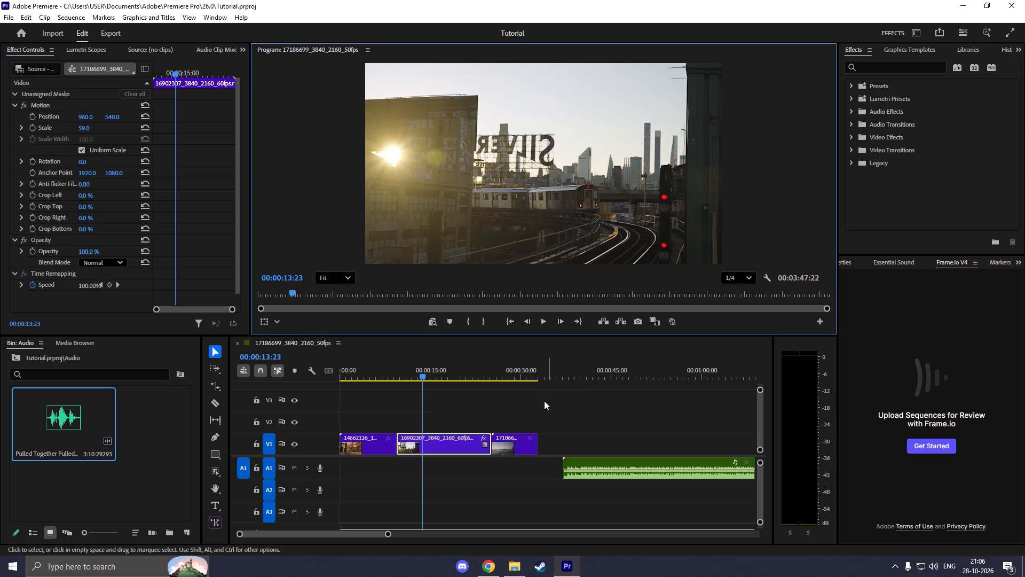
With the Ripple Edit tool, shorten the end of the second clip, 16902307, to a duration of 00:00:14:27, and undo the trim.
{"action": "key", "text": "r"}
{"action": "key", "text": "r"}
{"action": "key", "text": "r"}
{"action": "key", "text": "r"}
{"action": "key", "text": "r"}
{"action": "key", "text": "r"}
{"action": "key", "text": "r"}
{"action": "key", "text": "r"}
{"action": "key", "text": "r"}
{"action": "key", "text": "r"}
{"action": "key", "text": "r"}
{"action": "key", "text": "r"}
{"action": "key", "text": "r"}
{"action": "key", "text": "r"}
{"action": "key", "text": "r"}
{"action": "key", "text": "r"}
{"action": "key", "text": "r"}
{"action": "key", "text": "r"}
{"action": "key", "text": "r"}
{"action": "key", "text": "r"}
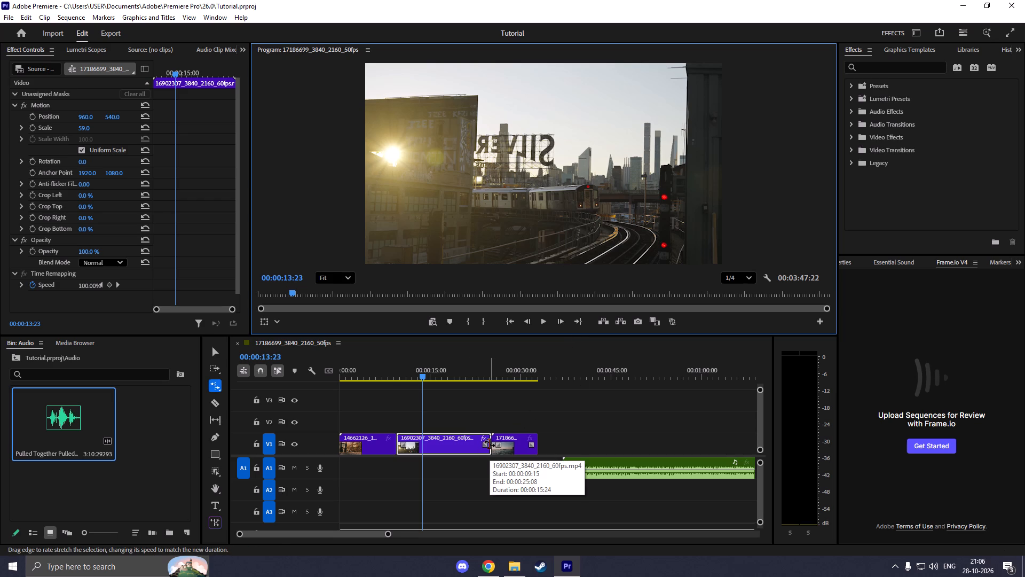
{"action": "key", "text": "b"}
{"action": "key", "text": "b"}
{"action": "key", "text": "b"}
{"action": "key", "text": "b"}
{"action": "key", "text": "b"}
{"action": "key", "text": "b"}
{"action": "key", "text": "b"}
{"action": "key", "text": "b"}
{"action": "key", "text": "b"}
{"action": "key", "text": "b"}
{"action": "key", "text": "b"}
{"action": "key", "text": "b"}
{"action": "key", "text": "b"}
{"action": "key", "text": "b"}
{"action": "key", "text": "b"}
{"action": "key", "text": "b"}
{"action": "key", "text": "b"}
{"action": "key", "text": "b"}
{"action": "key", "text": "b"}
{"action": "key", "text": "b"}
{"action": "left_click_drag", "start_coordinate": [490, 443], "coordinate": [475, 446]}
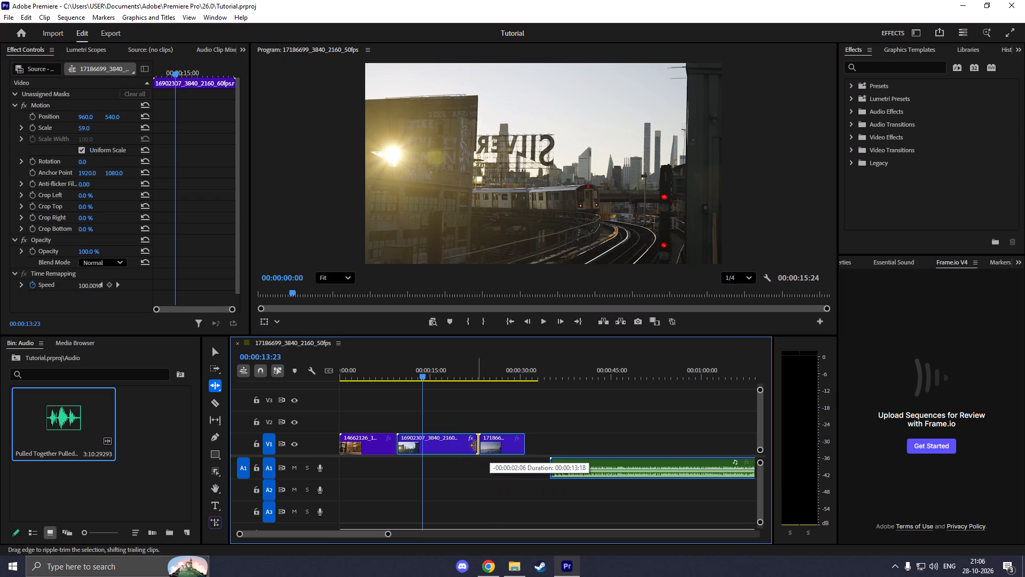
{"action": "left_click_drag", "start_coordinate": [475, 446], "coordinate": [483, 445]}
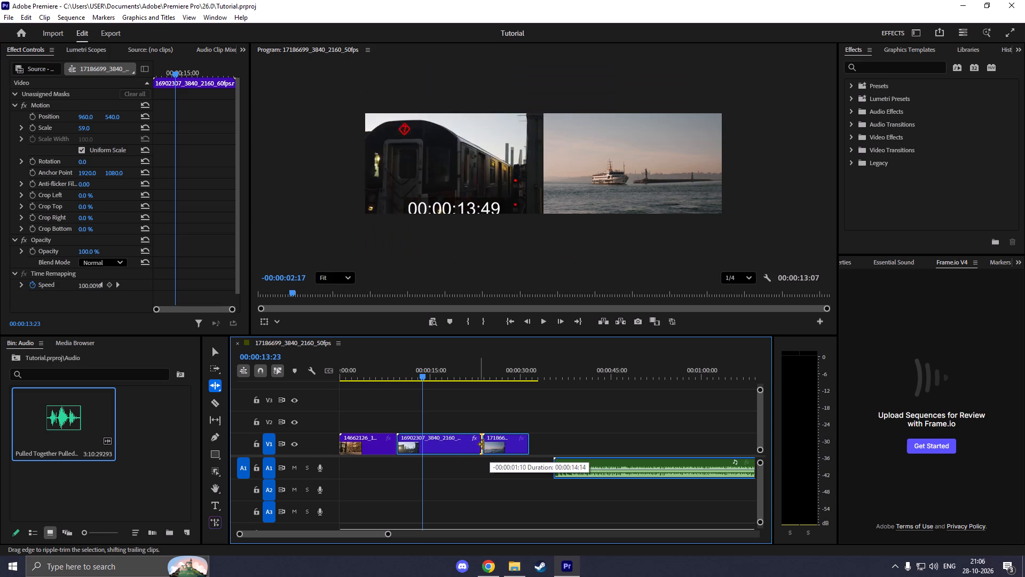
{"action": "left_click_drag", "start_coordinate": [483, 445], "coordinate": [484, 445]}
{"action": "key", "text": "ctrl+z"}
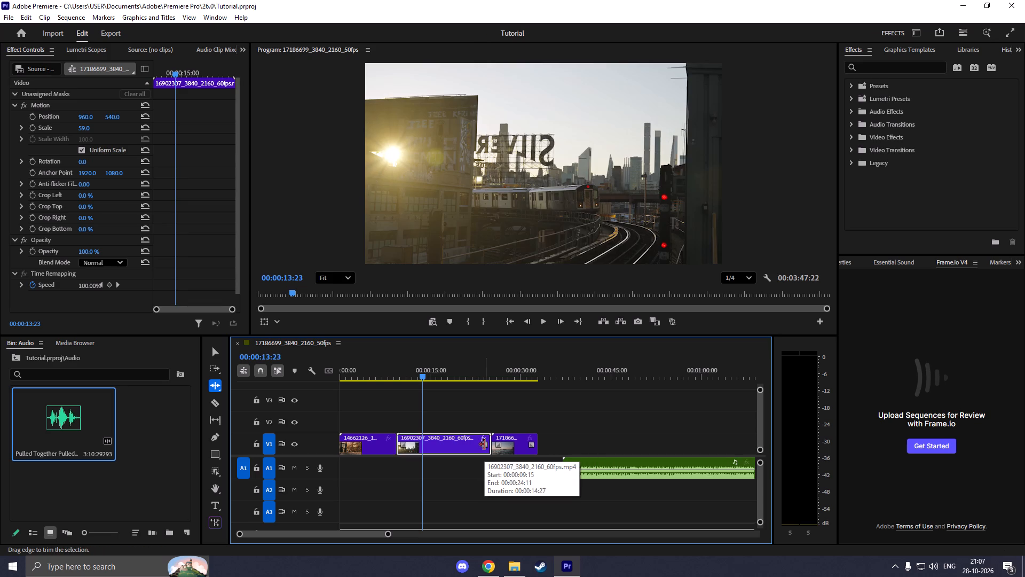
Undo the second clip's earlier Scale change and set its Scale to 61.
{"action": "key", "text": "ctrl+z"}
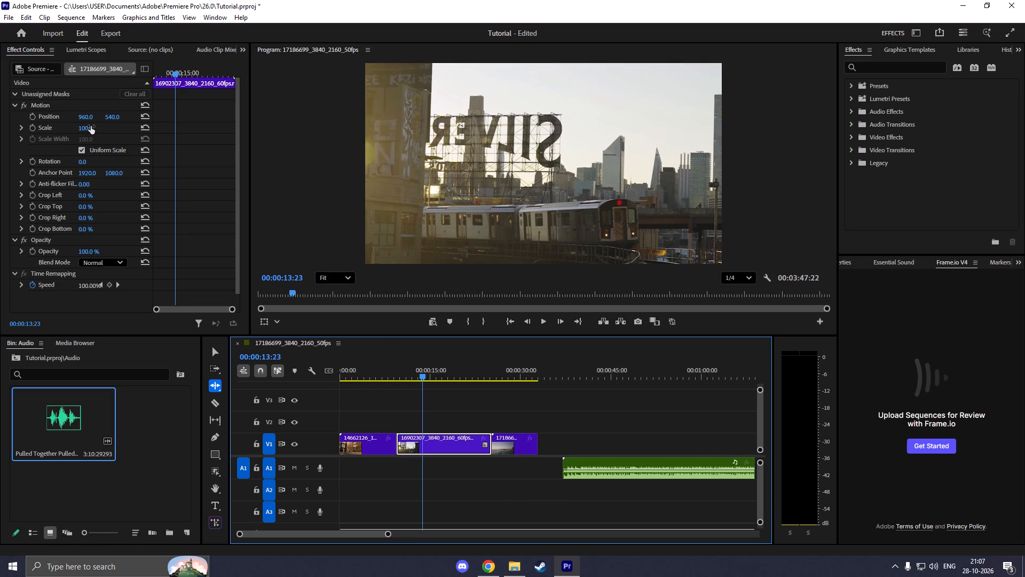
{"action": "key", "text": "ctrl+y"}
{"action": "left_click_drag", "start_coordinate": [91, 126], "coordinate": [78, 126]}
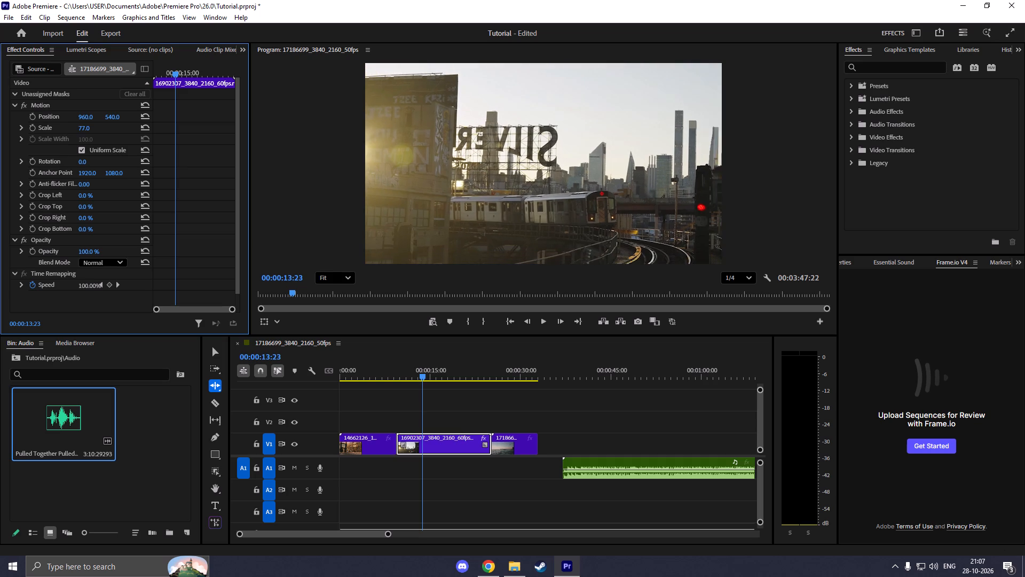
{"action": "left_click_drag", "start_coordinate": [78, 126], "coordinate": [68, 125]}
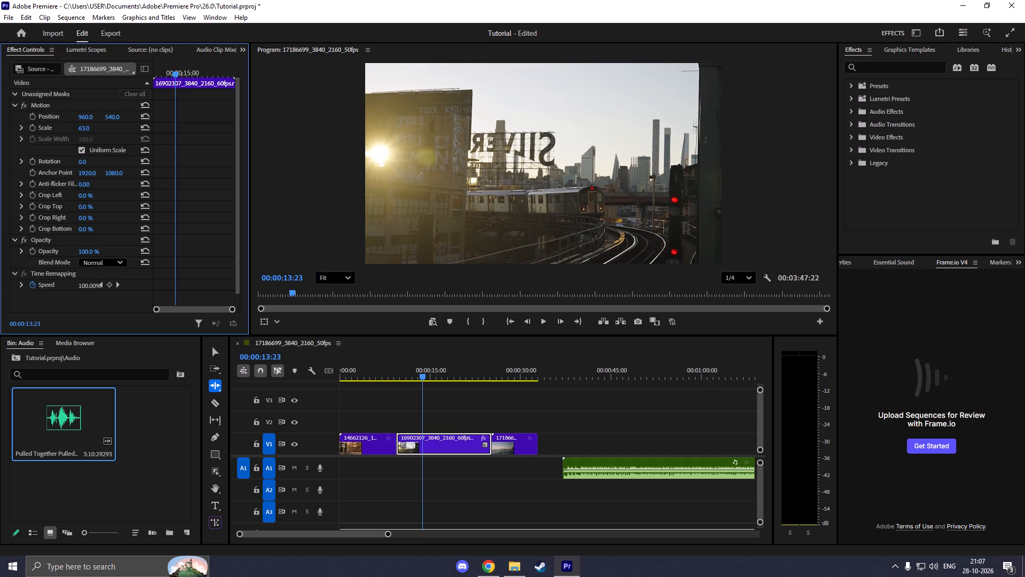
{"action": "left_click_drag", "start_coordinate": [68, 125], "coordinate": [66, 125]}
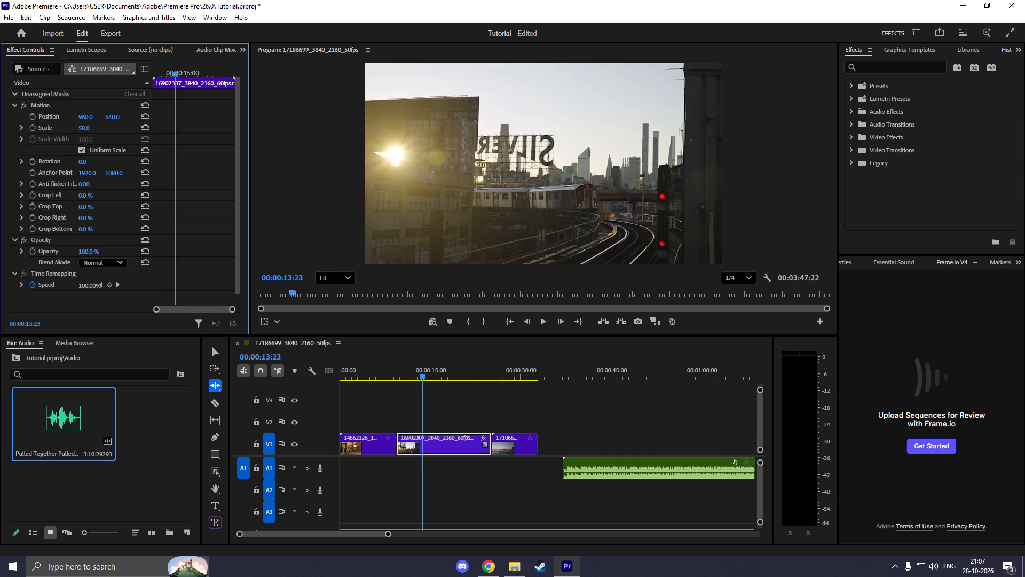
{"action": "left_click_drag", "start_coordinate": [66, 125], "coordinate": [68, 125]}
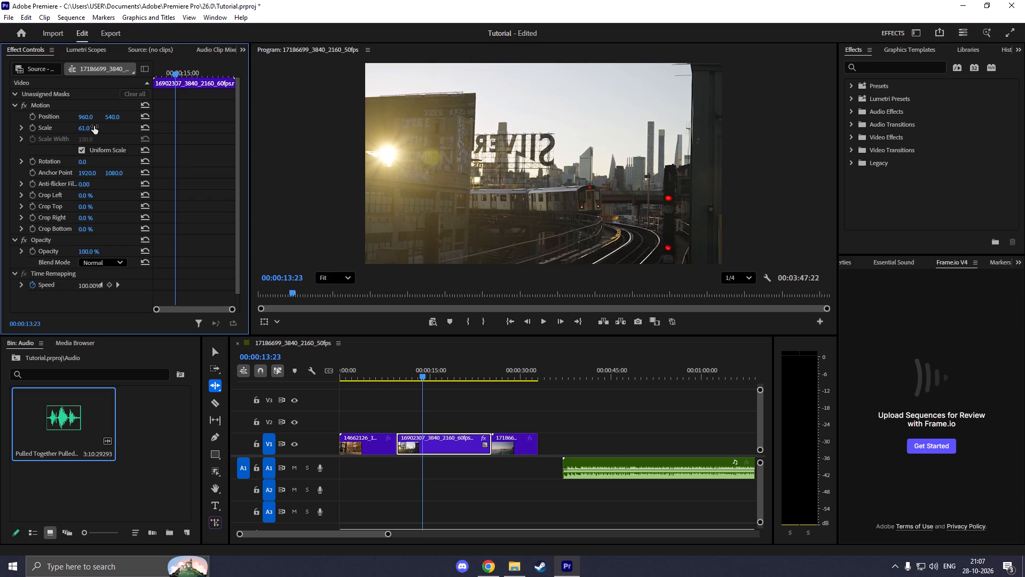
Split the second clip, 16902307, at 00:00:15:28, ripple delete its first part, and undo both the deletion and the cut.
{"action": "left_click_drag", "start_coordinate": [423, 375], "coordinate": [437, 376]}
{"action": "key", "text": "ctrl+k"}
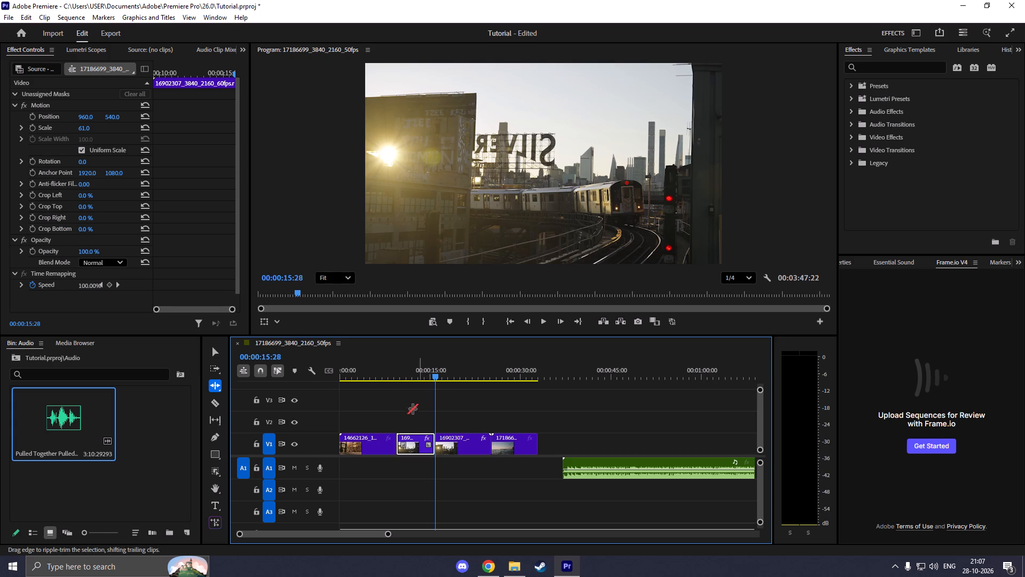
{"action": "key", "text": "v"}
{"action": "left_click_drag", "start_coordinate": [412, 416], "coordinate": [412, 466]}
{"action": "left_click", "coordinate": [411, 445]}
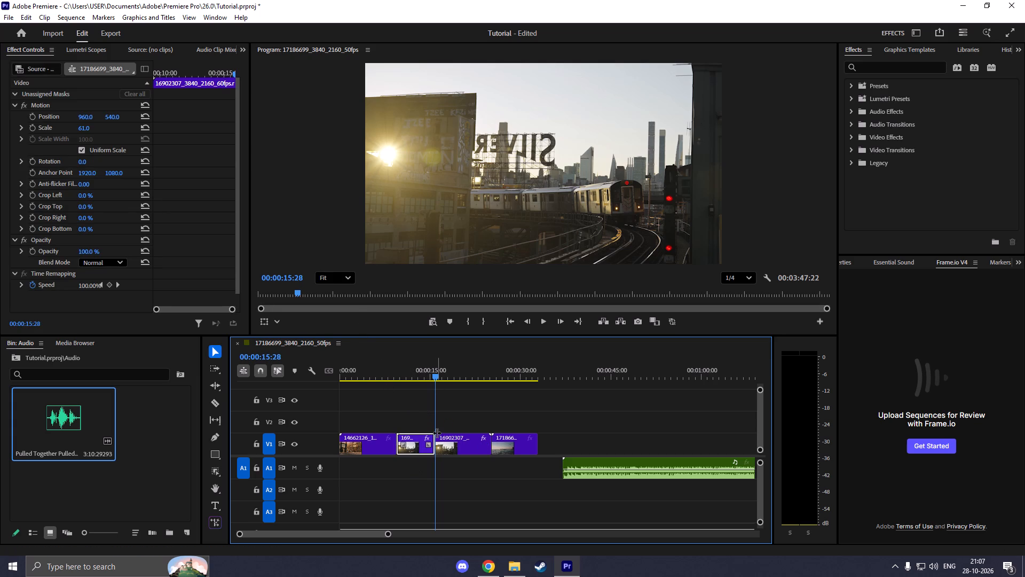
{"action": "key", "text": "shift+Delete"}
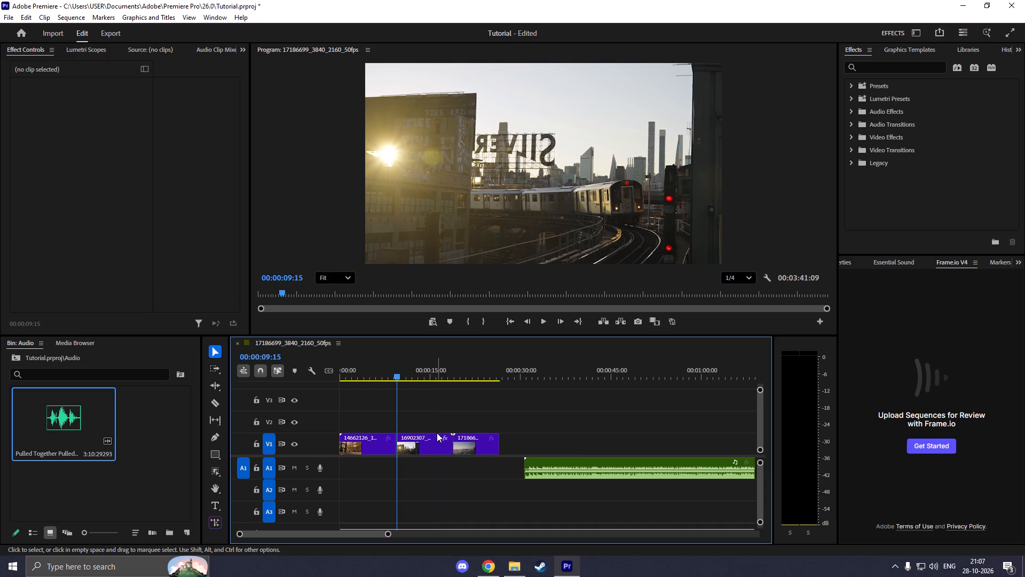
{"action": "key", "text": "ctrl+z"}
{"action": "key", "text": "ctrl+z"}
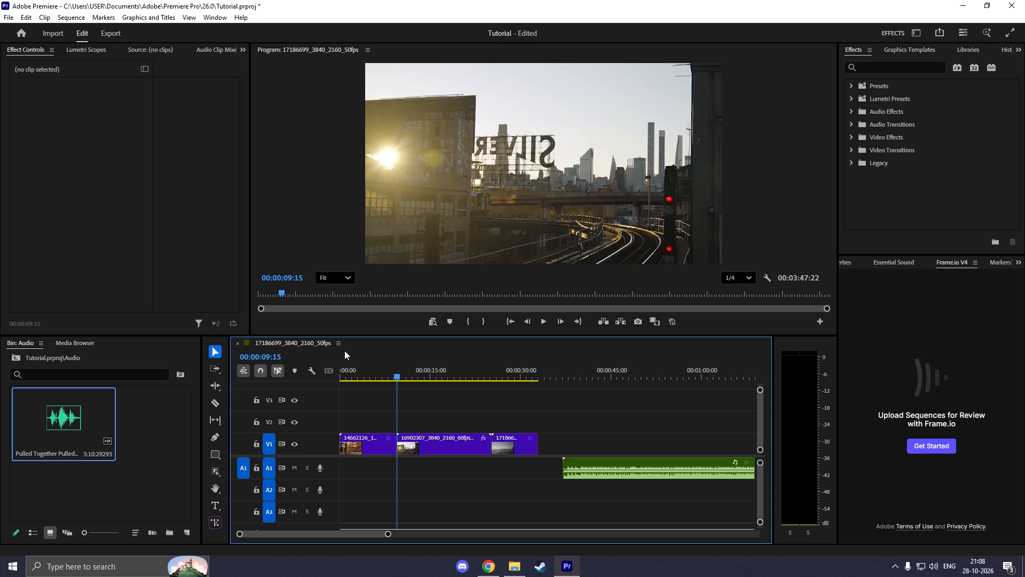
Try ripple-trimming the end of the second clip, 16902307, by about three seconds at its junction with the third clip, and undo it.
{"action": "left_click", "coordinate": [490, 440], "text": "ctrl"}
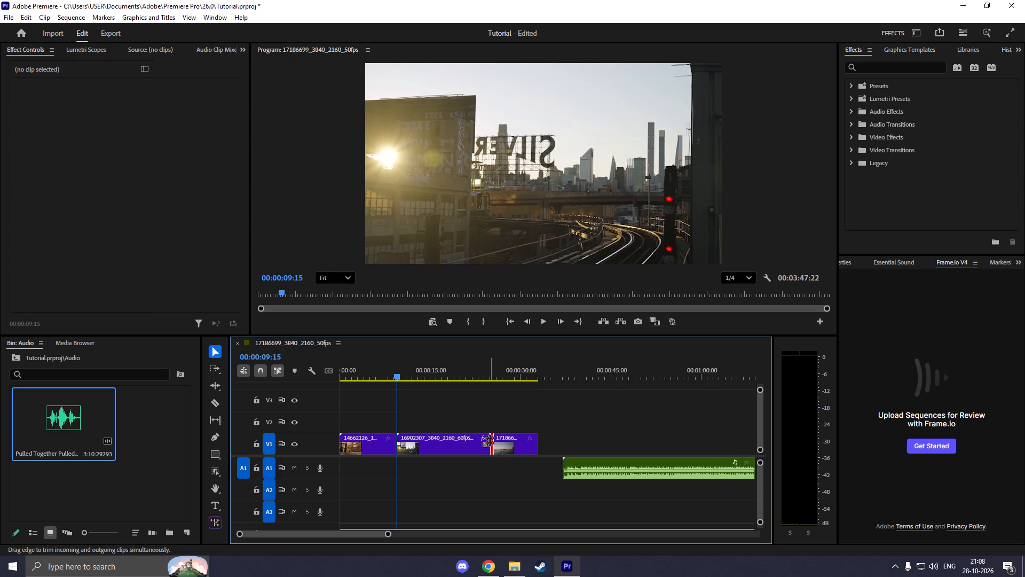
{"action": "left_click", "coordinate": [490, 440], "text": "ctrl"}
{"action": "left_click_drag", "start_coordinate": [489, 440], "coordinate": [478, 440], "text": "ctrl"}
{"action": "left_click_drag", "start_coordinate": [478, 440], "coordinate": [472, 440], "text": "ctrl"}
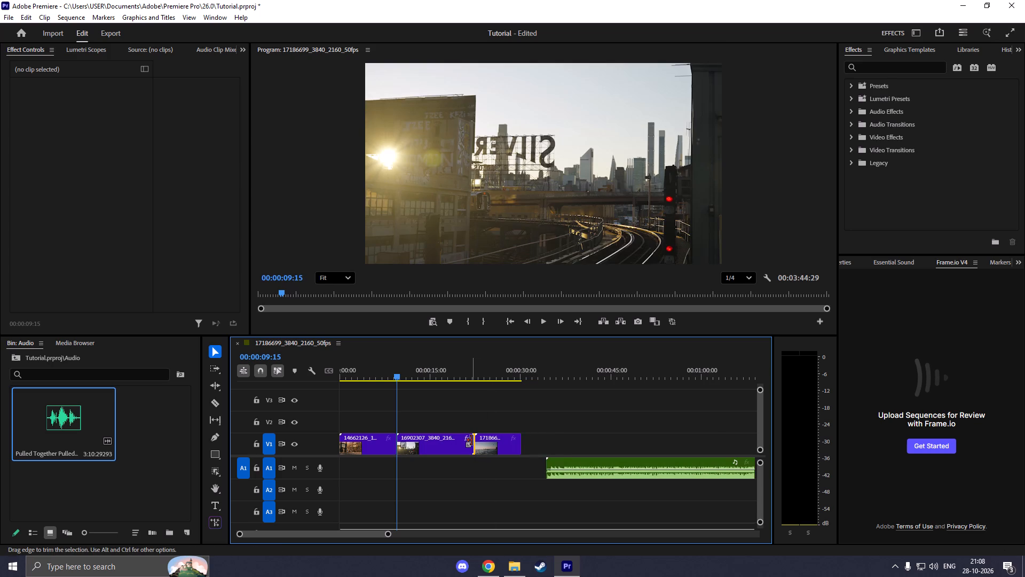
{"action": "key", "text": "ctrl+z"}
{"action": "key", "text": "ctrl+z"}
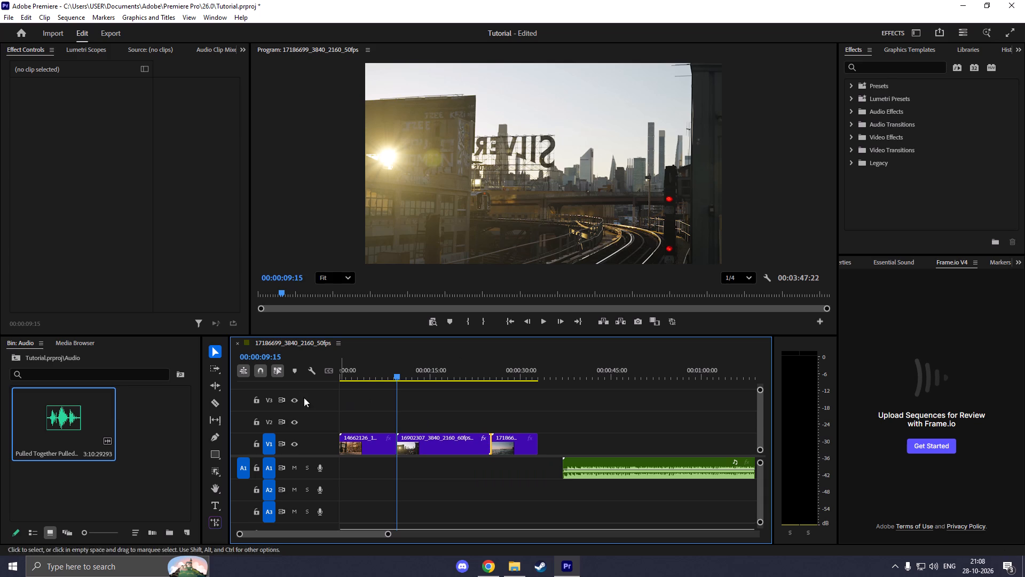
Leave the Audio bin and return to the top level of the Tutorial project.
{"action": "left_click", "coordinate": [20, 360]}
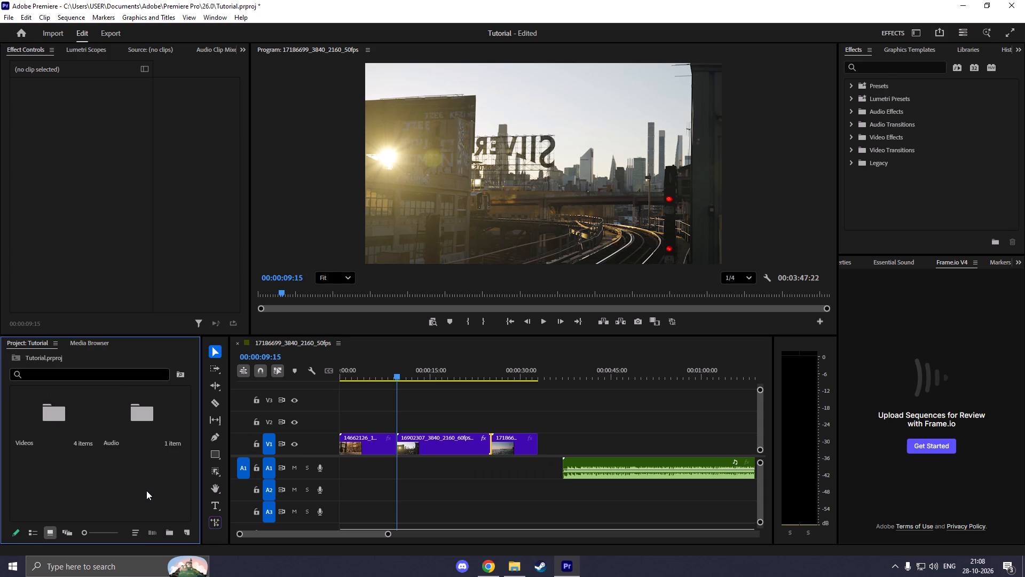
{"action": "left_click", "coordinate": [146, 490]}
Return the playhead to the start of the sequence and play about the first second.
{"action": "left_click_drag", "start_coordinate": [398, 375], "coordinate": [317, 381]}
{"action": "key", "text": "space"}
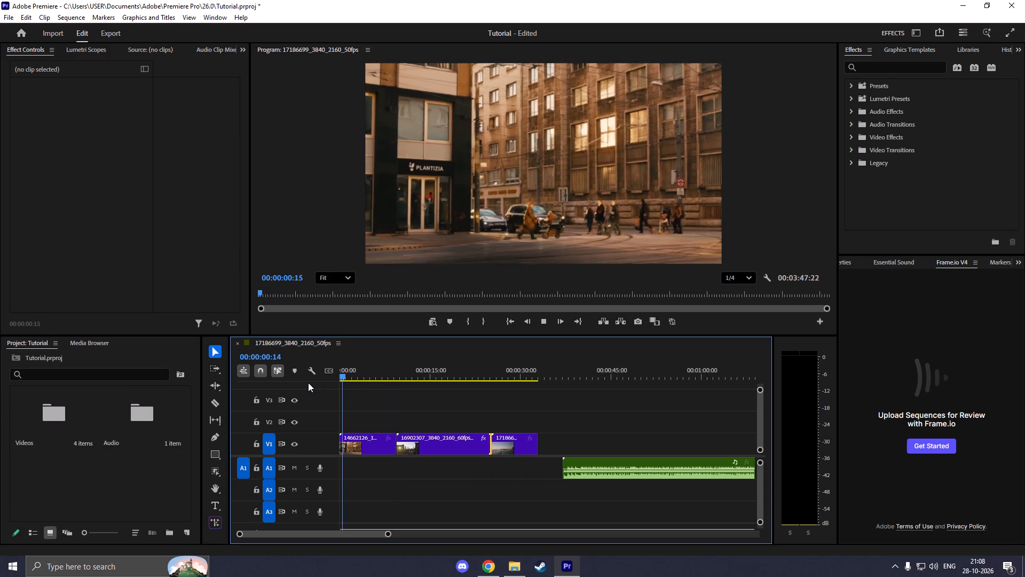
{"action": "key", "text": "space"}
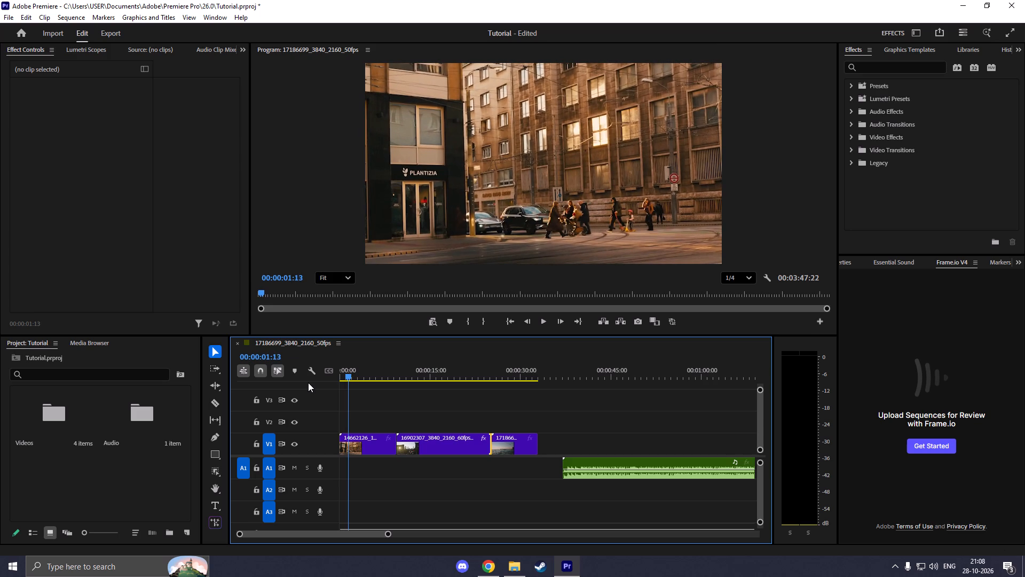
Move the music clip on track A1 back to the start of the sequence.
{"action": "left_click_drag", "start_coordinate": [601, 461], "coordinate": [453, 455]}
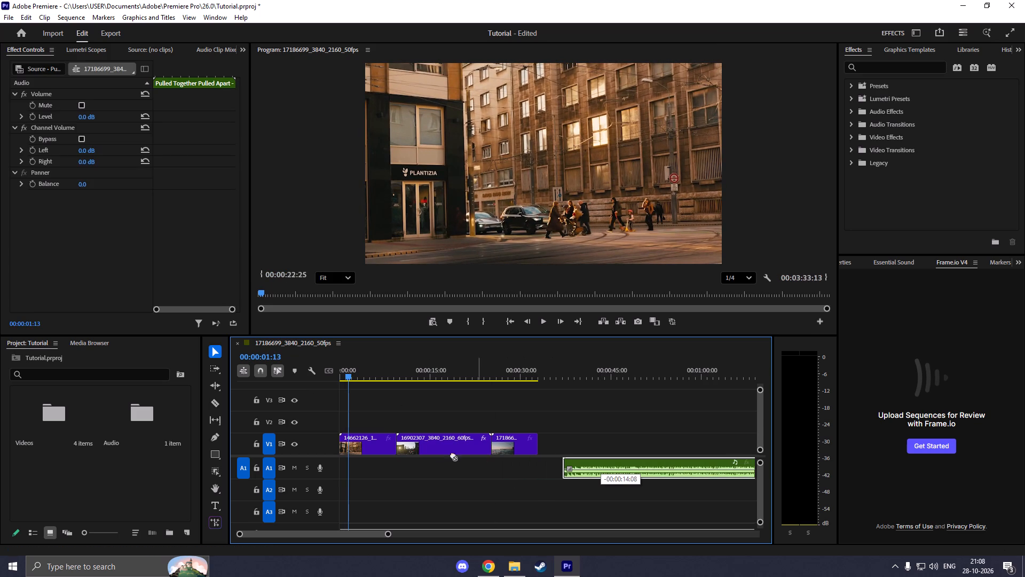
{"action": "left_click_drag", "start_coordinate": [453, 455], "coordinate": [353, 468]}
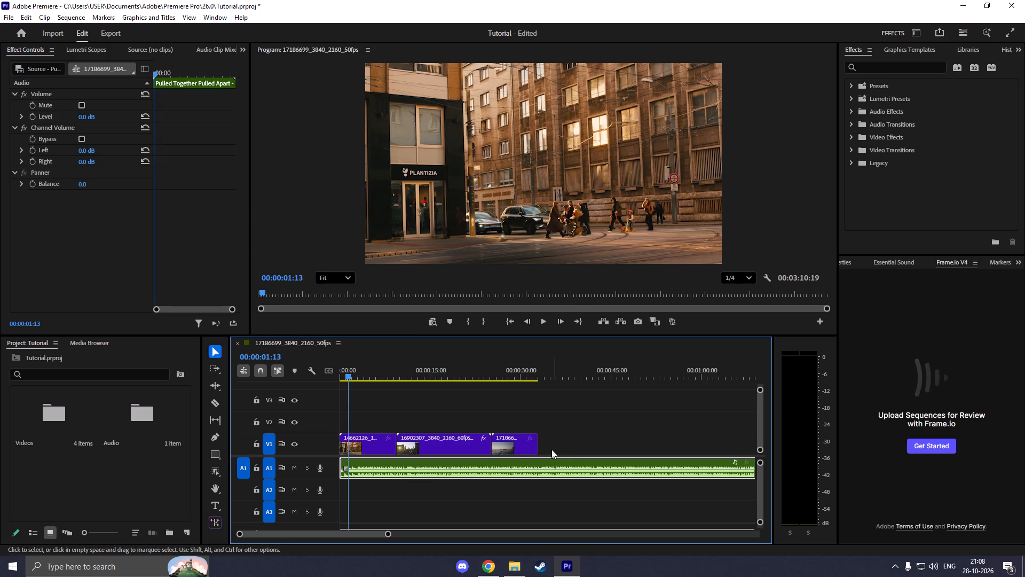
Split the music clip with the Razor tool at the end of the last video clip, 00:00:33:01, and ripple delete the excess.
{"action": "key", "text": "c"}
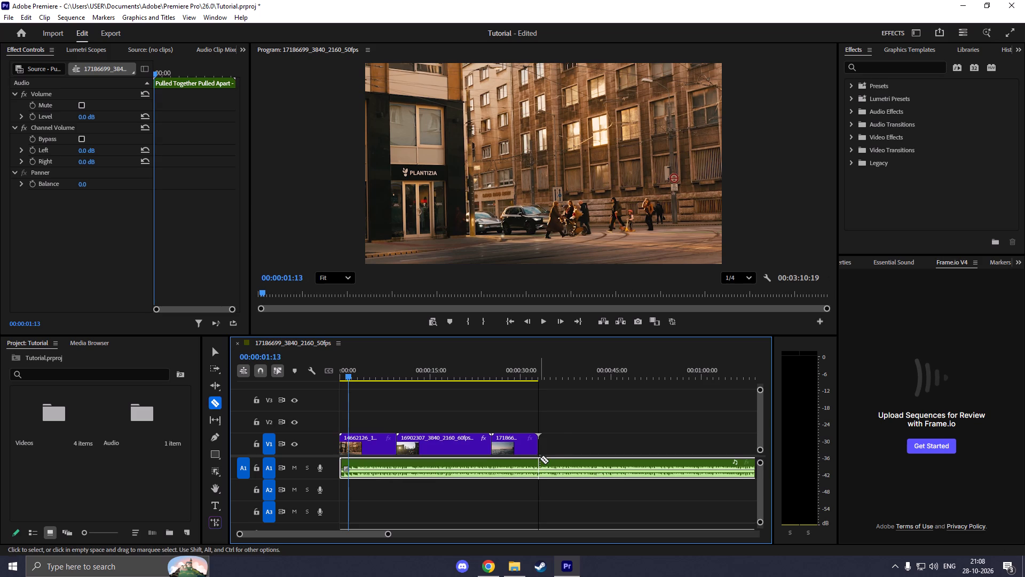
{"action": "left_click", "coordinate": [538, 458]}
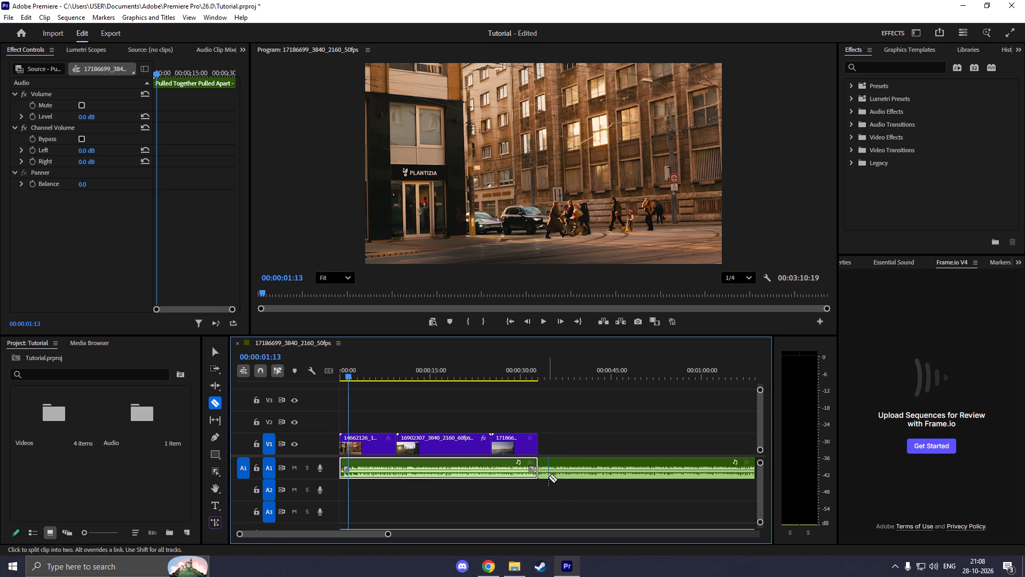
{"action": "key", "text": "v"}
{"action": "left_click", "coordinate": [559, 465]}
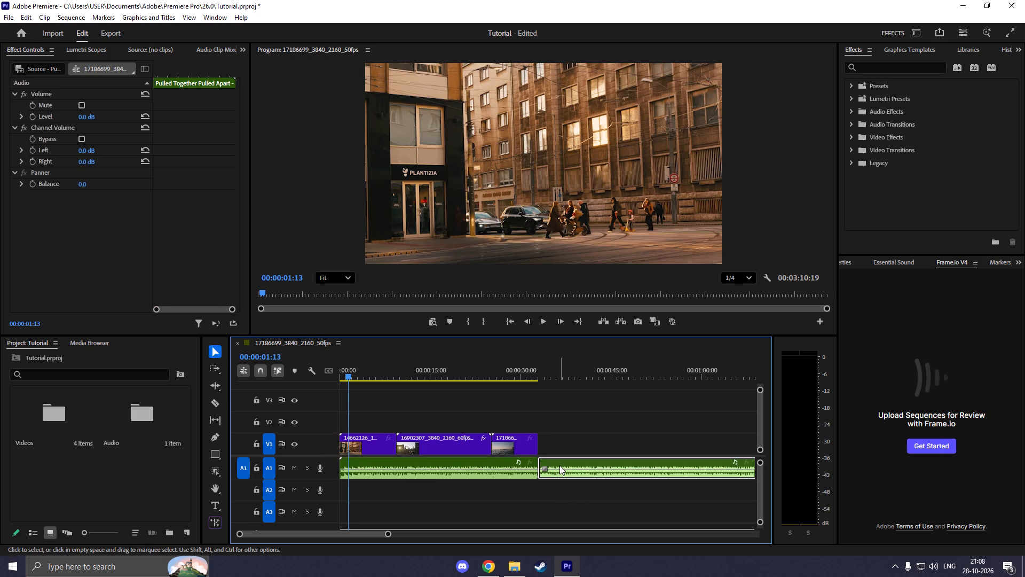
{"action": "key", "text": "shift+Delete"}
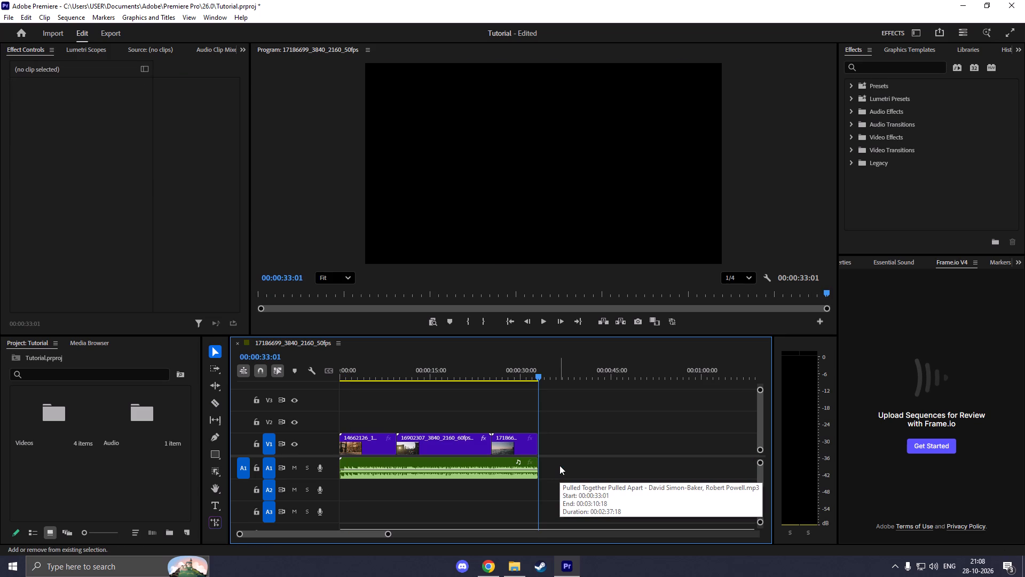
Return the playhead to the start of the sequence and play about the first two seconds.
{"action": "left_click_drag", "start_coordinate": [539, 375], "coordinate": [294, 381]}
{"action": "key", "text": "space"}
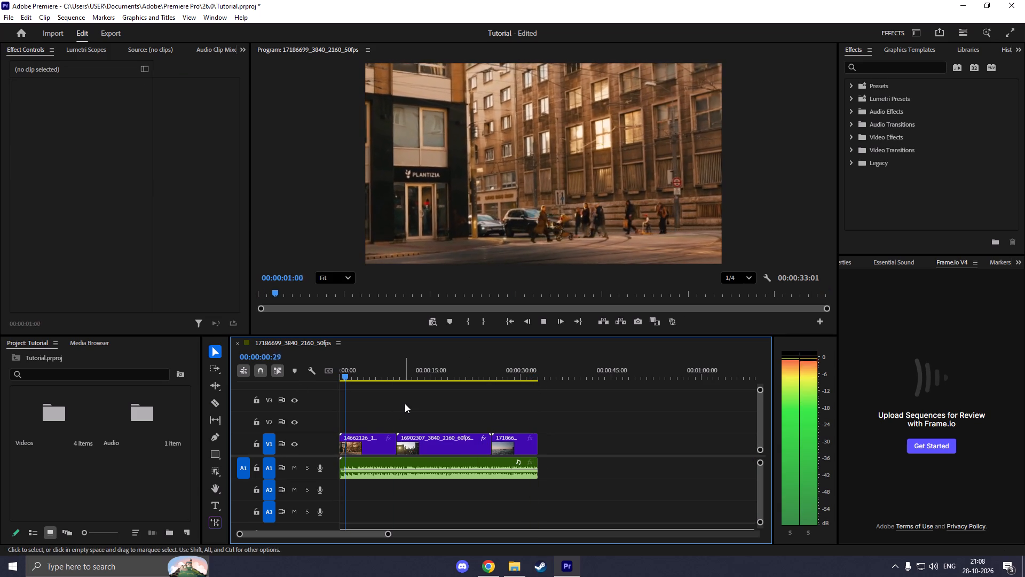
{"action": "key", "text": "space"}
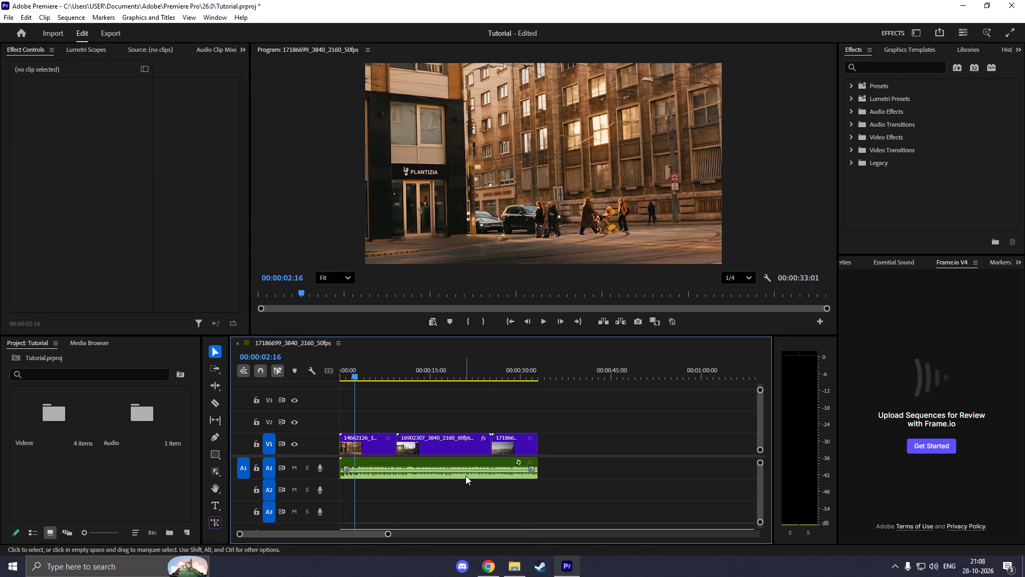
Lower the music clip's volume level on track A1 to -18.3 dB, preview the sequence, and return the playhead to the start.
{"action": "left_click", "coordinate": [471, 469]}
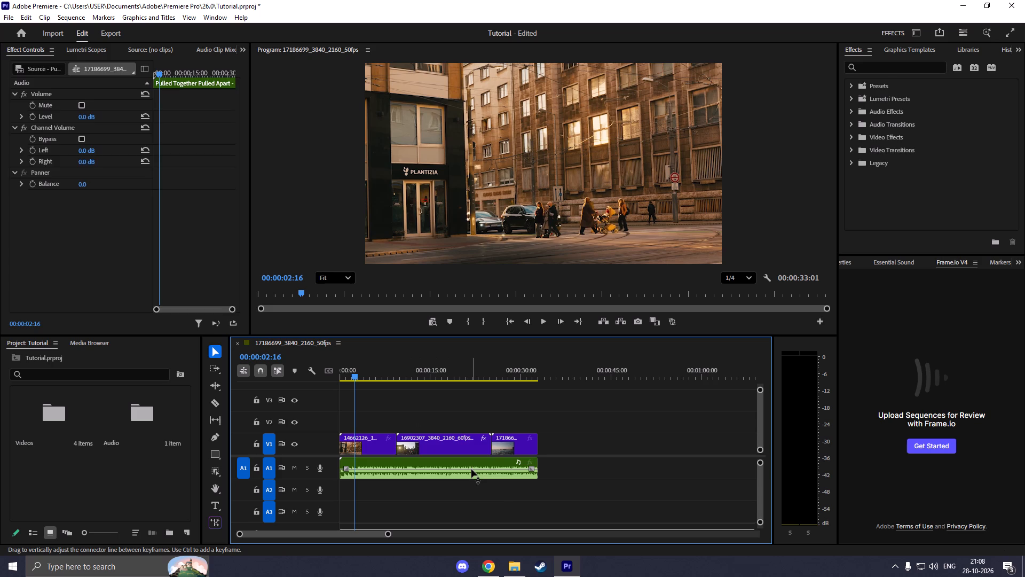
{"action": "key", "text": "space"}
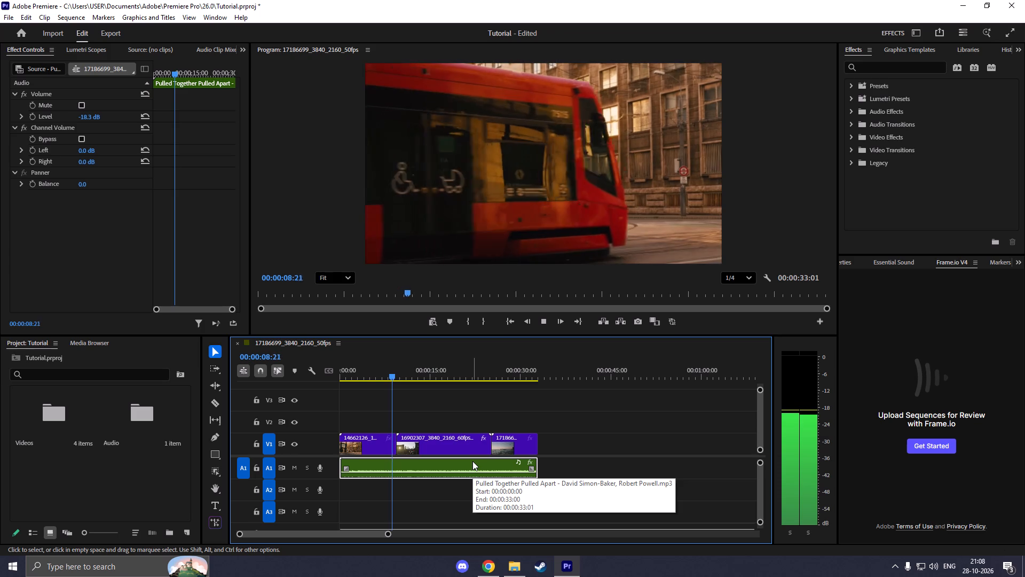
{"action": "key", "text": "space"}
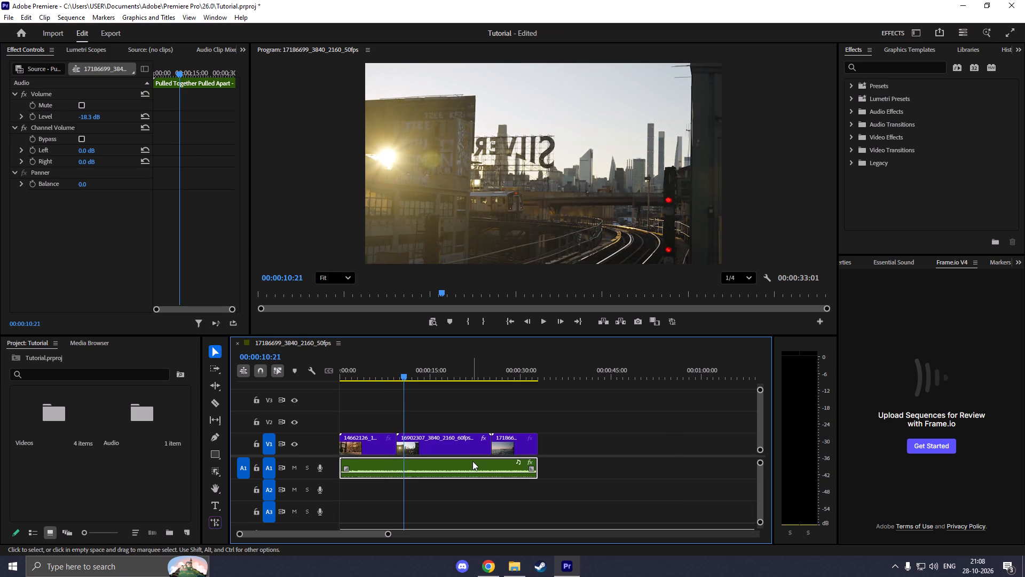
{"action": "left_click_drag", "start_coordinate": [403, 378], "coordinate": [271, 380]}
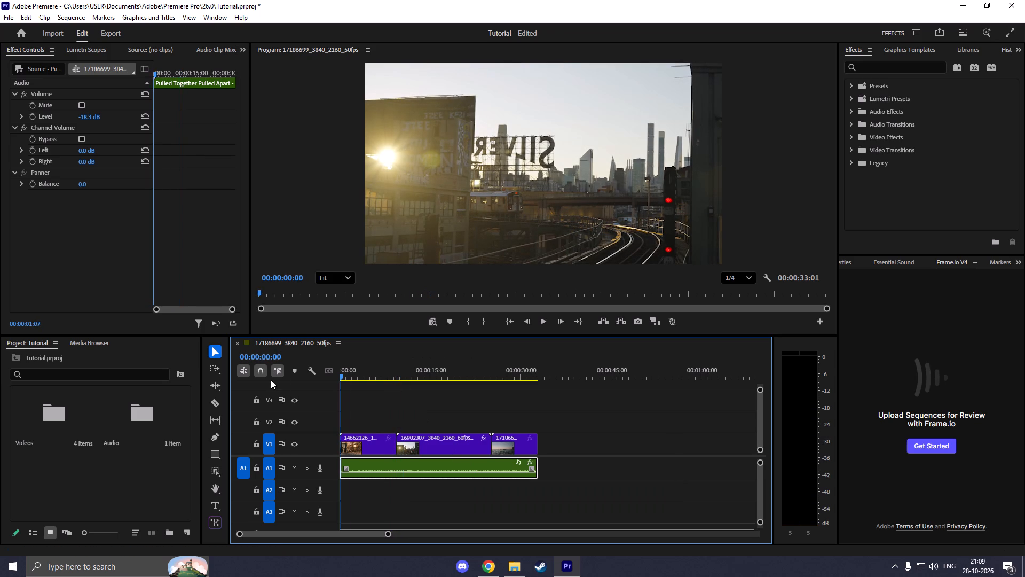
{"action": "left_click_drag", "start_coordinate": [271, 380], "coordinate": [271, 379]}
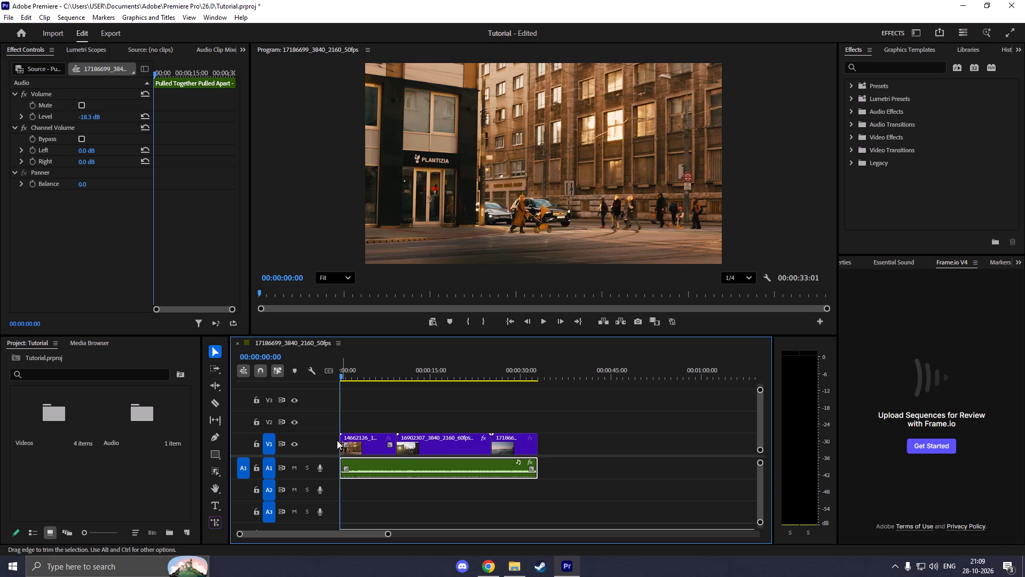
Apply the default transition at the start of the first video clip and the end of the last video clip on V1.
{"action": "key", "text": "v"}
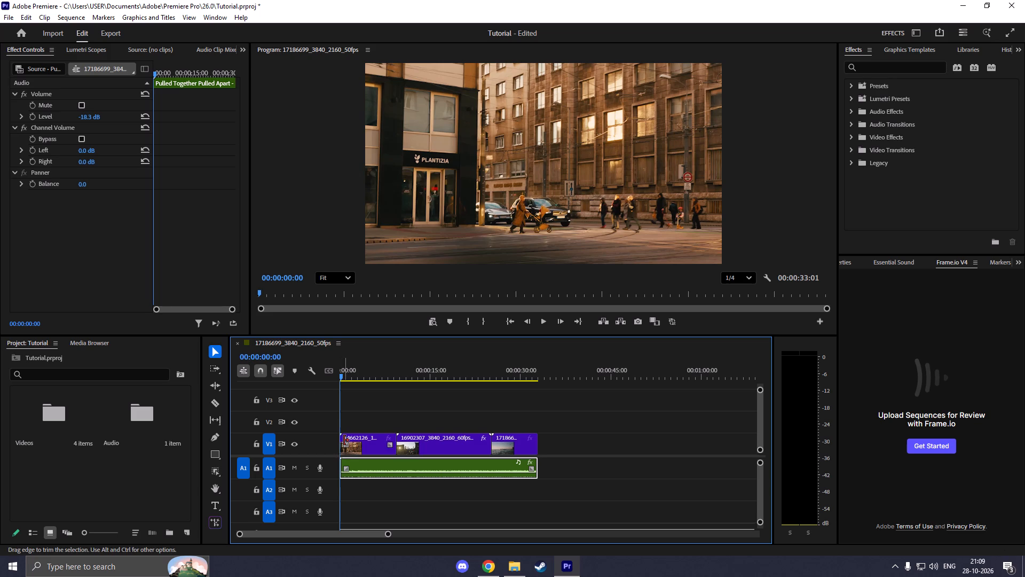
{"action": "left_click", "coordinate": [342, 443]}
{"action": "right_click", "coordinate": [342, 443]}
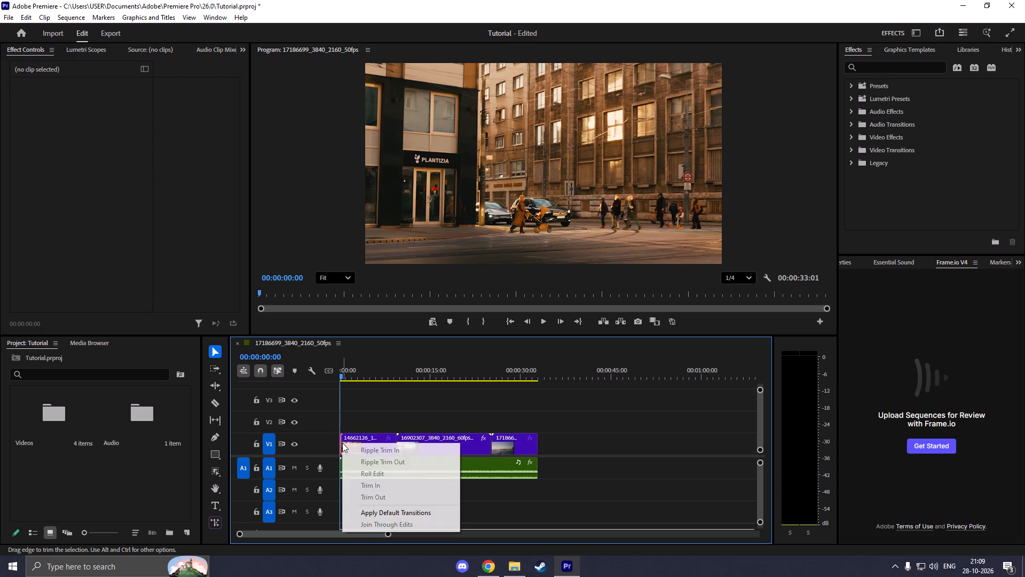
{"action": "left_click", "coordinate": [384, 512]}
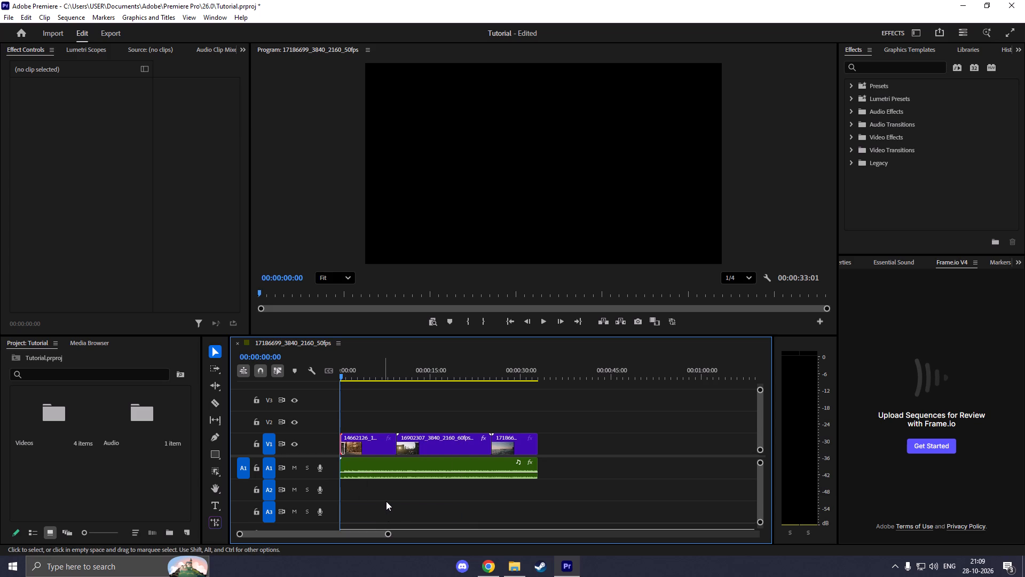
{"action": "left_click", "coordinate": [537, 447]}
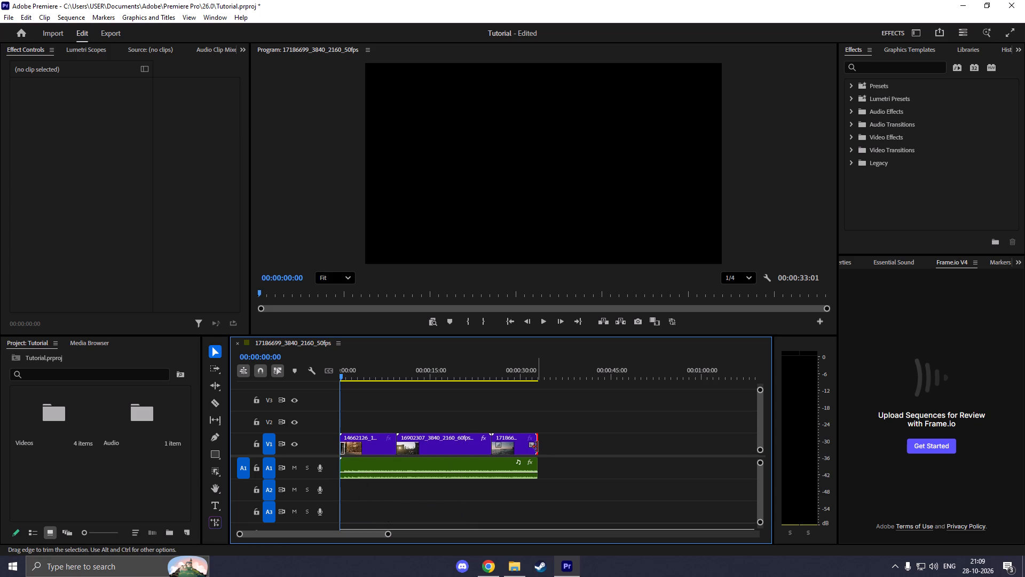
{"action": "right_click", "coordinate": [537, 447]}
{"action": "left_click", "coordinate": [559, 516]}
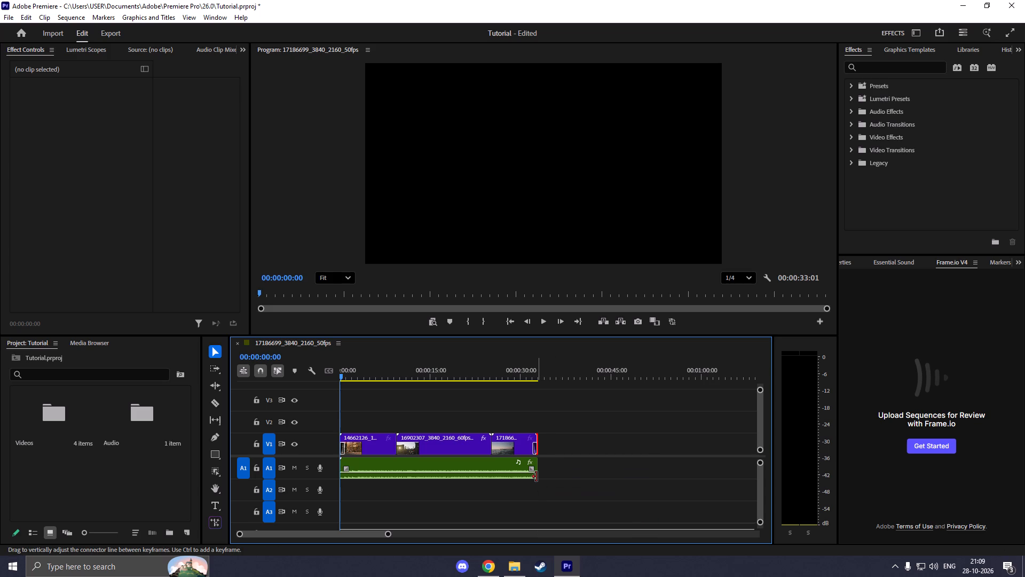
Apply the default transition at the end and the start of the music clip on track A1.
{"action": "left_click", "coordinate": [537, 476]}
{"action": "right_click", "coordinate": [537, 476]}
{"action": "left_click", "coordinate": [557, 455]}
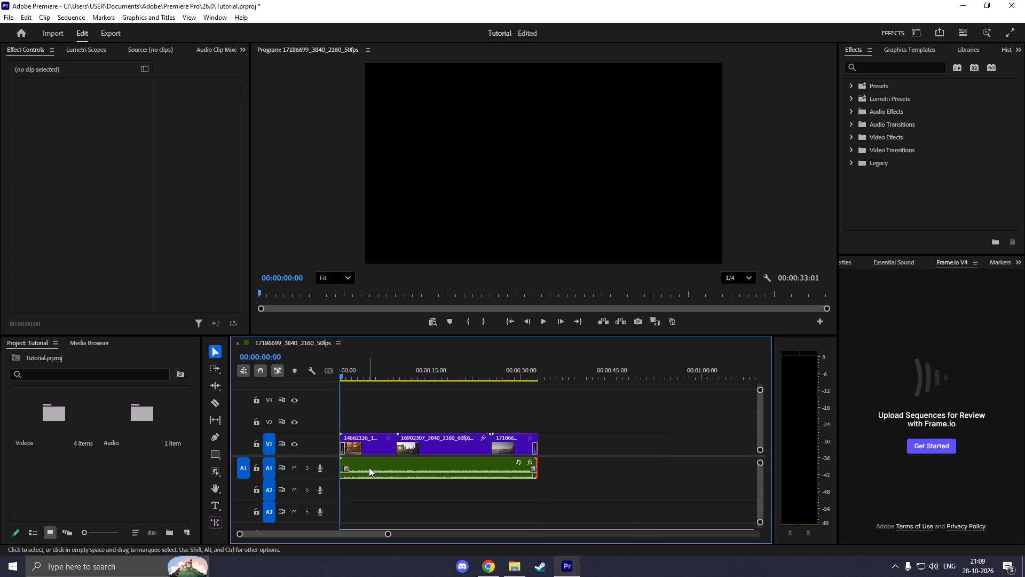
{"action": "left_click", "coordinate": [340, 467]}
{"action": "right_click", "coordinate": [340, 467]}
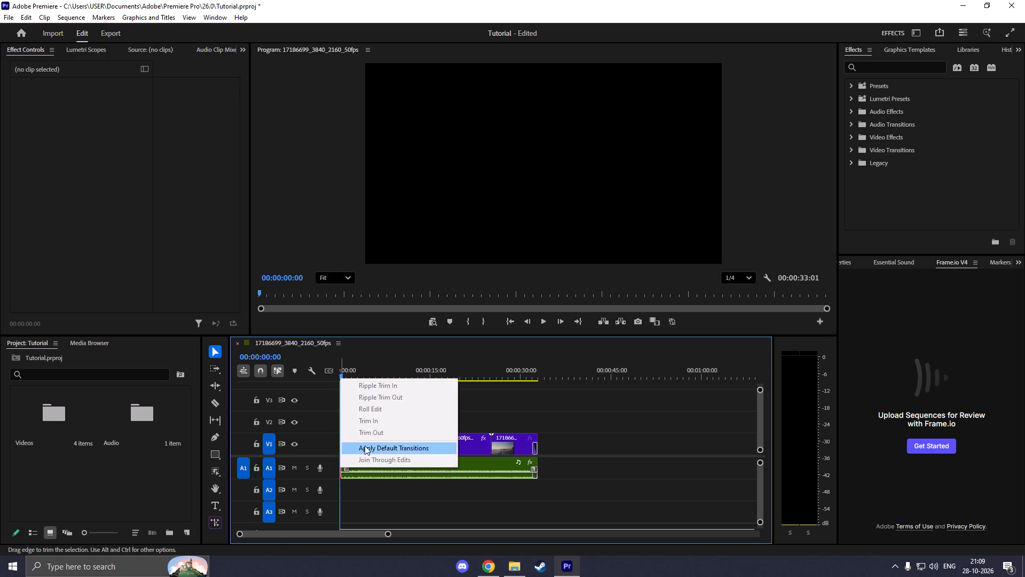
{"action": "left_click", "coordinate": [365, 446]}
Play about the first four seconds to preview the opening fades, and return the playhead to the start of the sequence.
{"action": "key", "text": "space"}
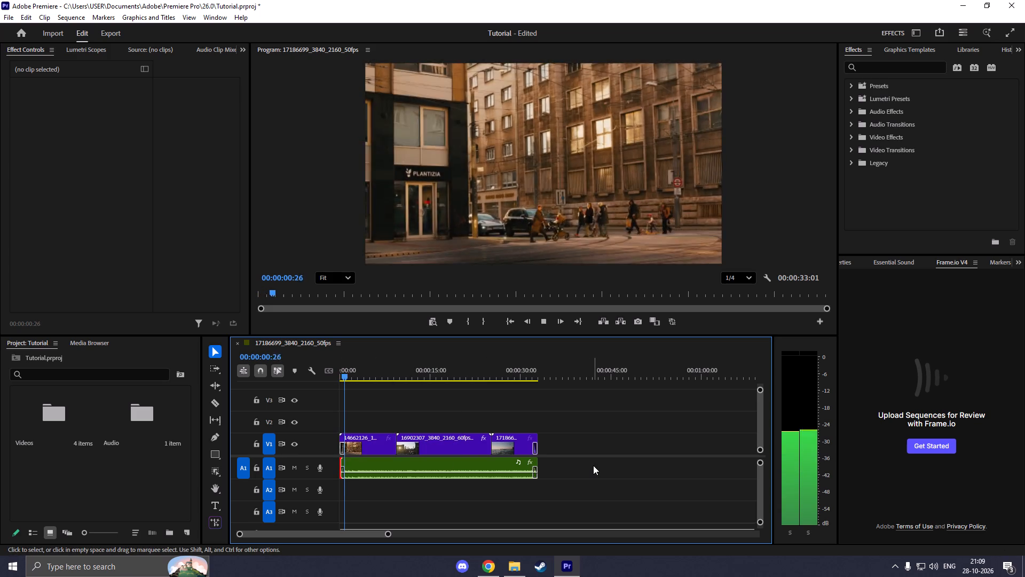
{"action": "key", "text": "space"}
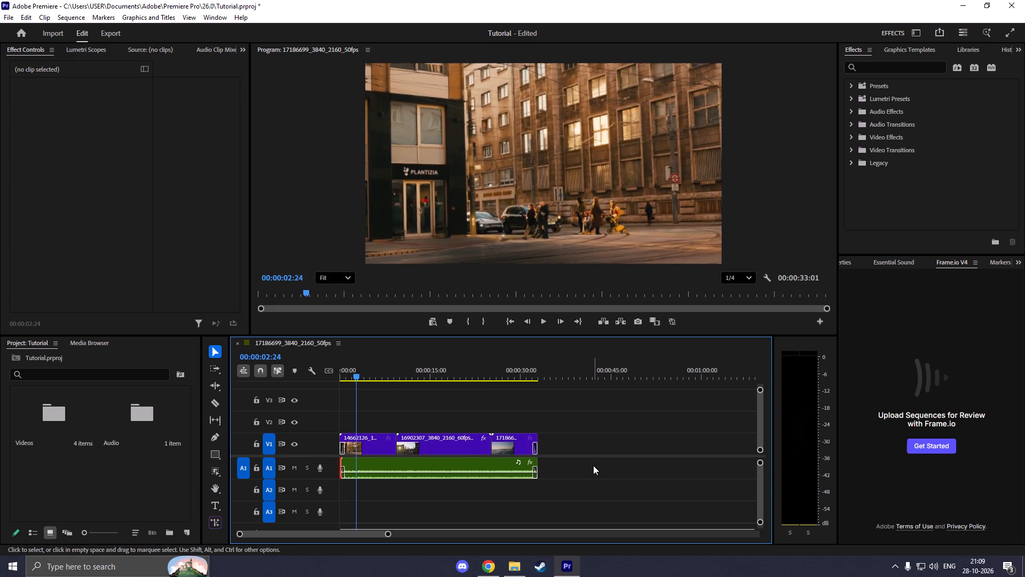
{"action": "key", "text": "space"}
{"action": "key", "text": "space"}
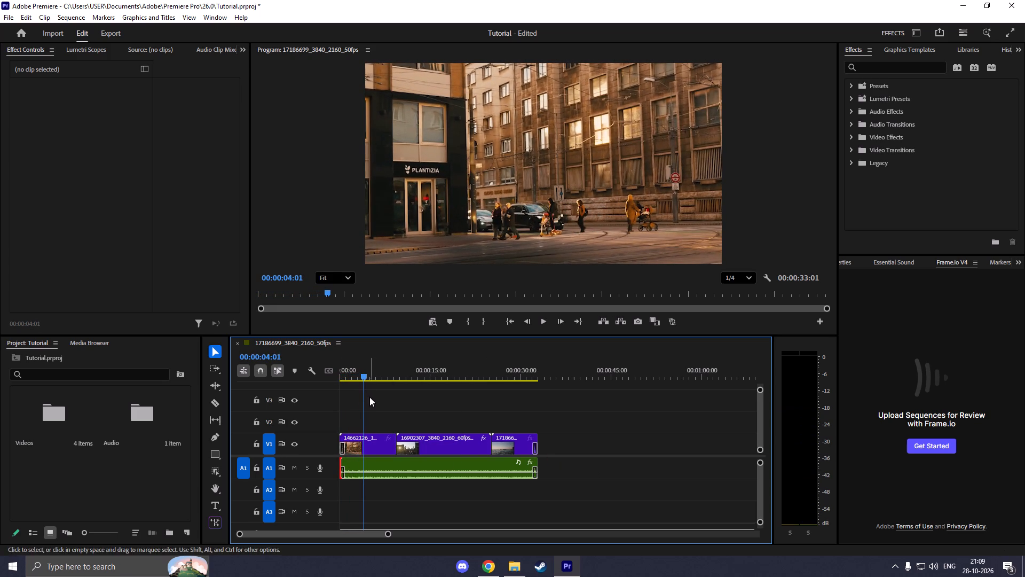
{"action": "left_click_drag", "start_coordinate": [364, 378], "coordinate": [280, 377]}
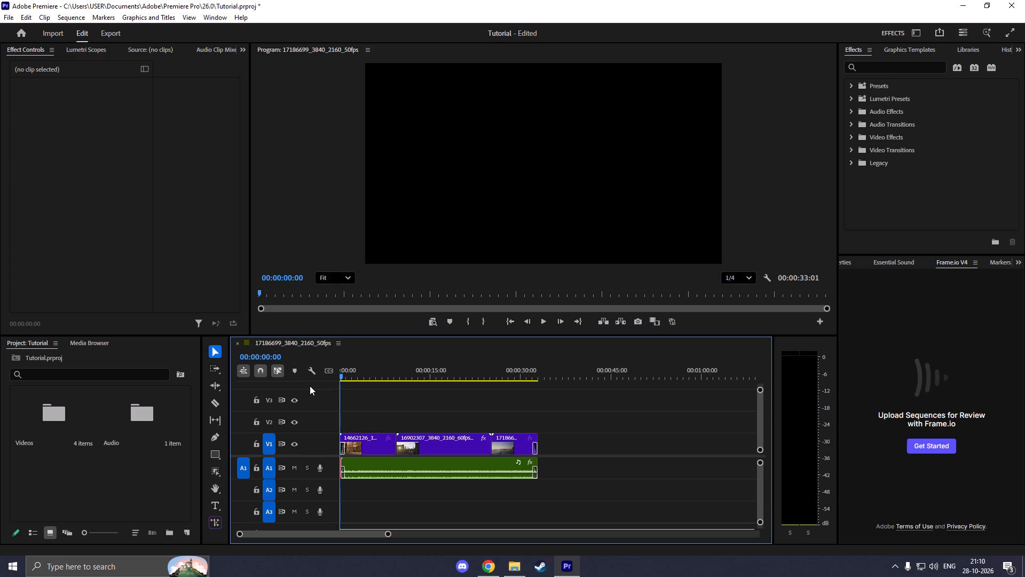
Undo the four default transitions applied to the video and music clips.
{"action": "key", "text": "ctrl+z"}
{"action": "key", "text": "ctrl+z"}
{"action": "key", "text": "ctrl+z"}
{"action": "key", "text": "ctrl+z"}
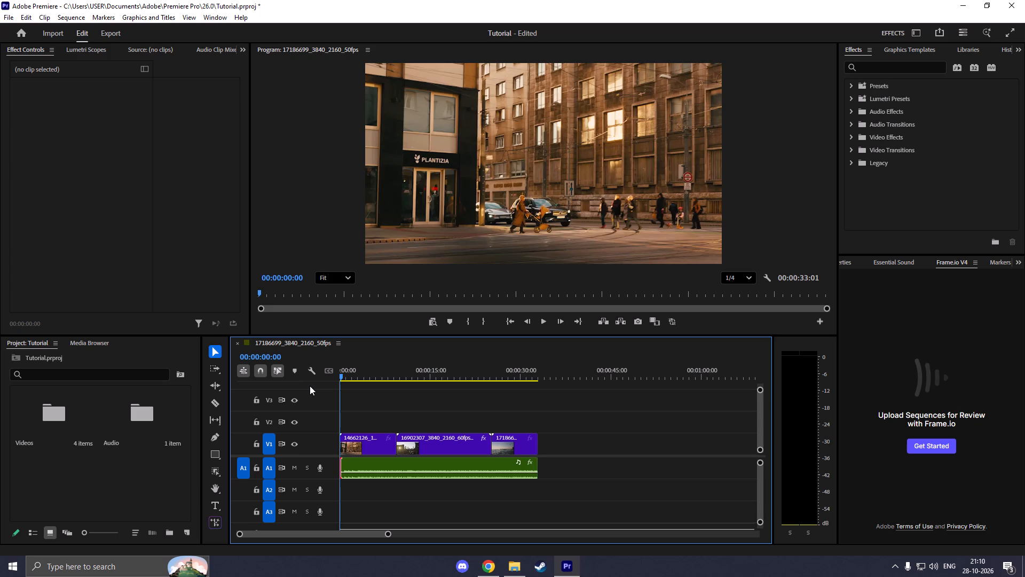
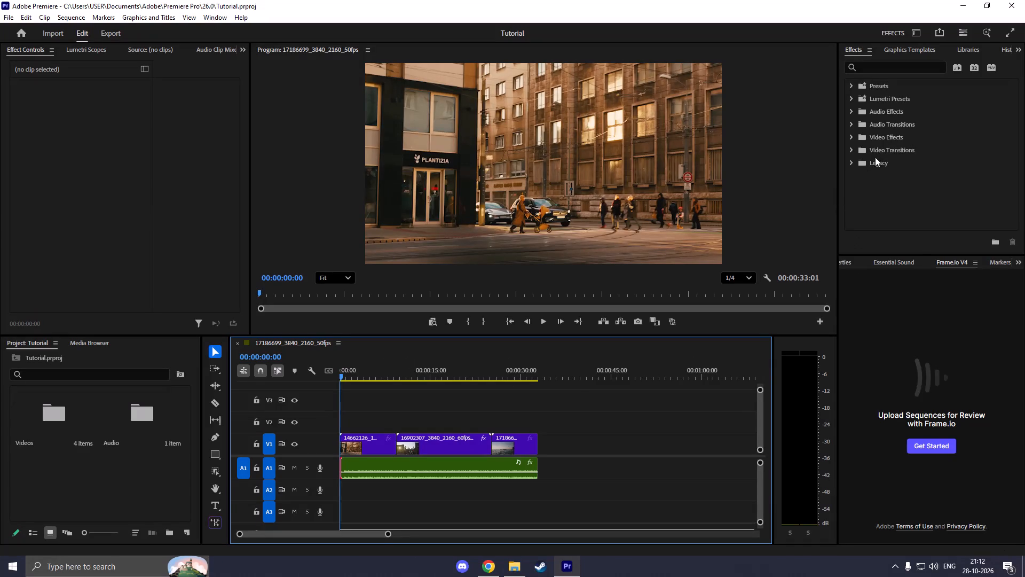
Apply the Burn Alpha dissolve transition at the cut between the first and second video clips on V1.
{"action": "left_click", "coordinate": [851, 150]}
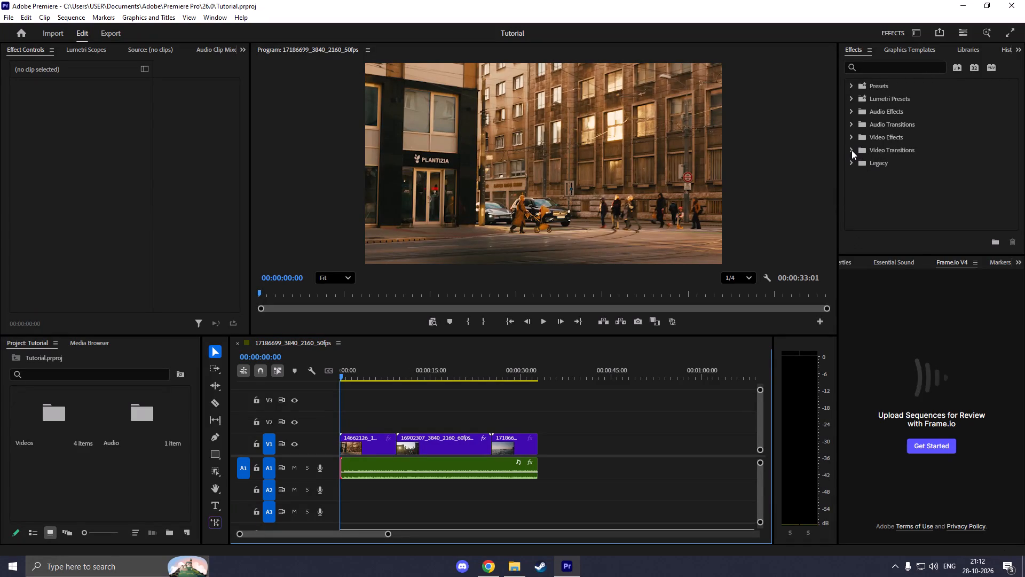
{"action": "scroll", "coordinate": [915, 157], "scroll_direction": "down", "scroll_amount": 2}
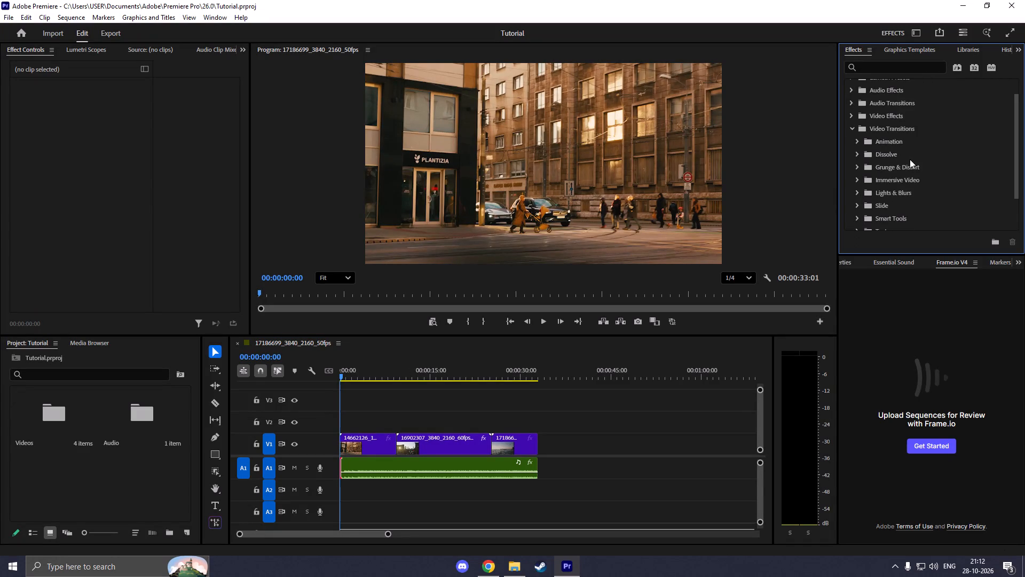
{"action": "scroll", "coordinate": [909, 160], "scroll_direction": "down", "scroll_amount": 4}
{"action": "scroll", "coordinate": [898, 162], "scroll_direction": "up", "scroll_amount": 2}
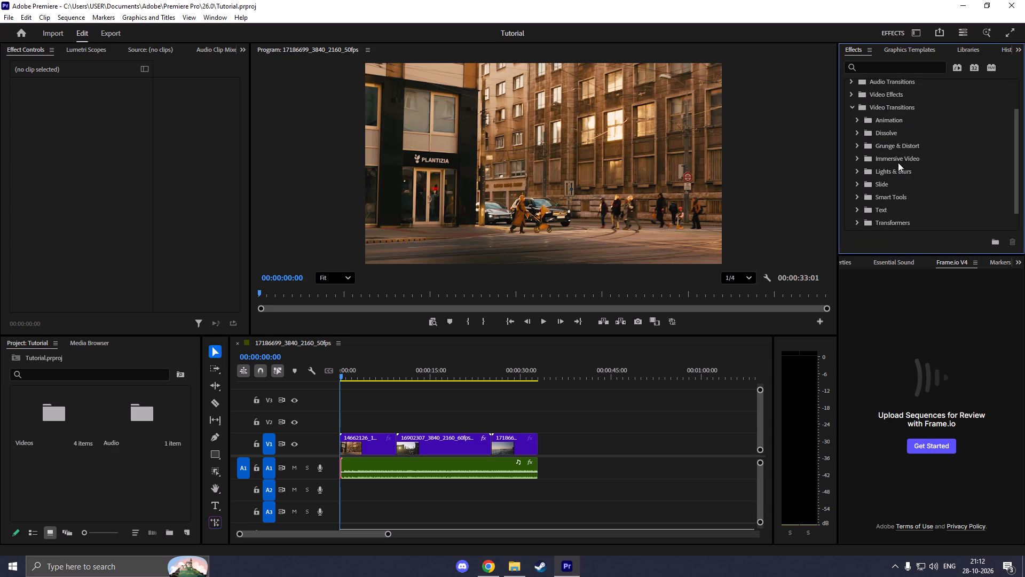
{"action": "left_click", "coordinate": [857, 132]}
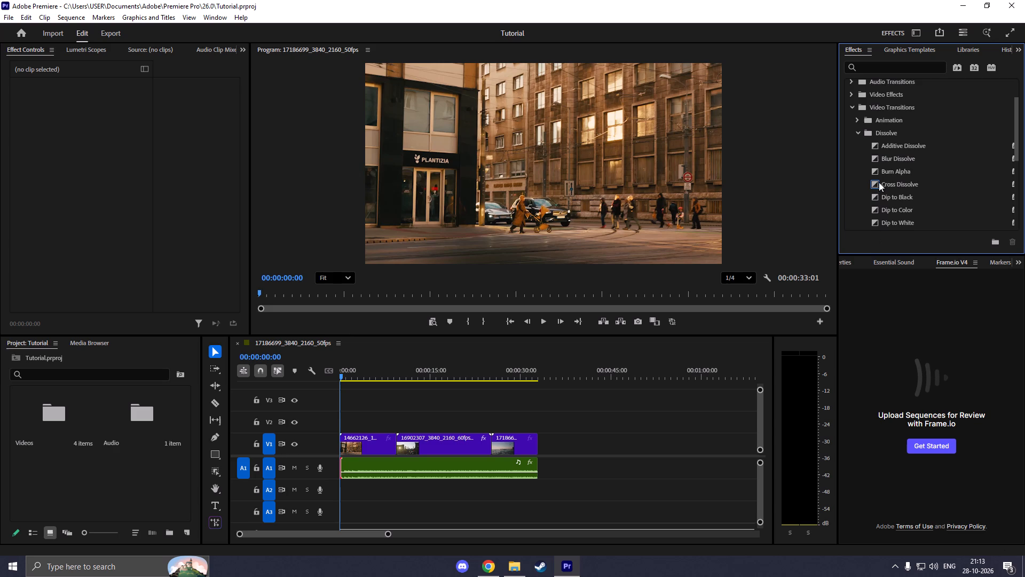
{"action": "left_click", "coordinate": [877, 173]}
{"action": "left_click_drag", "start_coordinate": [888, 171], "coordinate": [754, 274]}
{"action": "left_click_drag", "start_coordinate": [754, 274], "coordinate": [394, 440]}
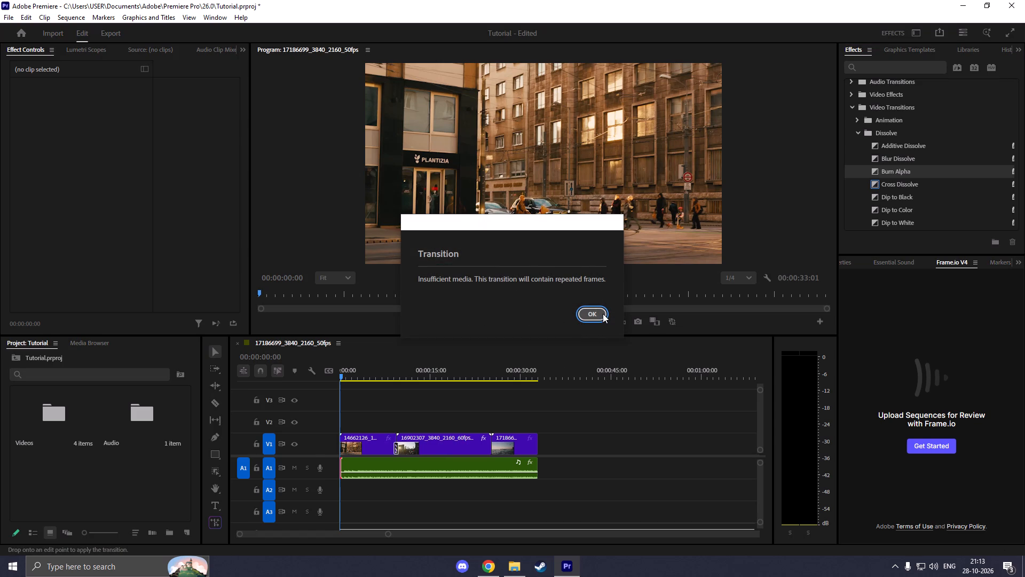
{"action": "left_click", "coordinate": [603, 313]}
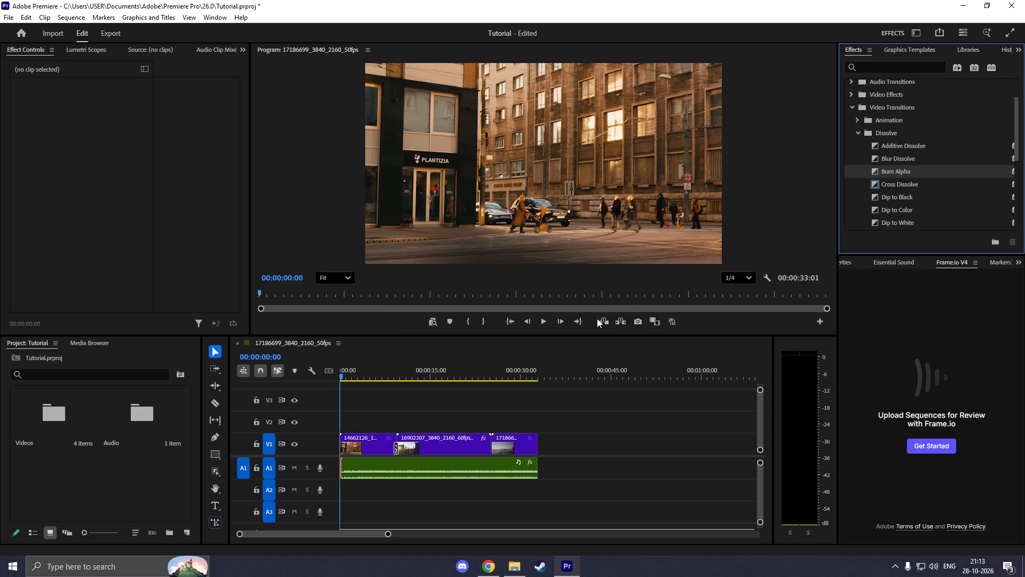
Play the sequence through the first cut to preview the Burn Alpha transition and view its settings.
{"action": "key", "text": "space"}
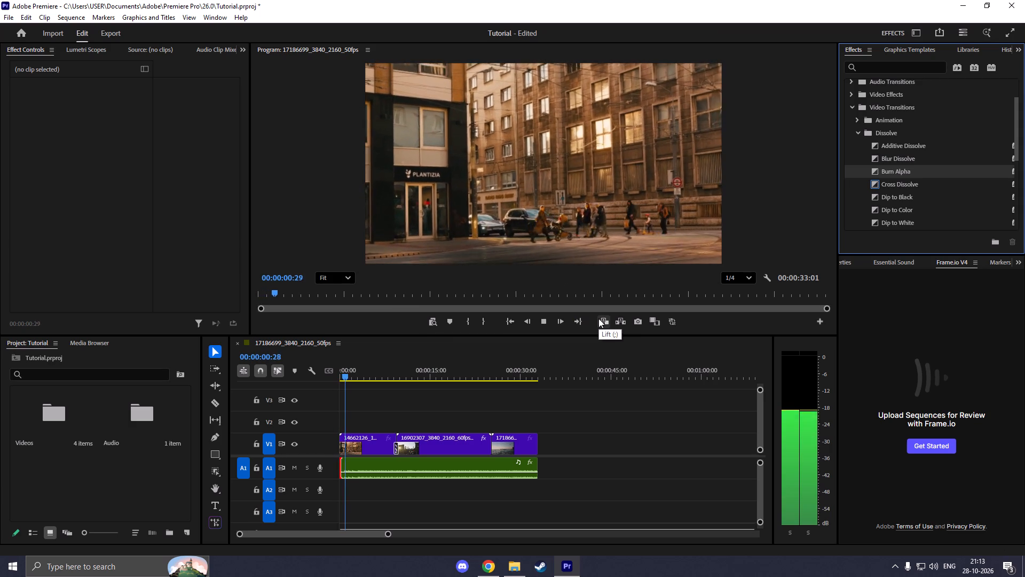
{"action": "left_click", "coordinate": [396, 449]}
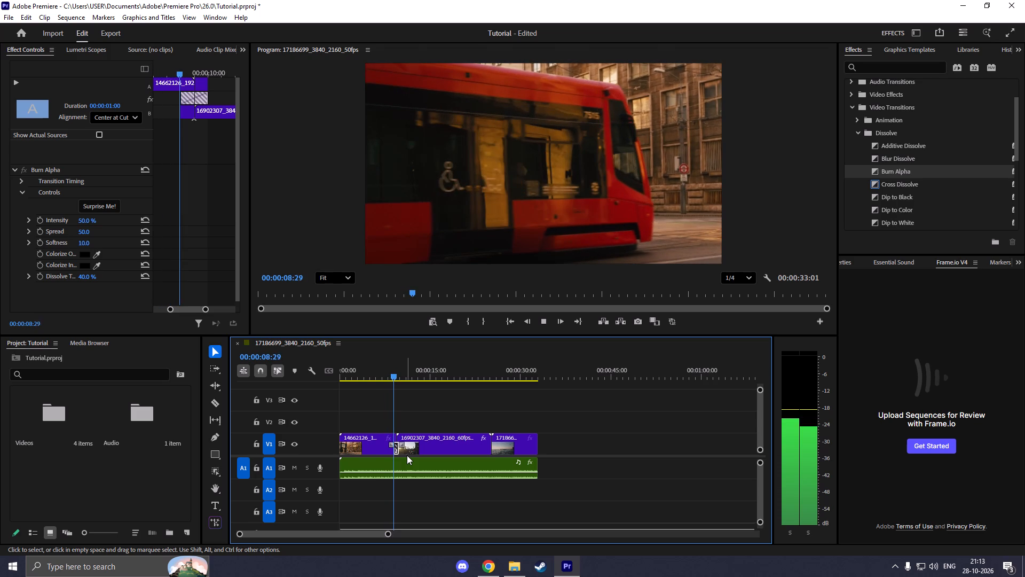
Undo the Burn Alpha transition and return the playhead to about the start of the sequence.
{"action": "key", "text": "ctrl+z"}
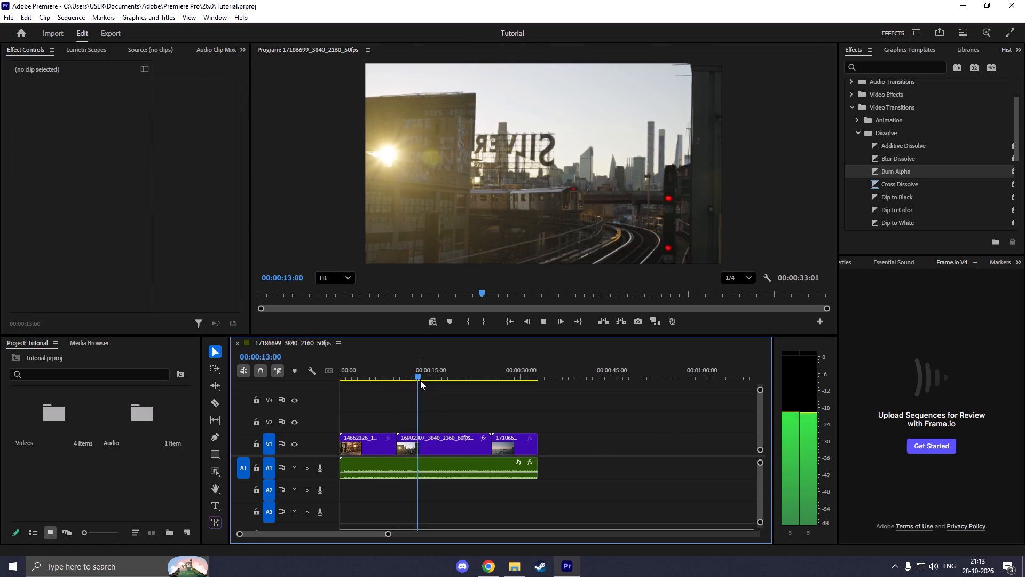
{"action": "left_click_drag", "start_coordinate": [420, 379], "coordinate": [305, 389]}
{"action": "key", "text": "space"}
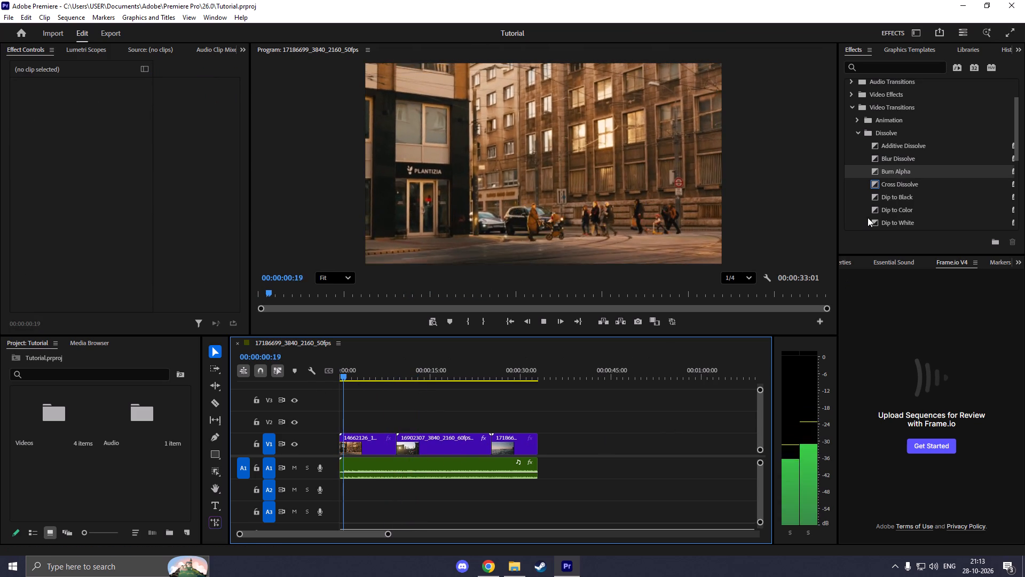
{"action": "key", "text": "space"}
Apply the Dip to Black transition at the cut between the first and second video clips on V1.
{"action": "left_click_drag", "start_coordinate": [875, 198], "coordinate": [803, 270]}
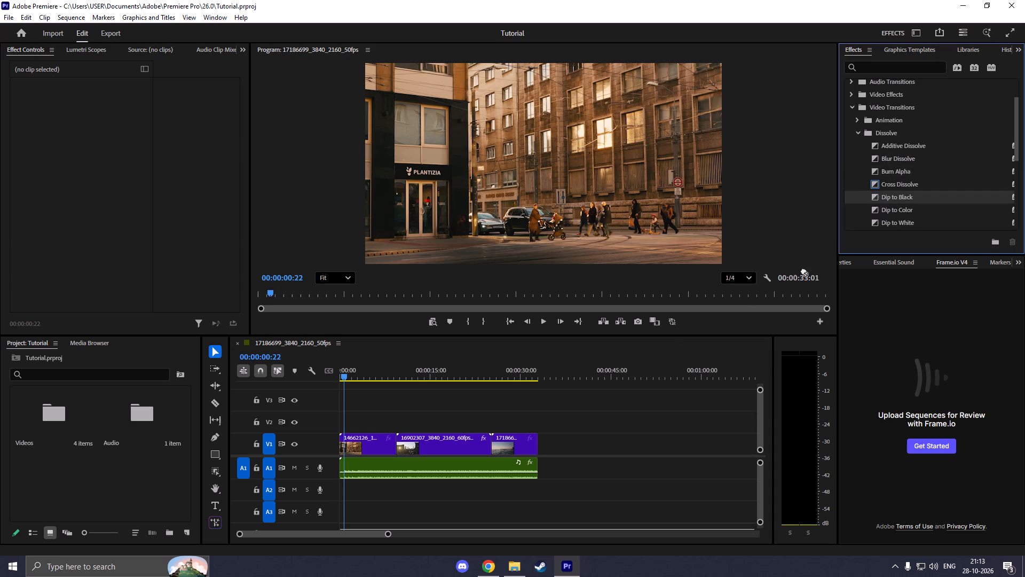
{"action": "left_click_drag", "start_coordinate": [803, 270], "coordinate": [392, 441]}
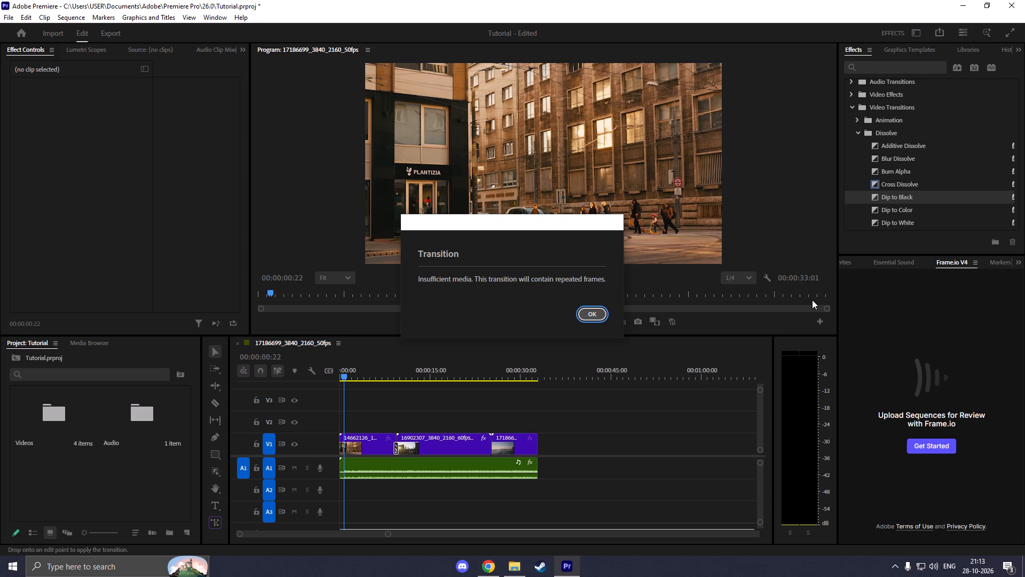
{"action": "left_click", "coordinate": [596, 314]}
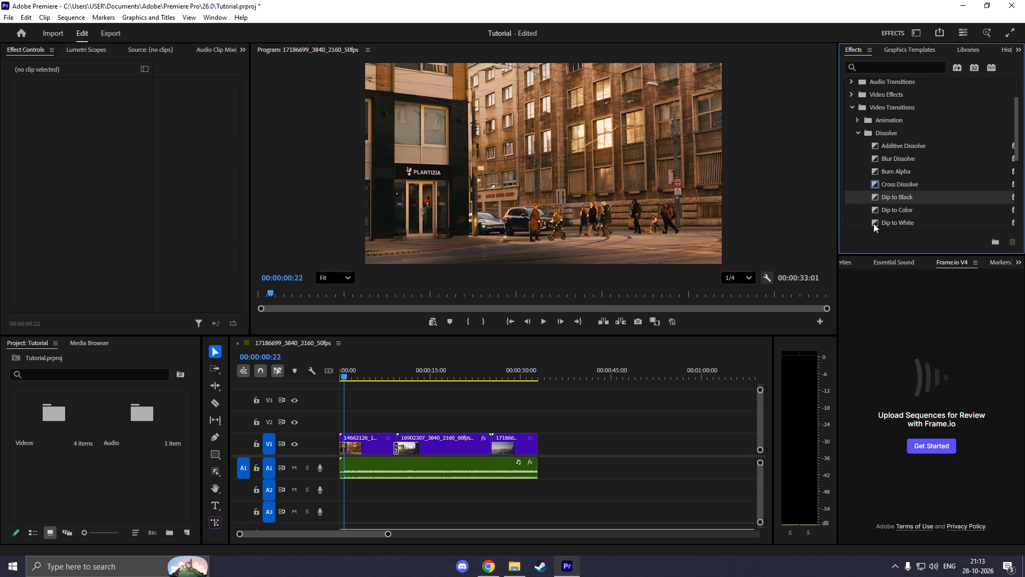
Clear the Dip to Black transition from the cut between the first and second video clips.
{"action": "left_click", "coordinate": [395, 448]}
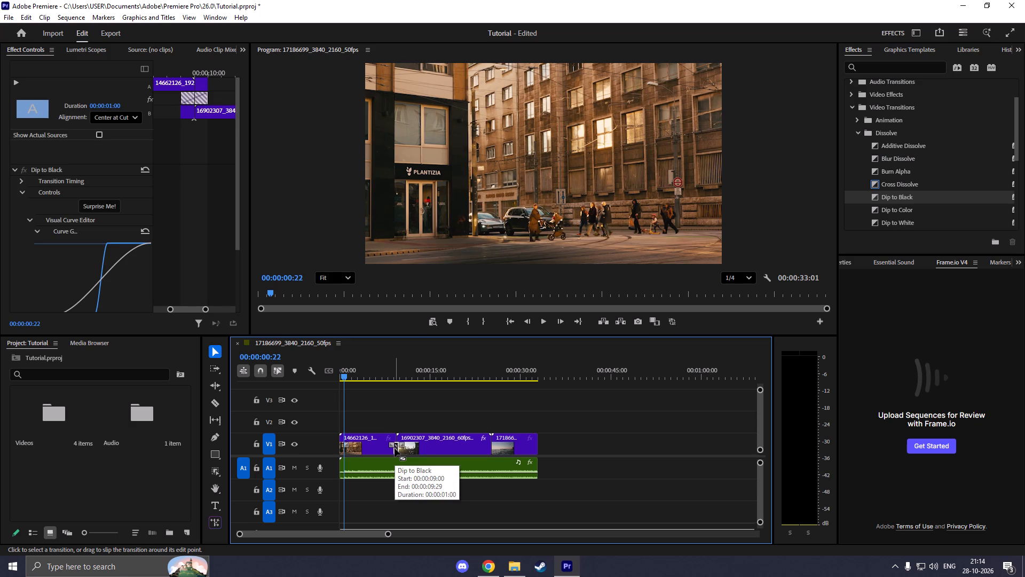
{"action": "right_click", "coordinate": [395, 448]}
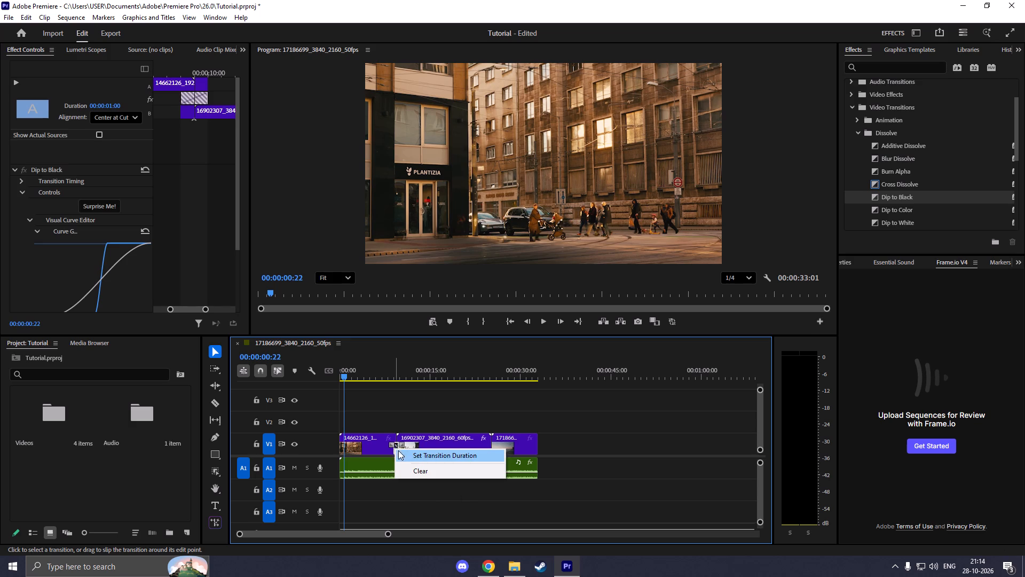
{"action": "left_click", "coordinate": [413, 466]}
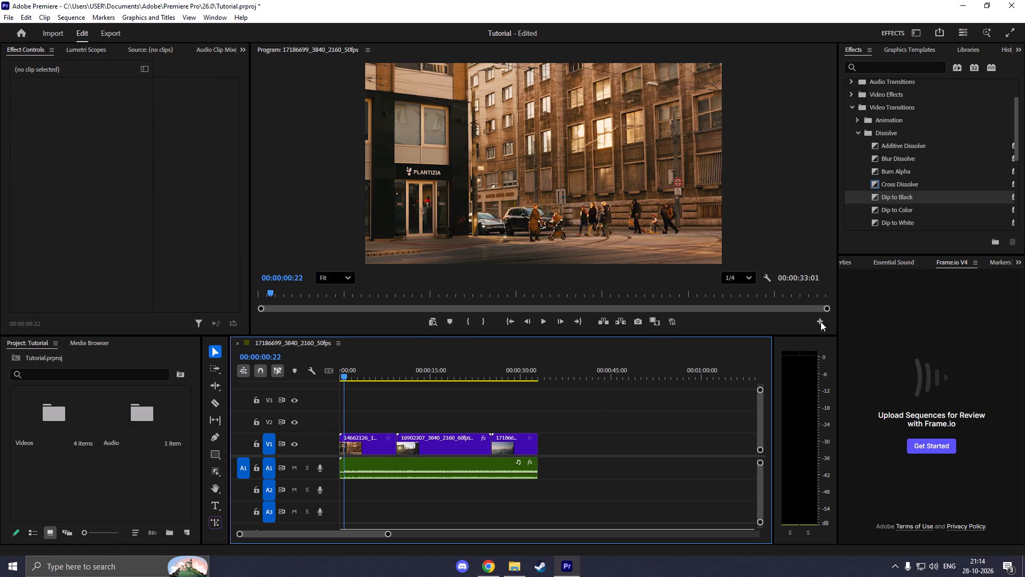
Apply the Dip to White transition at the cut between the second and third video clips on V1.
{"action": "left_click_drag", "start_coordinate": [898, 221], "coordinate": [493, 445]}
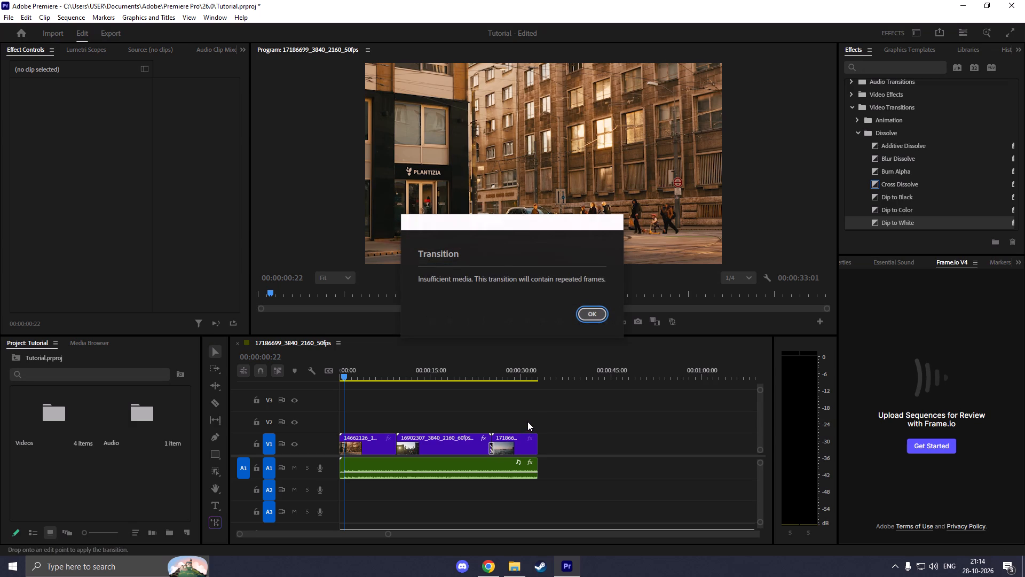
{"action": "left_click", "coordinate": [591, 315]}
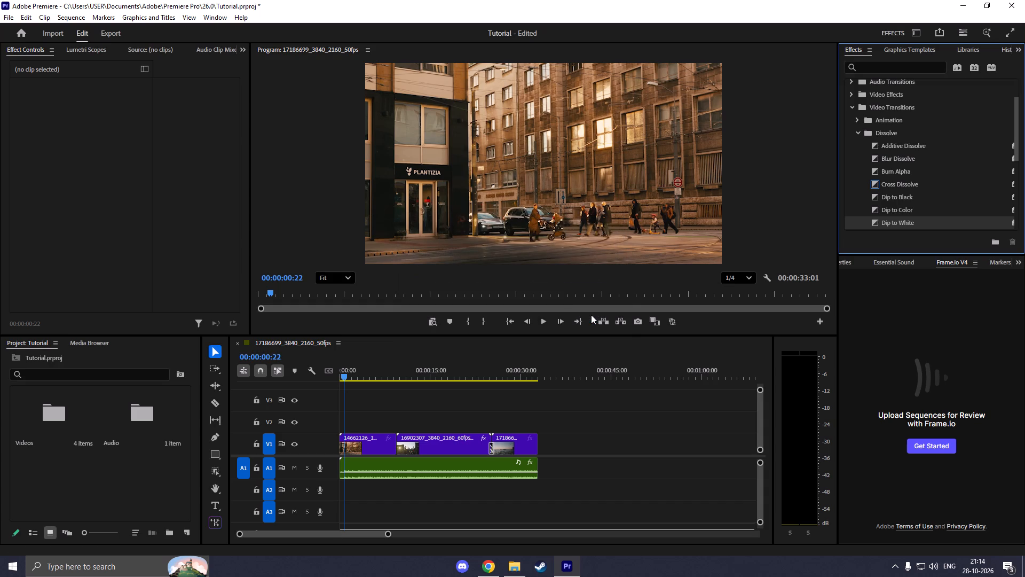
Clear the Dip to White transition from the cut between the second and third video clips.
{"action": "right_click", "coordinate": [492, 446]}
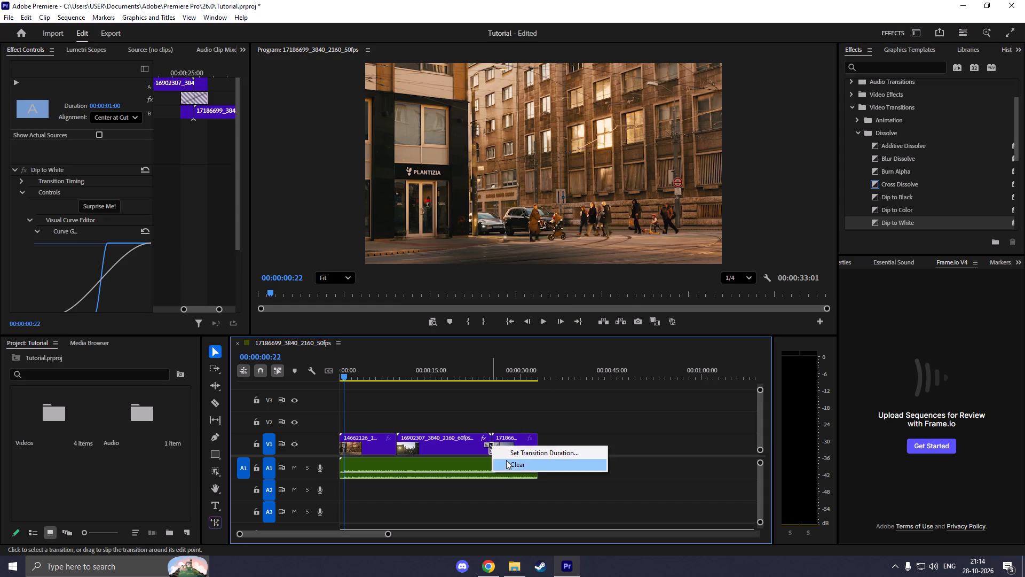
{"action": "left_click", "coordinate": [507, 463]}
Apply the Dip to White transition again at the cut between the second and third video clips on V1.
{"action": "left_click_drag", "start_coordinate": [886, 225], "coordinate": [575, 409]}
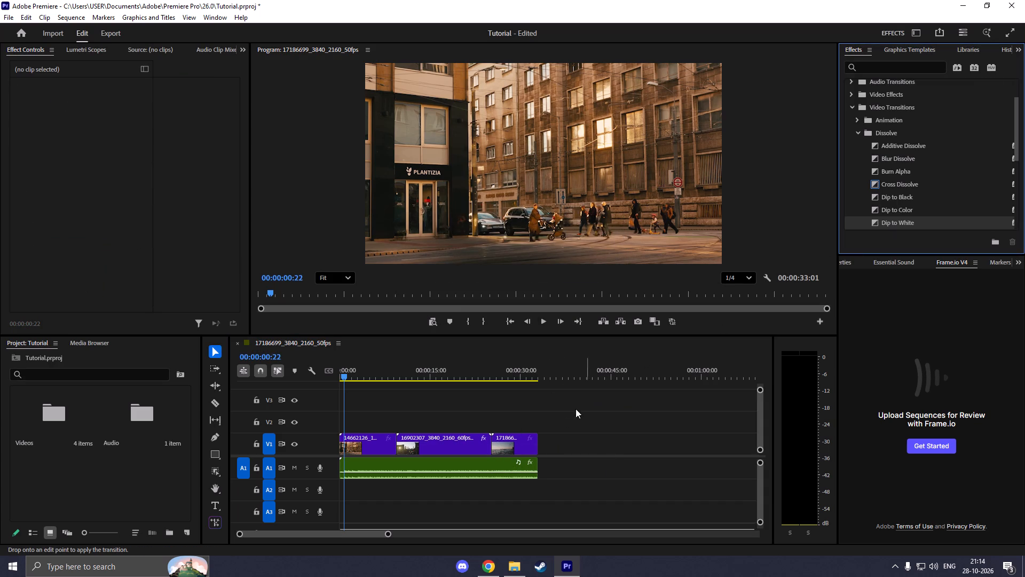
{"action": "left_click_drag", "start_coordinate": [575, 409], "coordinate": [494, 443]}
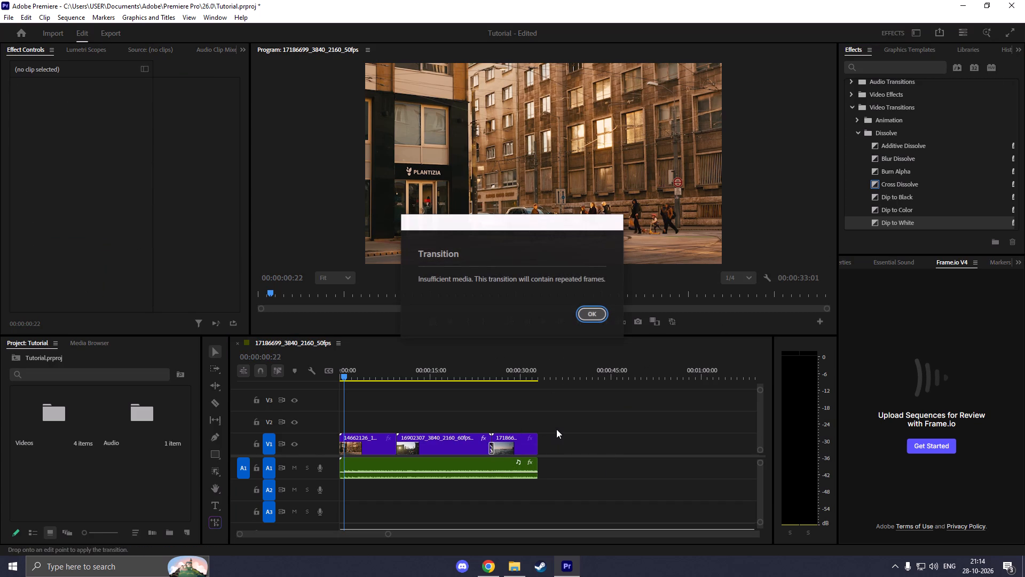
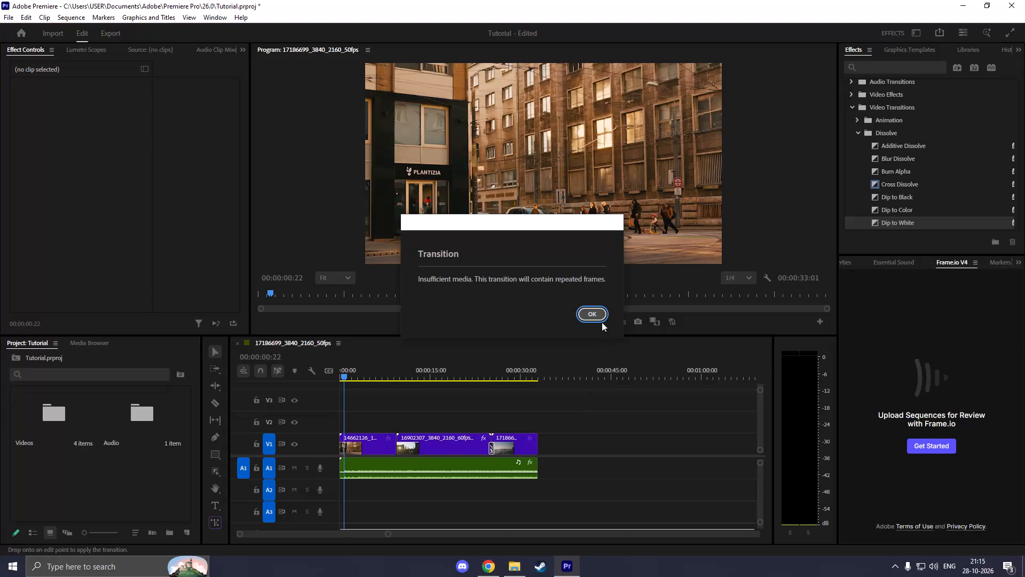
Clear the Dip to White transition from the cut between the second and third video clips on V1.
{"action": "left_click", "coordinate": [600, 318]}
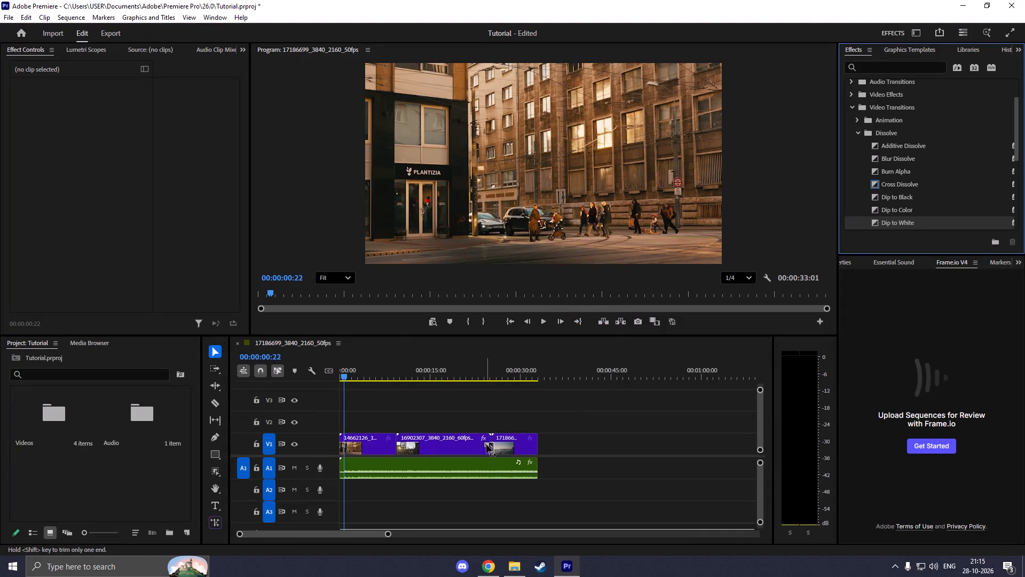
{"action": "left_click", "coordinate": [491, 448]}
{"action": "right_click", "coordinate": [491, 448]}
{"action": "left_click", "coordinate": [512, 469]}
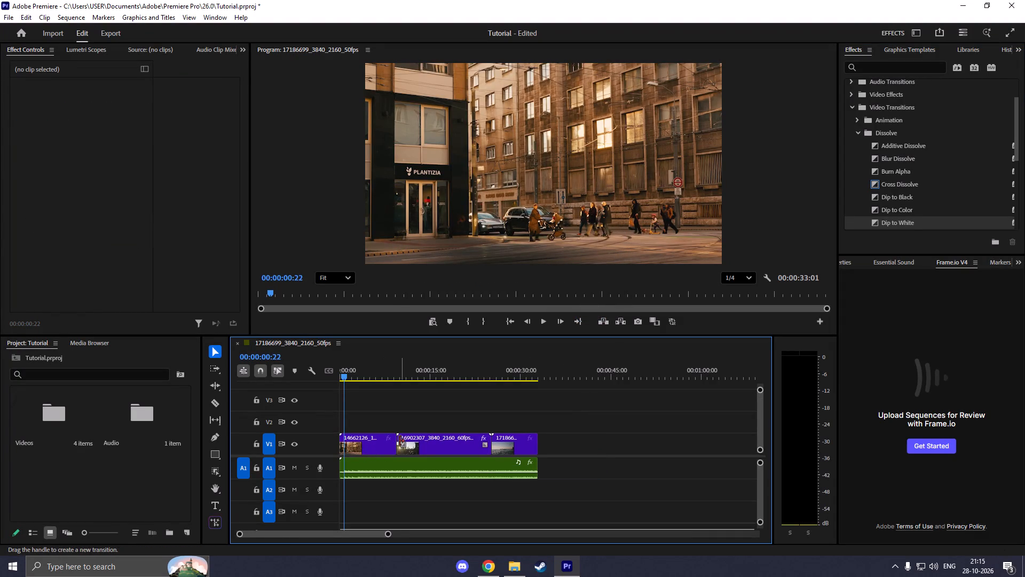
Trim a short piece off the start of the second video clip and ripple delete the gap before it on V1.
{"action": "left_click_drag", "start_coordinate": [397, 440], "coordinate": [405, 439]}
{"action": "left_click", "coordinate": [401, 442]}
{"action": "right_click", "coordinate": [401, 442]}
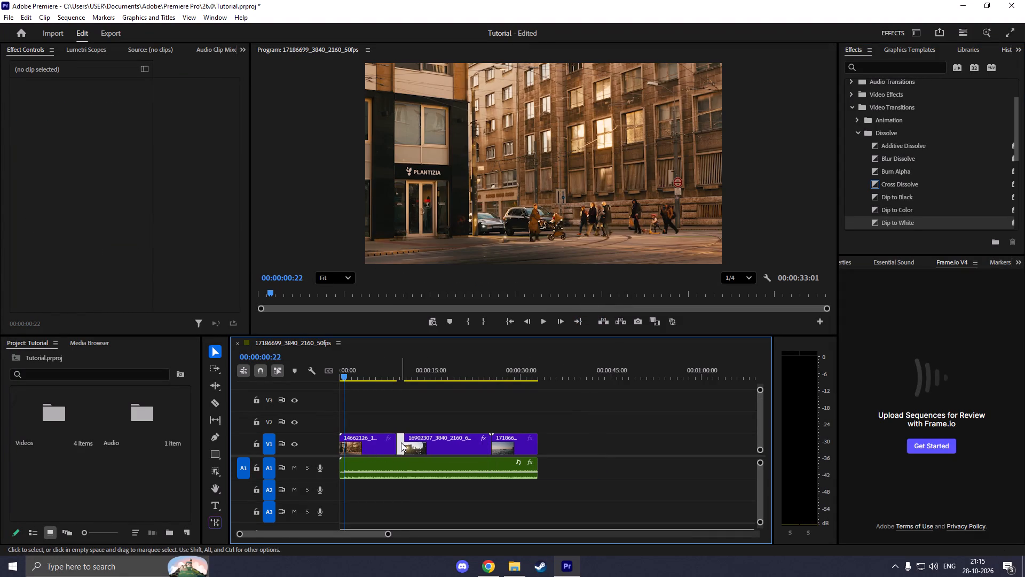
{"action": "left_click", "coordinate": [415, 450]}
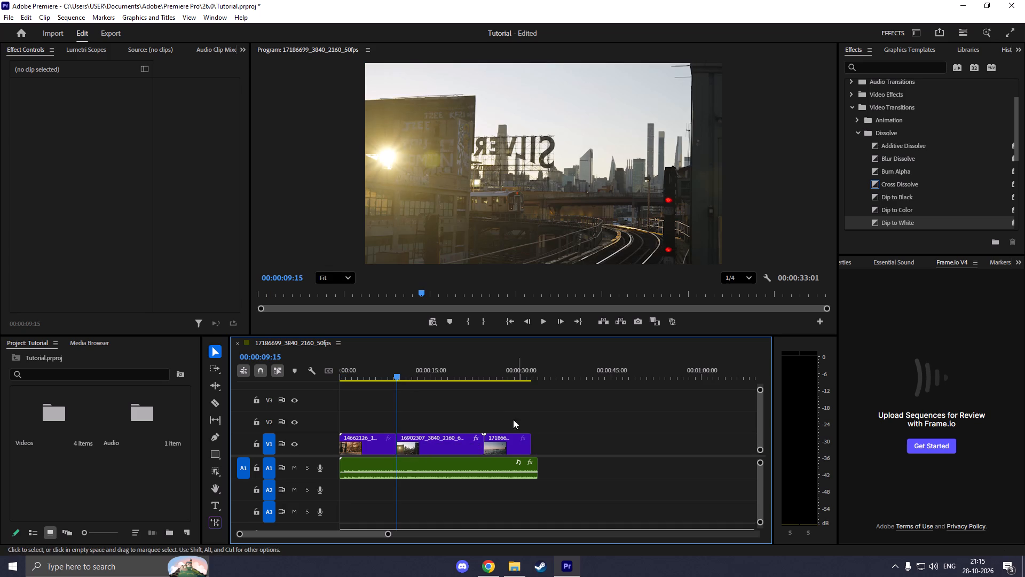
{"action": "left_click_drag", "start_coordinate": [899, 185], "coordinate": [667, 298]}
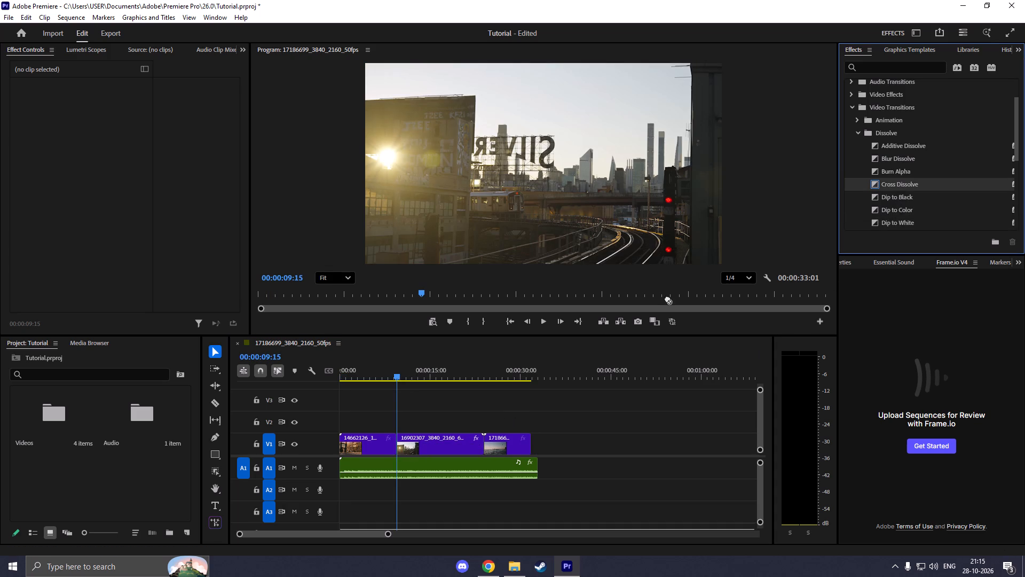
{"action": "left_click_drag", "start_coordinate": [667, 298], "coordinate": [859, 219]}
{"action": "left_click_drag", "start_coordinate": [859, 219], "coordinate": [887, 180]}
Apply the Dip to Black transition at the cut between the first and second video clips and select it on V1.
{"action": "left_click_drag", "start_coordinate": [888, 198], "coordinate": [527, 409]}
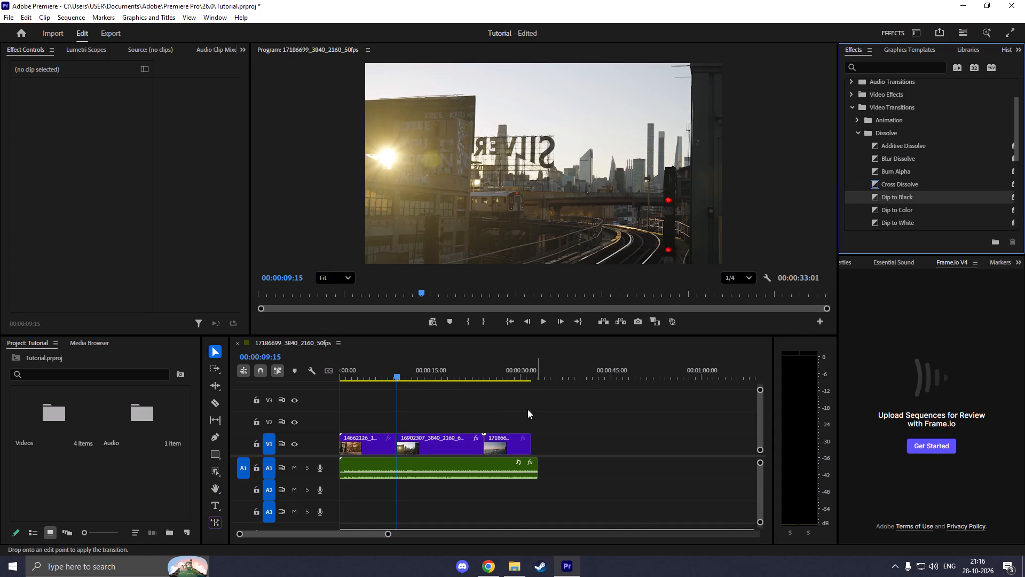
{"action": "left_click_drag", "start_coordinate": [527, 409], "coordinate": [398, 443]}
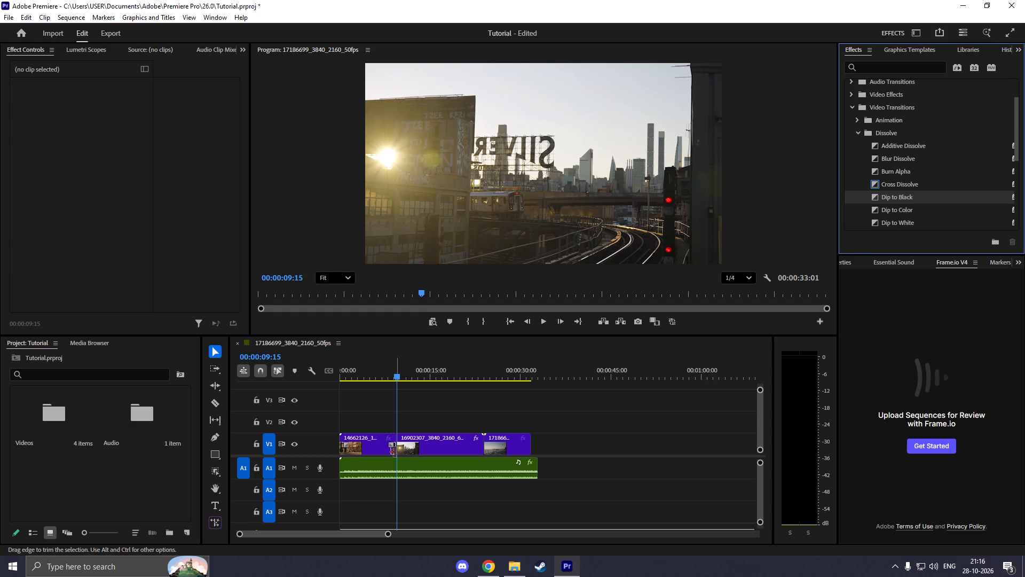
{"action": "left_click_drag", "start_coordinate": [396, 449], "coordinate": [402, 447]}
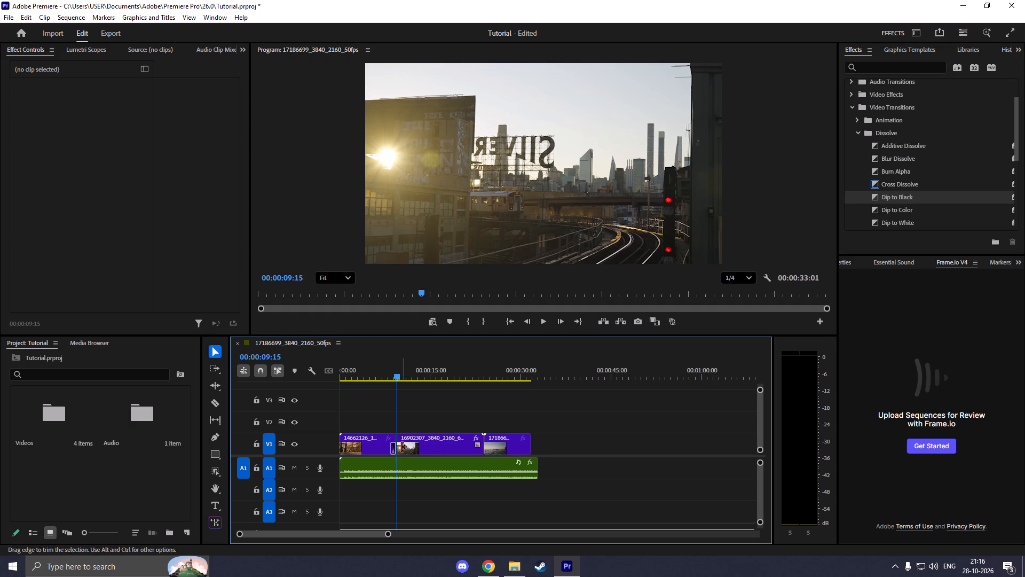
{"action": "left_click", "coordinate": [393, 448]}
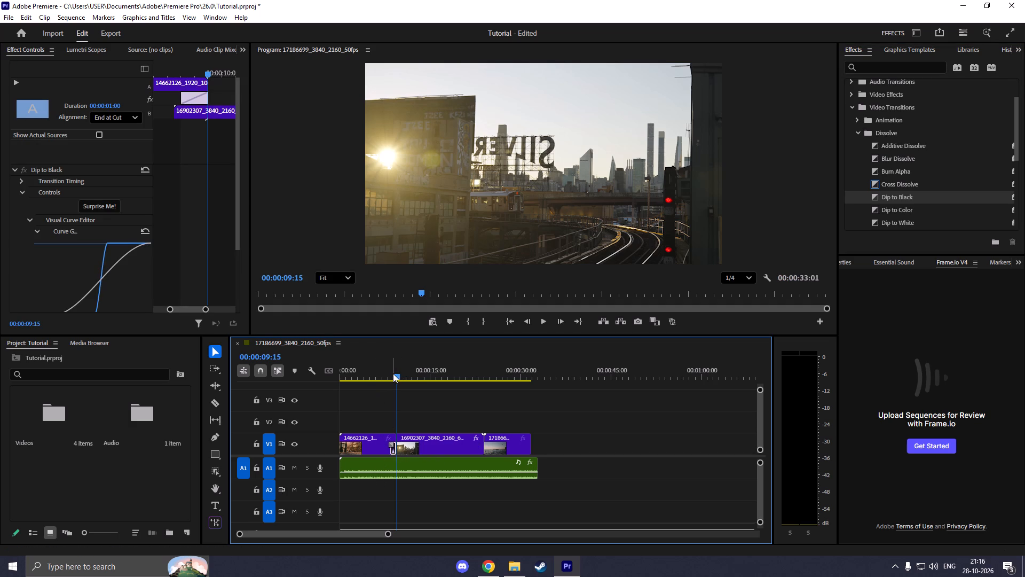
Play the sequence from near its start through the Dip to Black transition to preview it.
{"action": "left_click_drag", "start_coordinate": [393, 375], "coordinate": [352, 384]}
{"action": "key", "text": "space"}
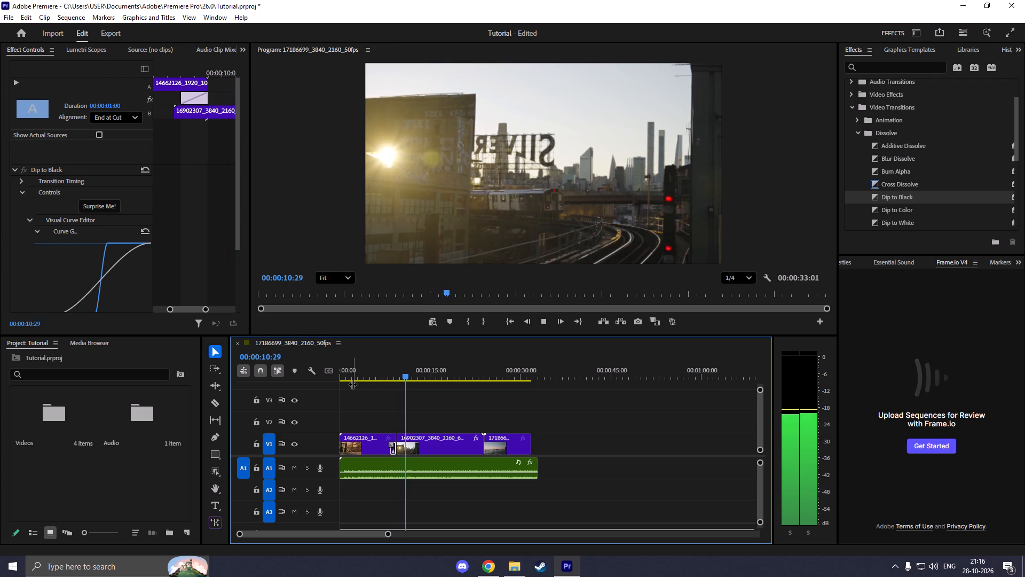
{"action": "key", "text": "space"}
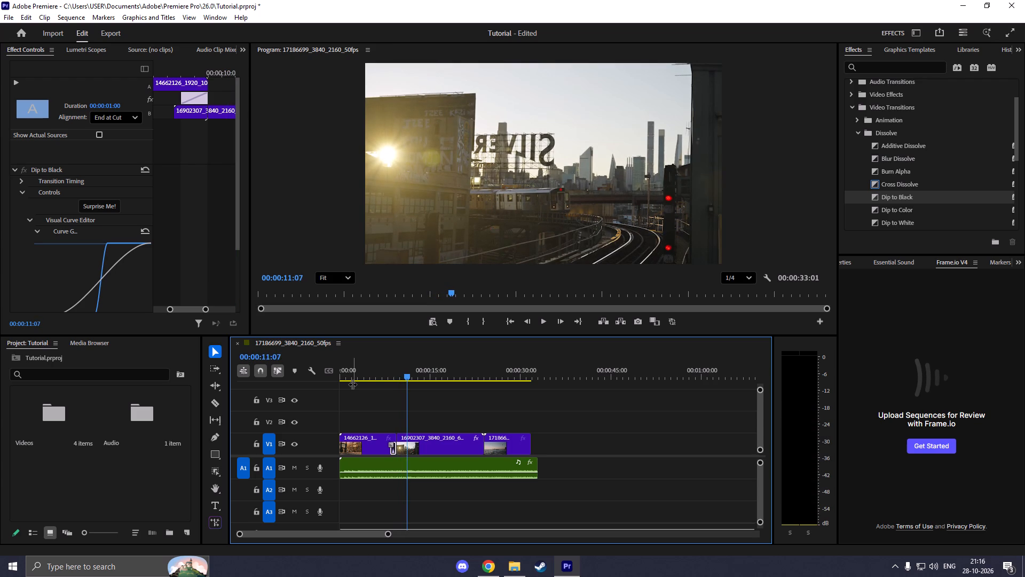
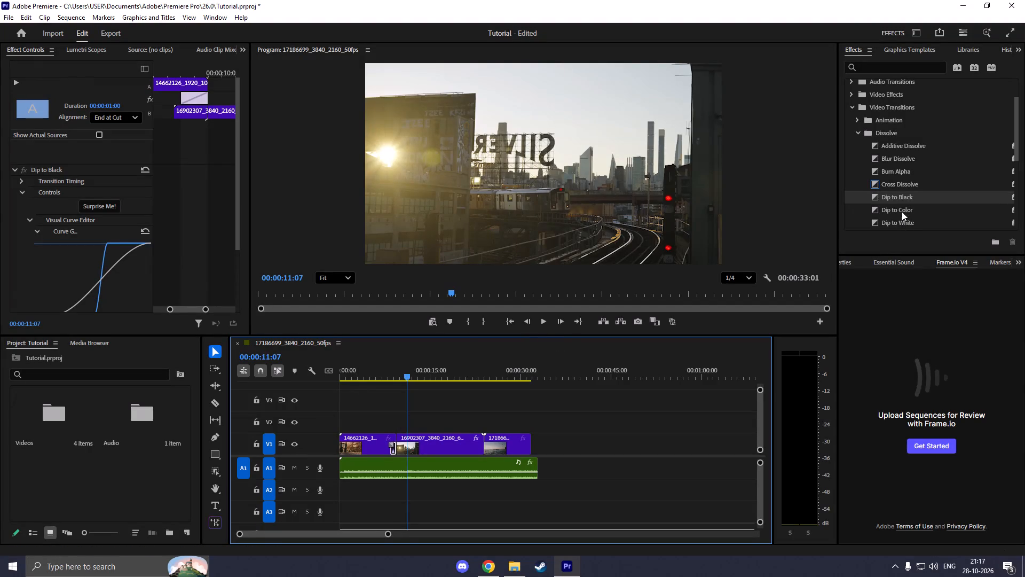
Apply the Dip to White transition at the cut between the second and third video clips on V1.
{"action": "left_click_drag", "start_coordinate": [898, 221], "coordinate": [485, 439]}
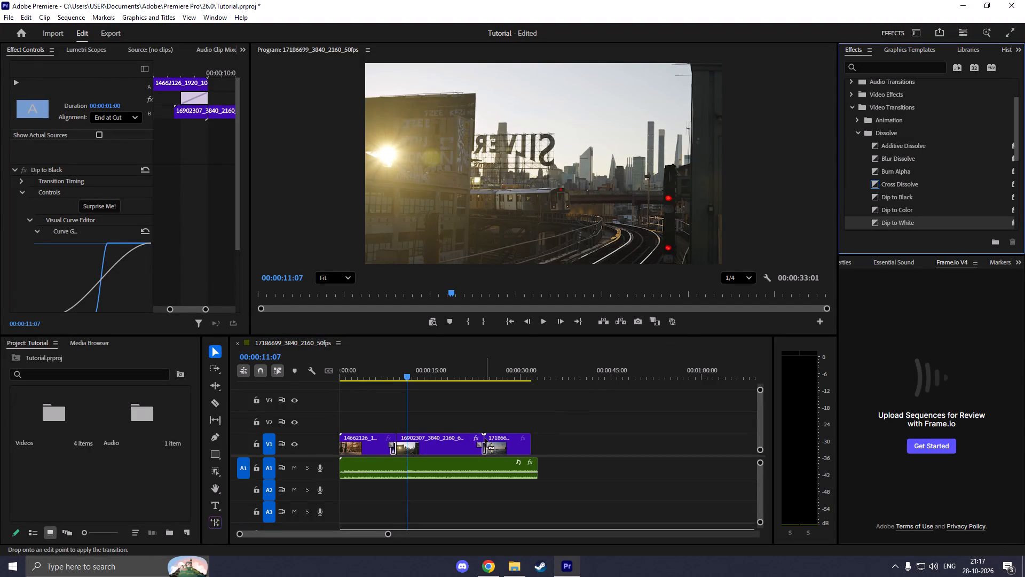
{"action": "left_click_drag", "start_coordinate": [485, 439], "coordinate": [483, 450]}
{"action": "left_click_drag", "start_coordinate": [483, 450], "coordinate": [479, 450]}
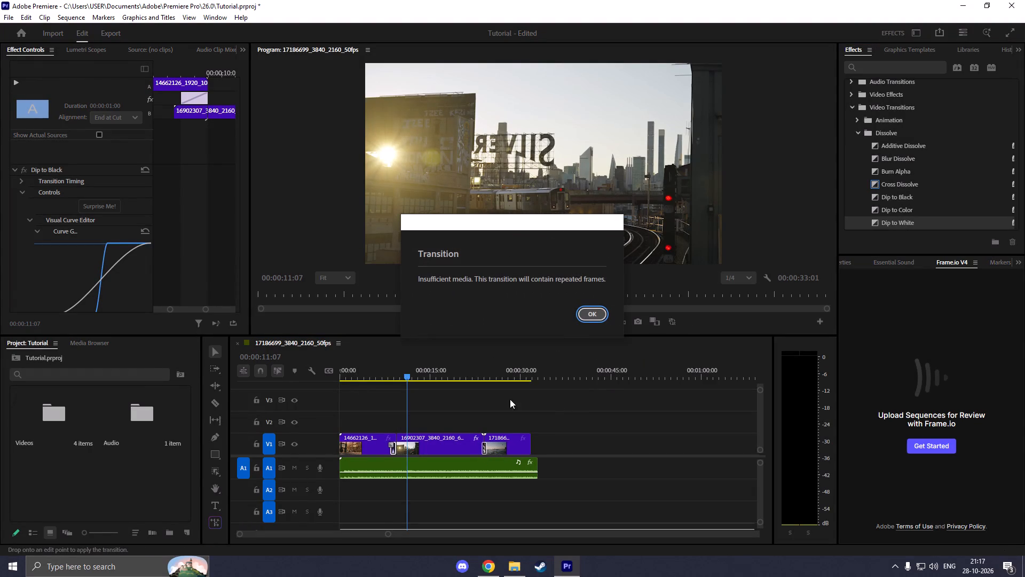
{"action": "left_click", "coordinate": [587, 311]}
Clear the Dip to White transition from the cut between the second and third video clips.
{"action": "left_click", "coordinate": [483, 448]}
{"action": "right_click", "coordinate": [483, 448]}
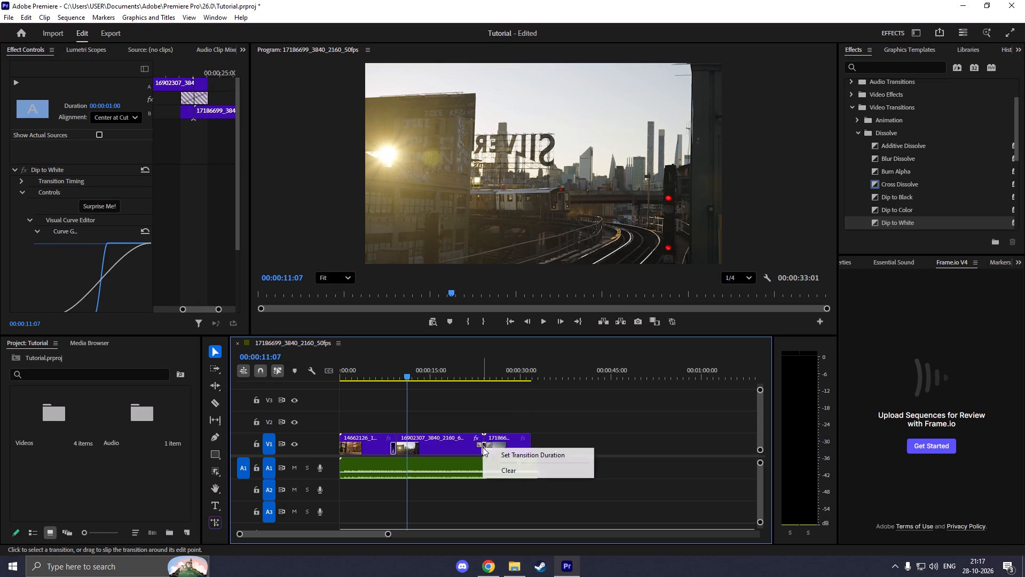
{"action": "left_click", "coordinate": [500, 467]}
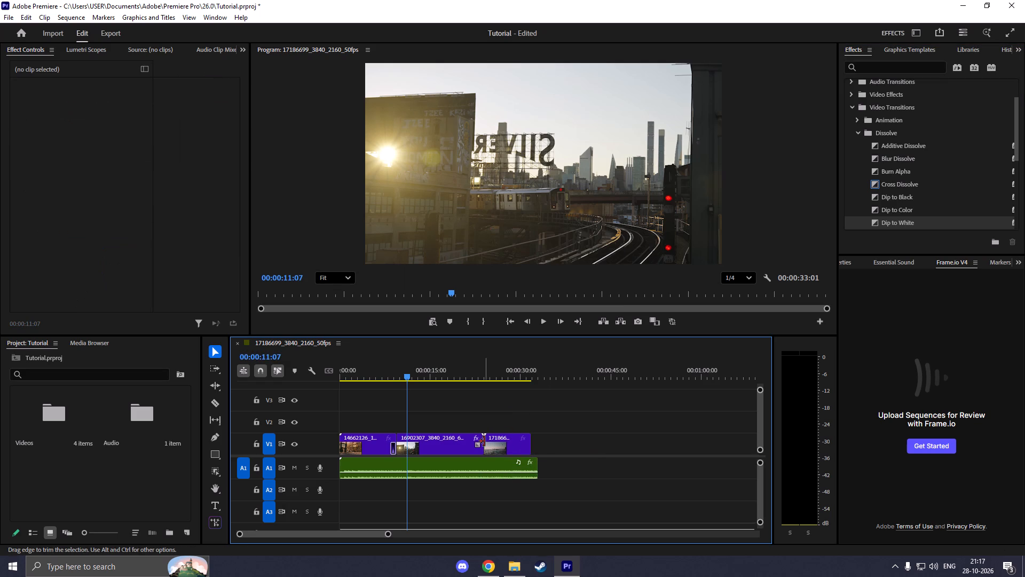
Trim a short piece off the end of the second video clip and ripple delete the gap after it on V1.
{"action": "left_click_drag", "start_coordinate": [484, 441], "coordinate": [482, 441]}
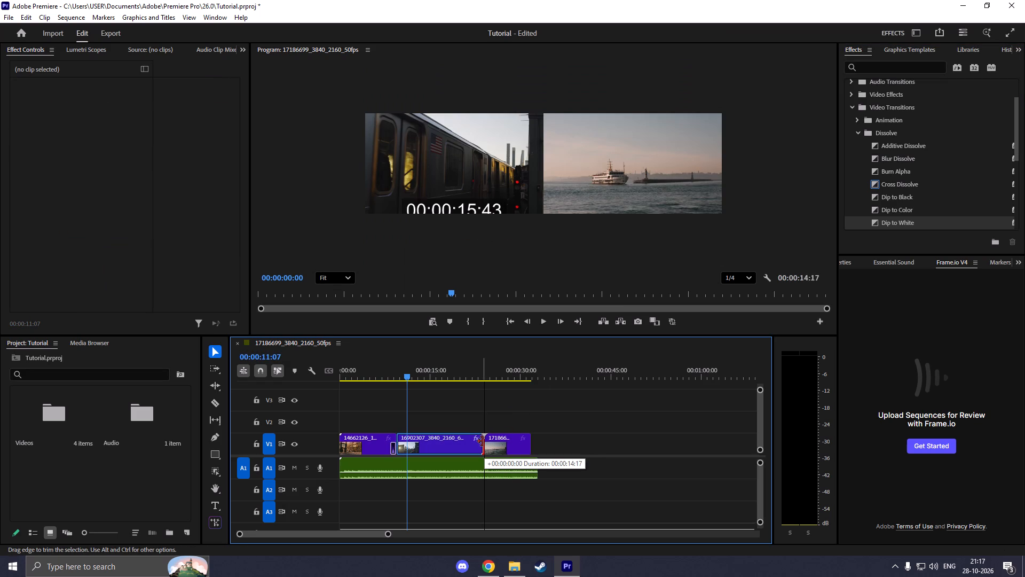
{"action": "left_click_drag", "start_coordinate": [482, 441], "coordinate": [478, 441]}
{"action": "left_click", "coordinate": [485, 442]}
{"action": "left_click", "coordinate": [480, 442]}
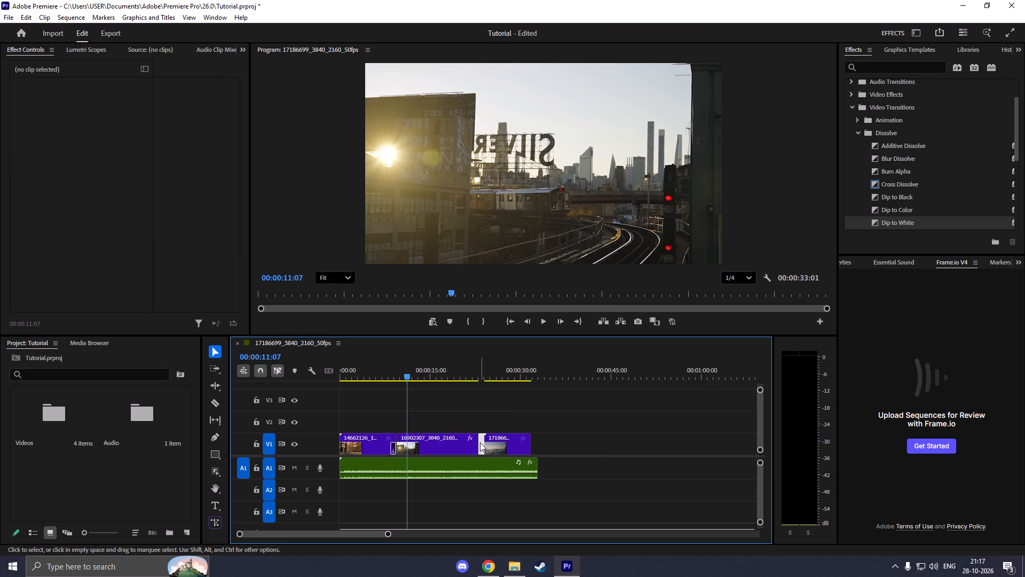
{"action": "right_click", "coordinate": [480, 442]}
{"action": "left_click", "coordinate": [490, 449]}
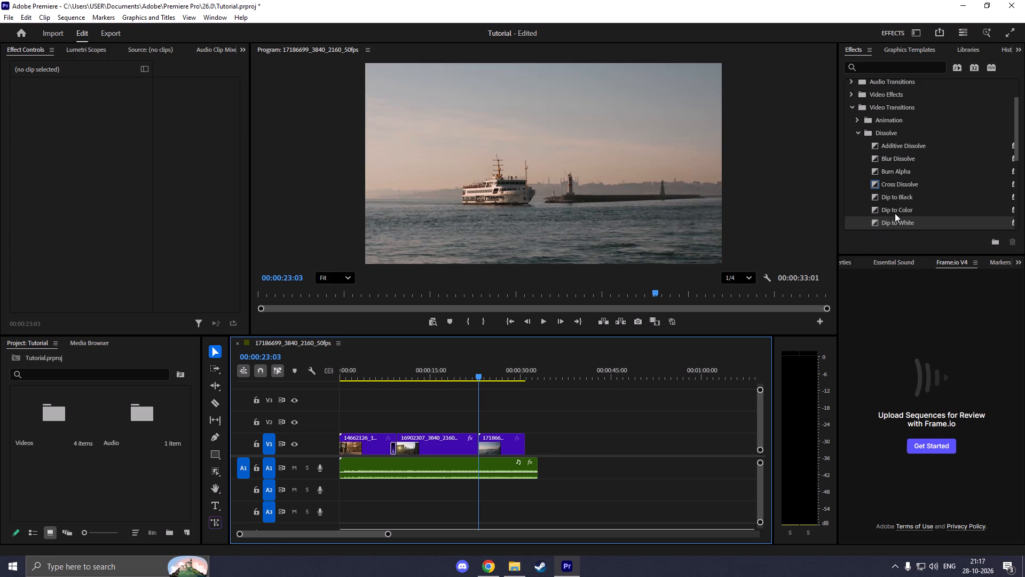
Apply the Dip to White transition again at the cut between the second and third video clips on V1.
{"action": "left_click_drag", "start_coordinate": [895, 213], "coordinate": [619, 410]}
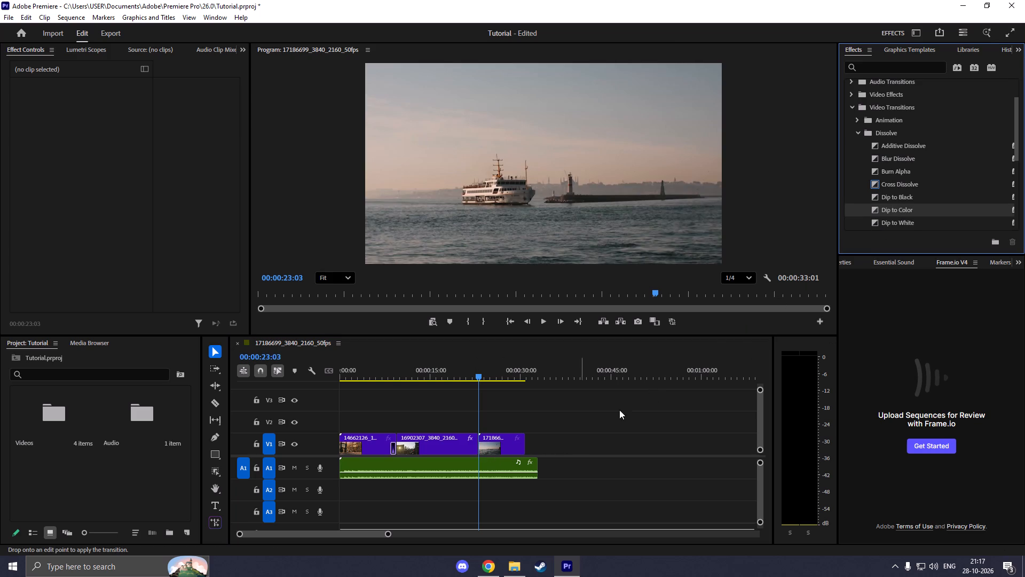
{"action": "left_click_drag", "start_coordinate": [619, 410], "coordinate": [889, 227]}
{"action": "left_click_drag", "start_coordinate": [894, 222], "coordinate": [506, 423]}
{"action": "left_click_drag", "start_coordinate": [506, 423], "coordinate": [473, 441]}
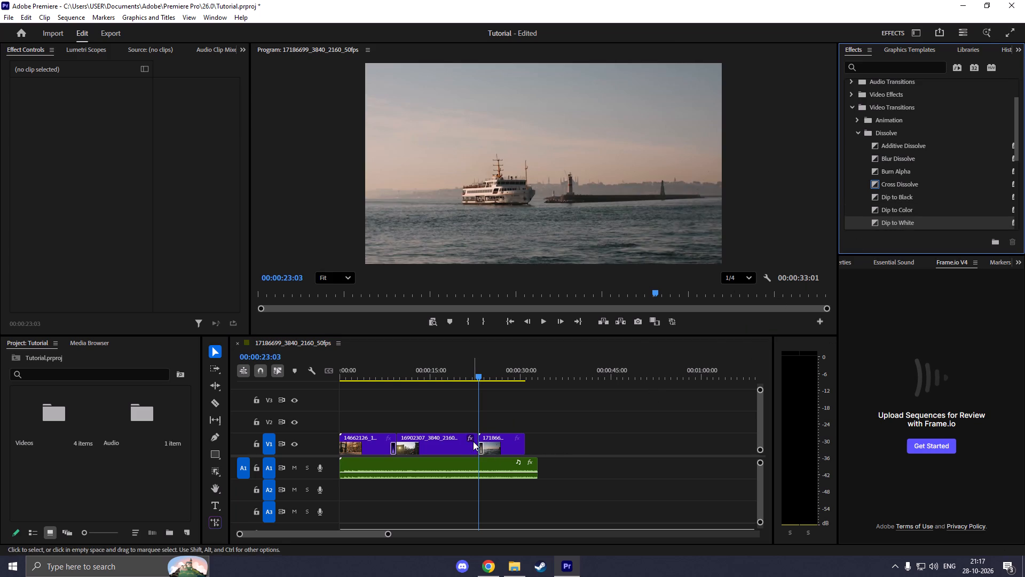
Play the sequence briefly from the cut to preview the Dip to White transition.
{"action": "key", "text": "space"}
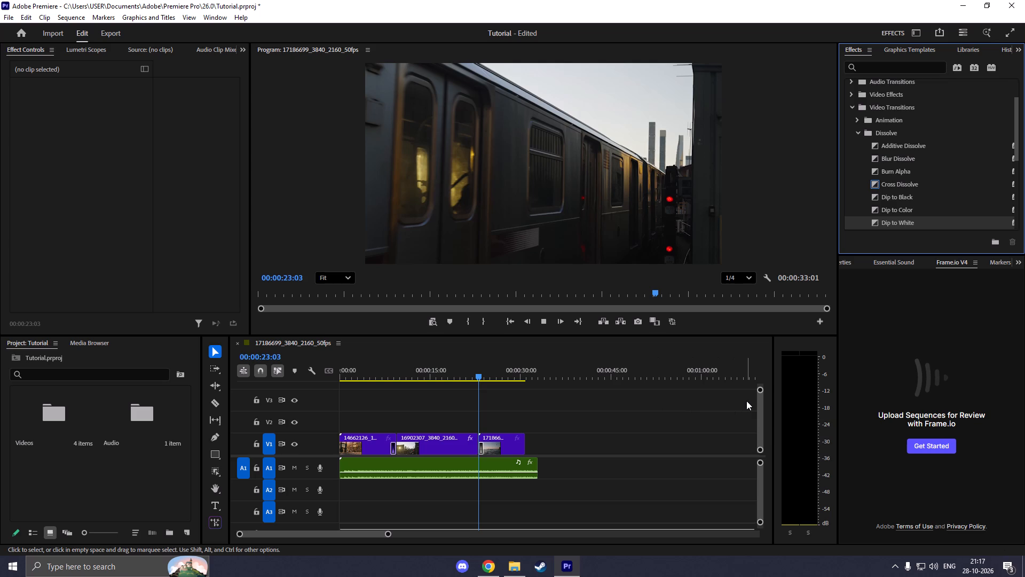
{"action": "key", "text": "space"}
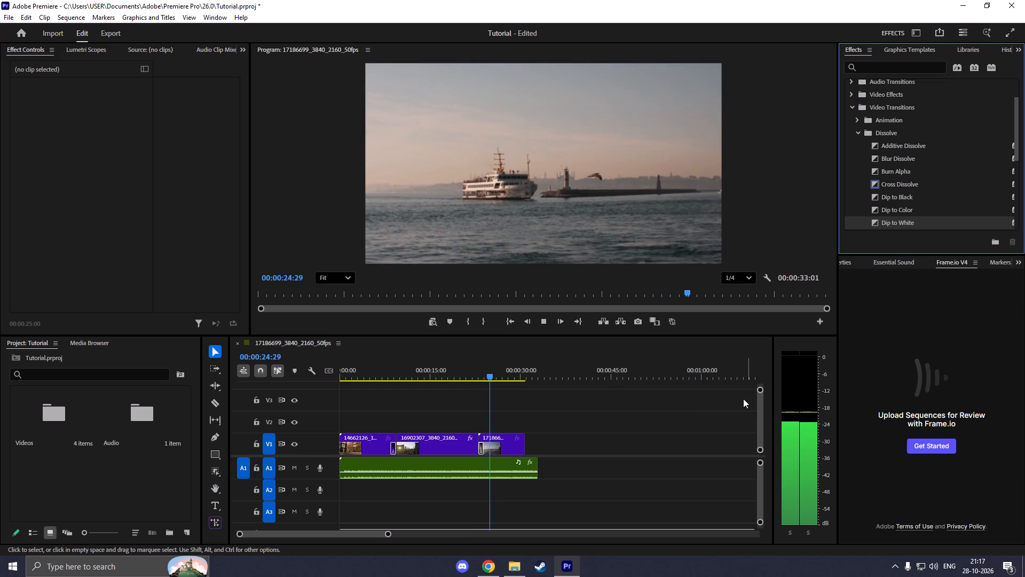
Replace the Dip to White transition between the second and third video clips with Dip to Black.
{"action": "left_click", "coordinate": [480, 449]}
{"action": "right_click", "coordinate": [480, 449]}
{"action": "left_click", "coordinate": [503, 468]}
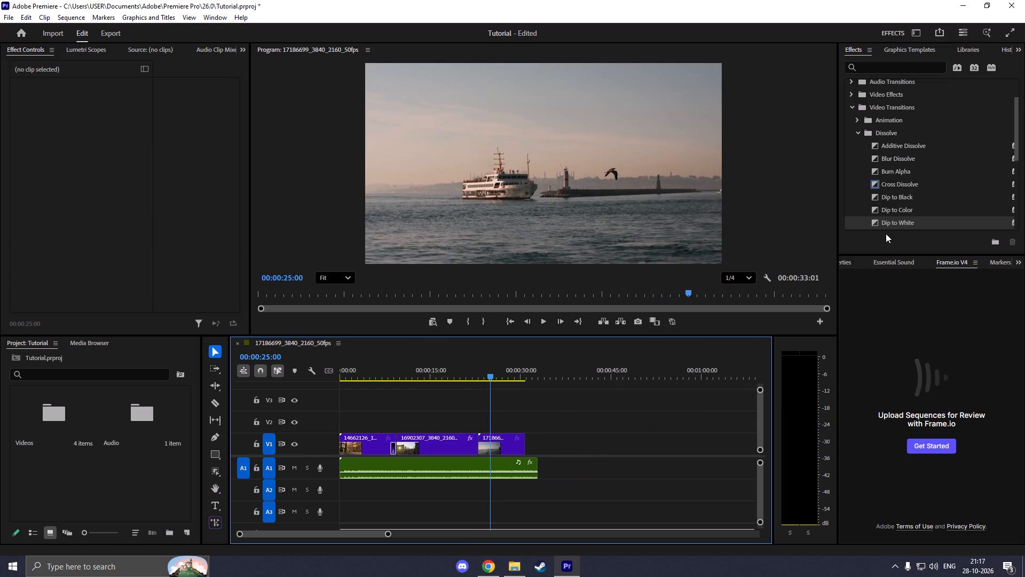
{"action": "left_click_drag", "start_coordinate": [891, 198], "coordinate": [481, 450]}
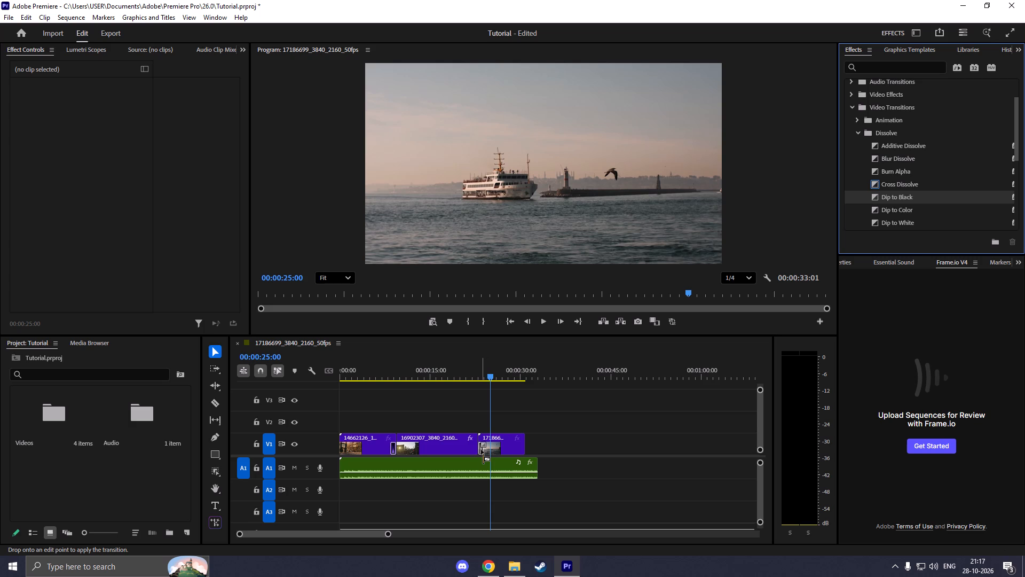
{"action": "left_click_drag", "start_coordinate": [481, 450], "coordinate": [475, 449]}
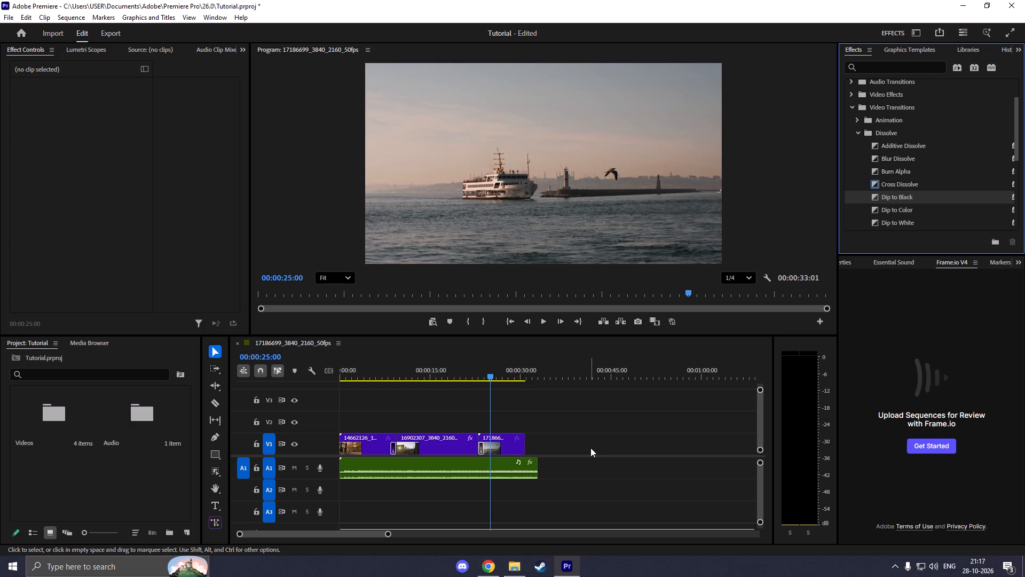
Play the sequence from partway through the second video clip to preview the Dip to Black transition into the third.
{"action": "left_click_drag", "start_coordinate": [491, 376], "coordinate": [443, 381]}
{"action": "key", "text": "space"}
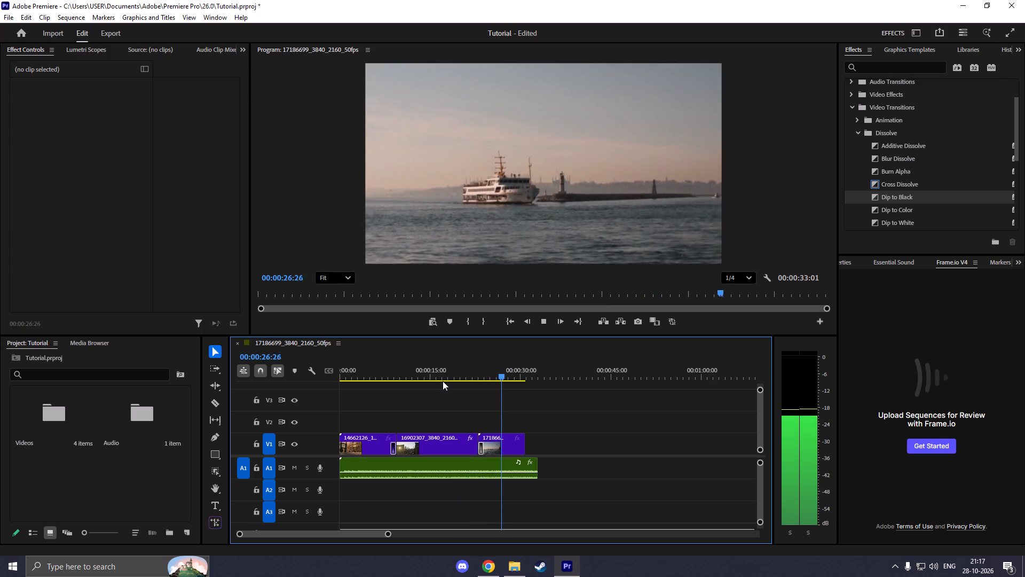
Set the Program Monitor's playback resolution to 1/2.
{"action": "left_click", "coordinate": [746, 279]}
{"action": "left_click", "coordinate": [739, 307]}
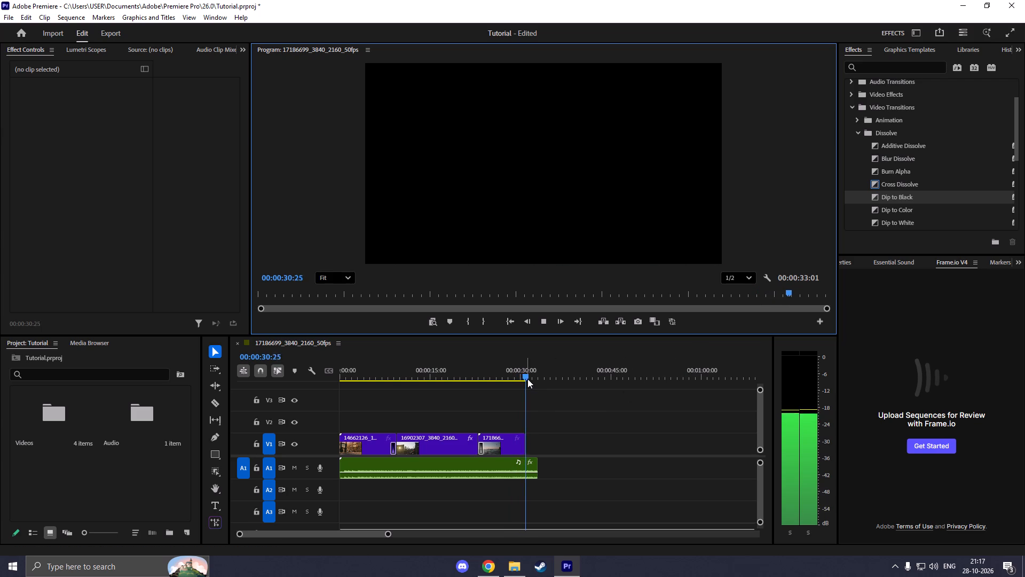
Undo the recent transition, trim and ripple delete edits on V1, back to the untrimmed clips without dip transitions.
{"action": "key", "text": "ctrl+z"}
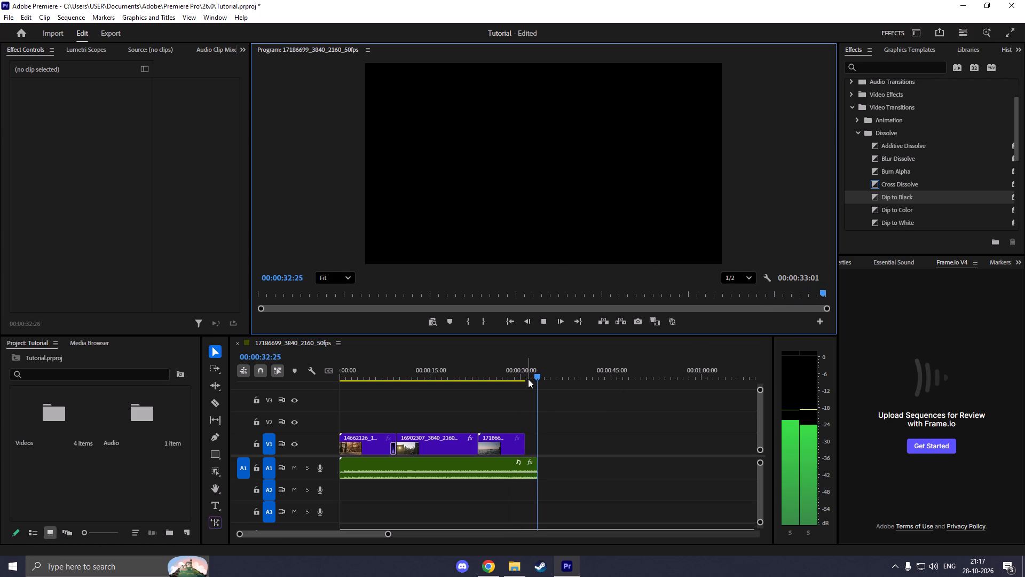
{"action": "key", "text": "ctrl+z"}
{"action": "key", "text": "ctrl+z"}
{"action": "key", "text": "ctrl+z"}
{"action": "key", "text": "ctrl+z"}
{"action": "key", "text": "ctrl+z"}
{"action": "key", "text": "ctrl+z"}
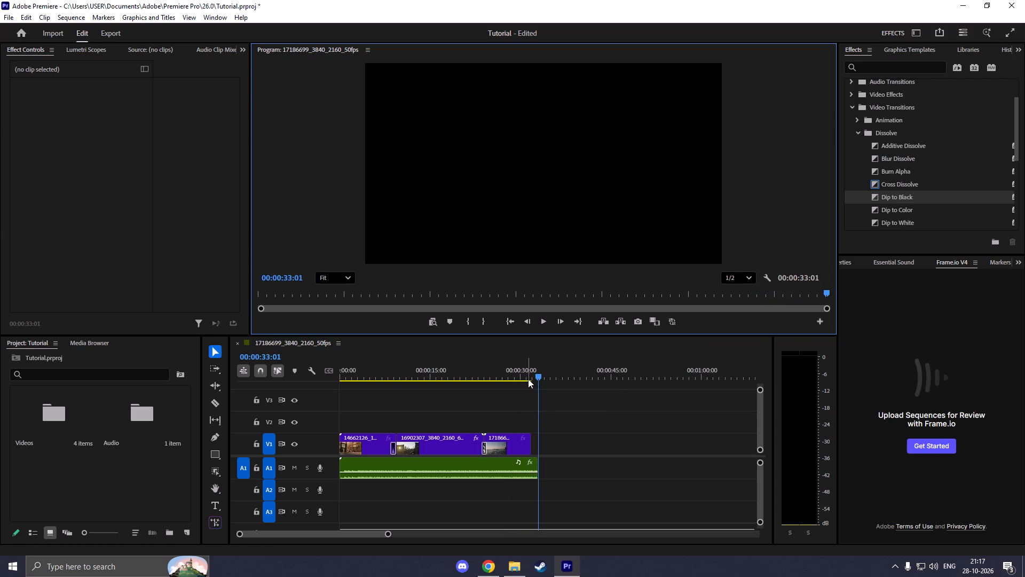
{"action": "key", "text": "ctrl+z"}
{"action": "key", "text": "ctrl+z"}
{"action": "key", "text": "ctrl+z"}
{"action": "key", "text": "ctrl+z"}
{"action": "key", "text": "ctrl+z"}
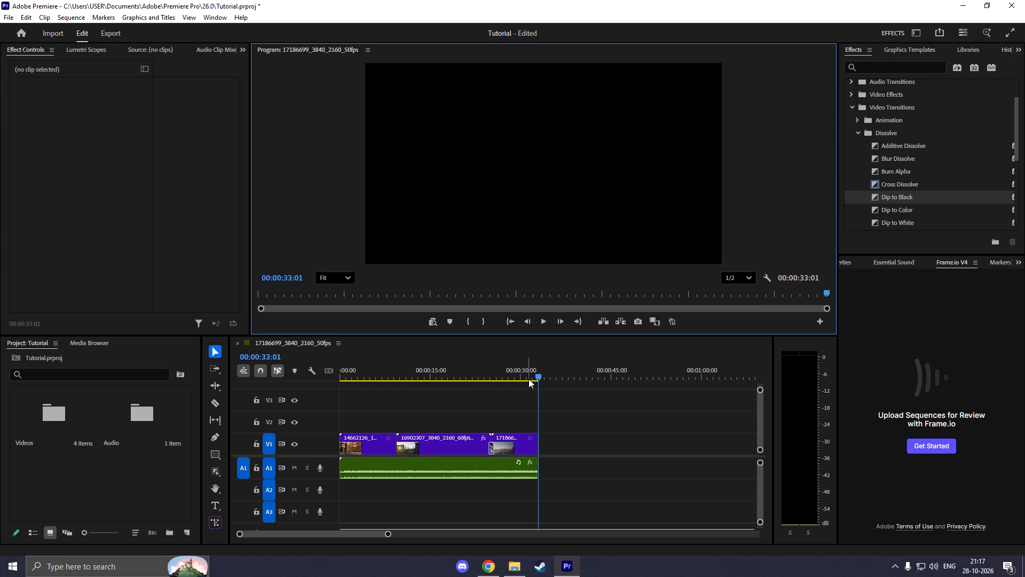
Move the playhead back to the start of the sequence at 00:00:00:00.
{"action": "left_click_drag", "start_coordinate": [538, 379], "coordinate": [484, 384]}
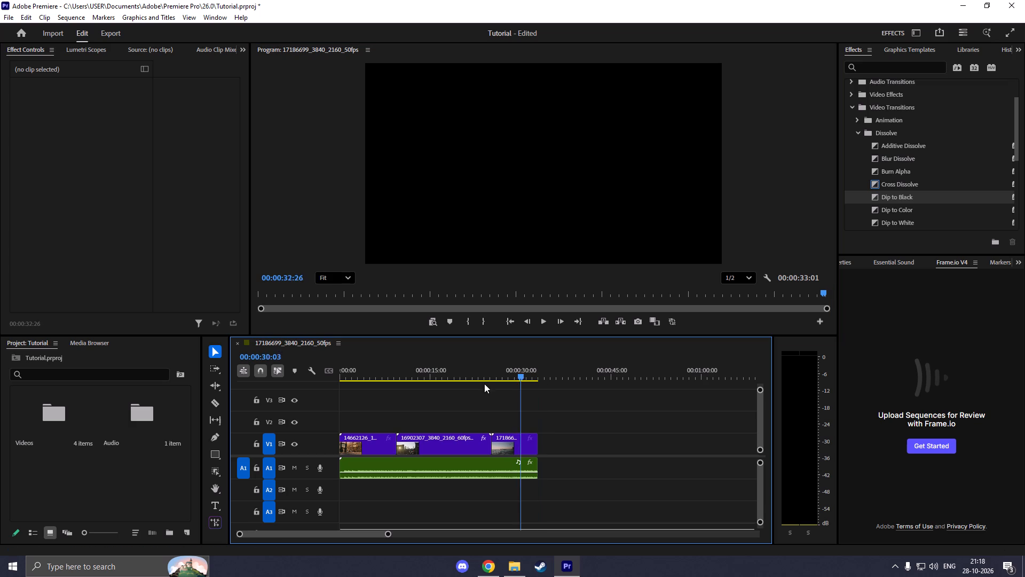
{"action": "left_click_drag", "start_coordinate": [484, 384], "coordinate": [332, 396]}
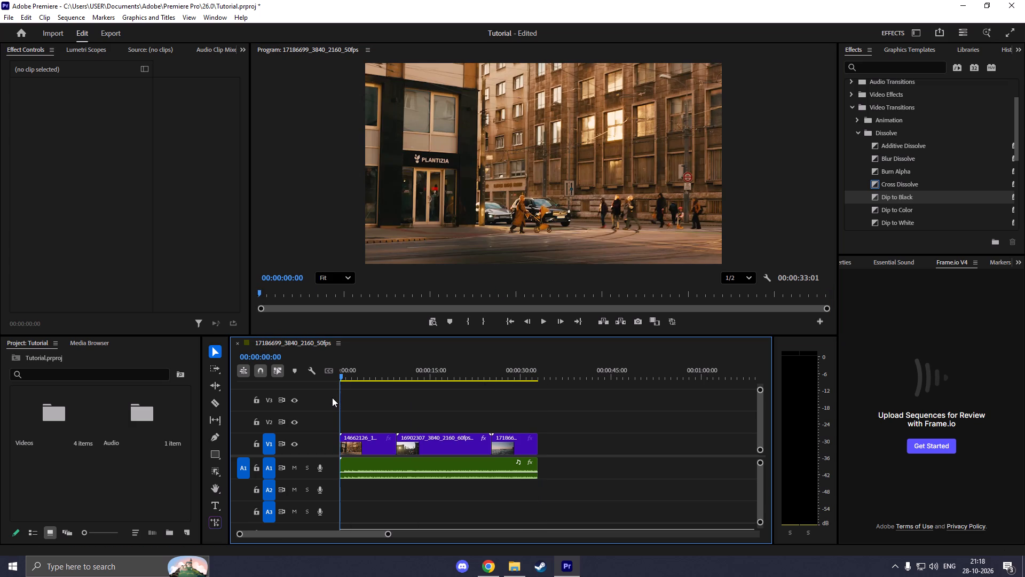
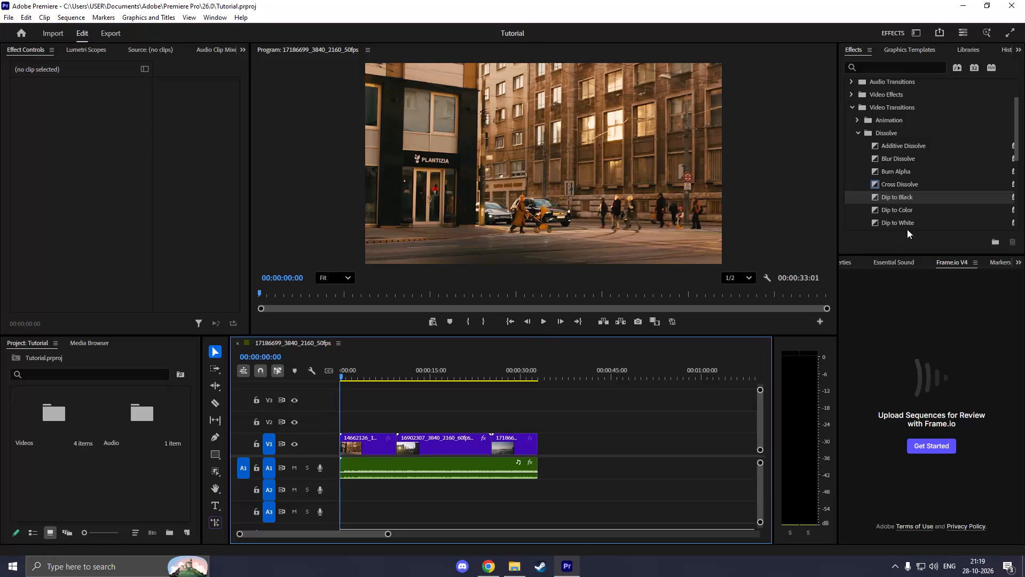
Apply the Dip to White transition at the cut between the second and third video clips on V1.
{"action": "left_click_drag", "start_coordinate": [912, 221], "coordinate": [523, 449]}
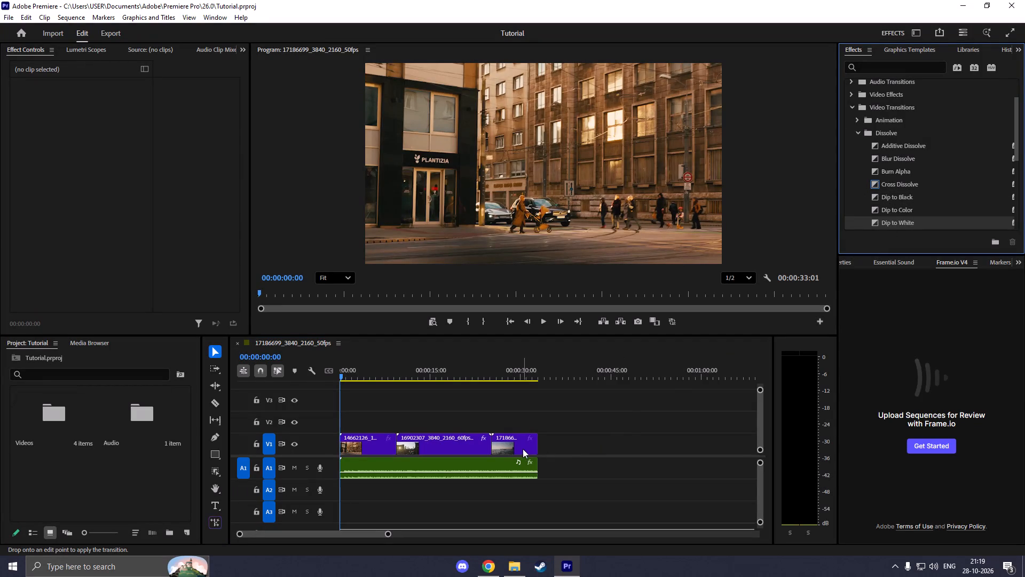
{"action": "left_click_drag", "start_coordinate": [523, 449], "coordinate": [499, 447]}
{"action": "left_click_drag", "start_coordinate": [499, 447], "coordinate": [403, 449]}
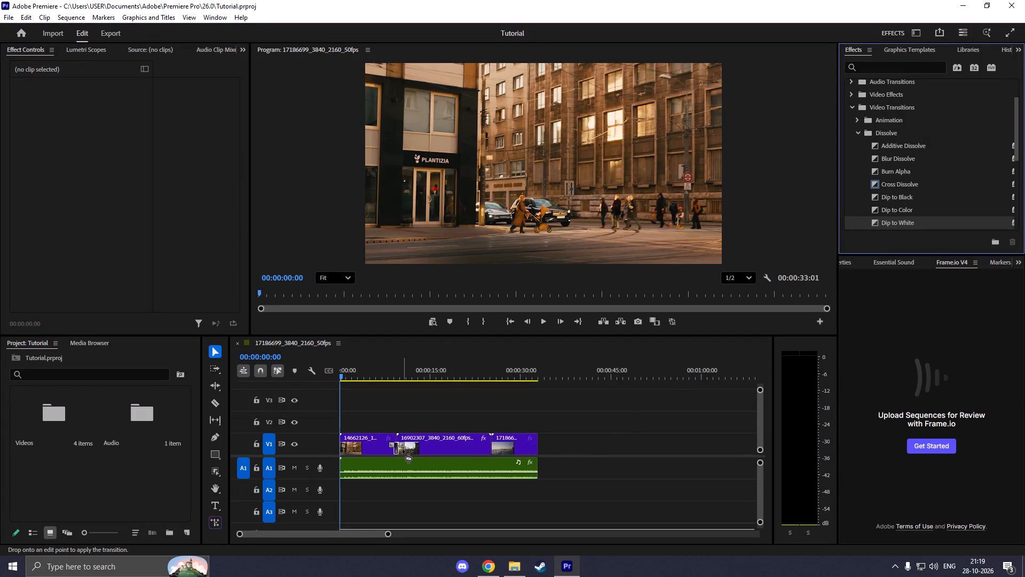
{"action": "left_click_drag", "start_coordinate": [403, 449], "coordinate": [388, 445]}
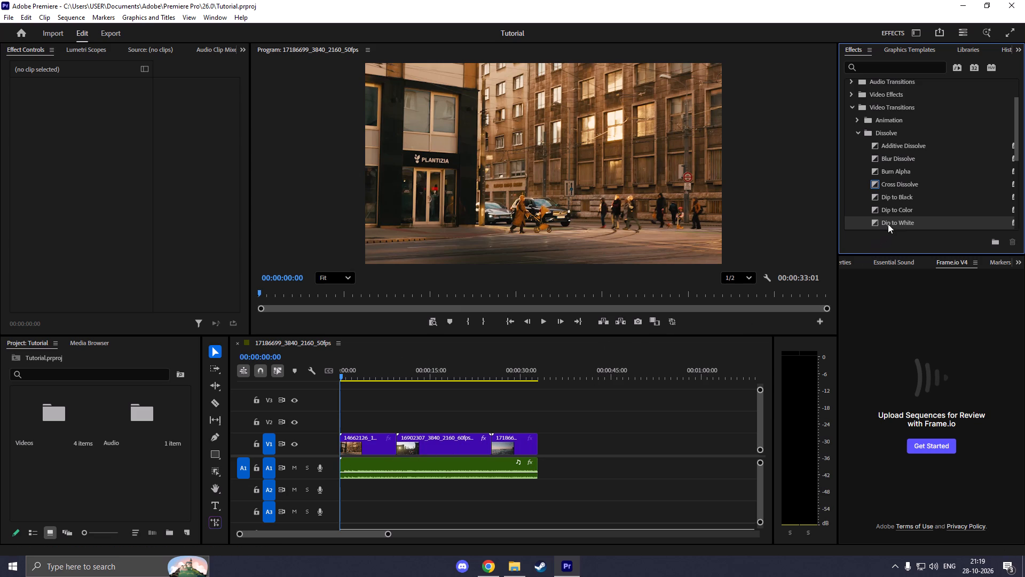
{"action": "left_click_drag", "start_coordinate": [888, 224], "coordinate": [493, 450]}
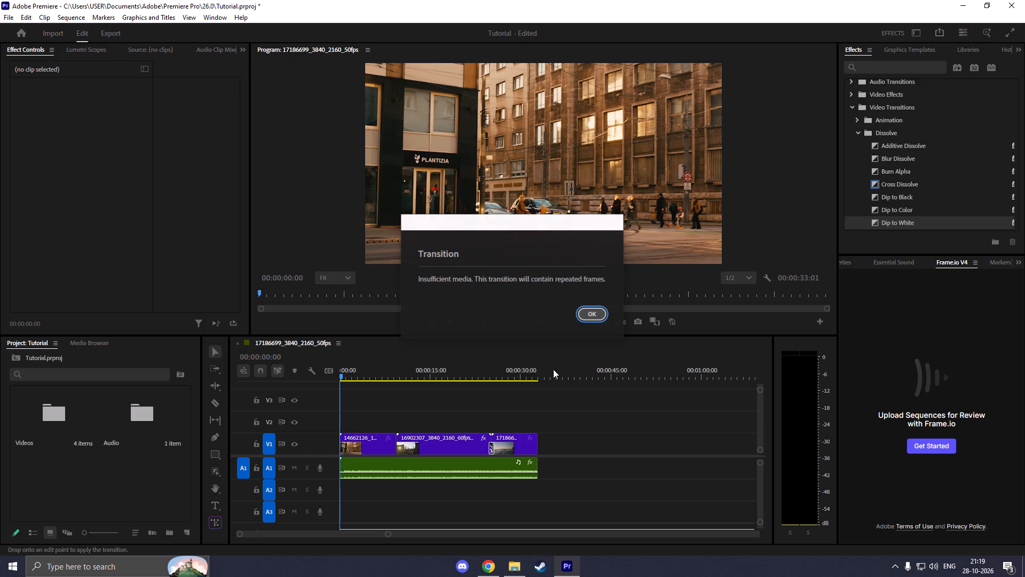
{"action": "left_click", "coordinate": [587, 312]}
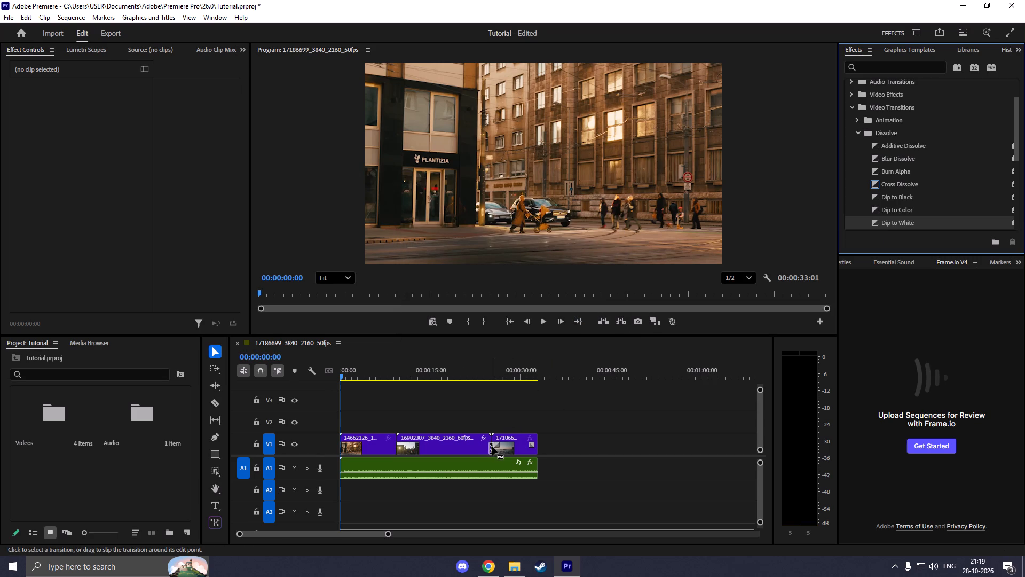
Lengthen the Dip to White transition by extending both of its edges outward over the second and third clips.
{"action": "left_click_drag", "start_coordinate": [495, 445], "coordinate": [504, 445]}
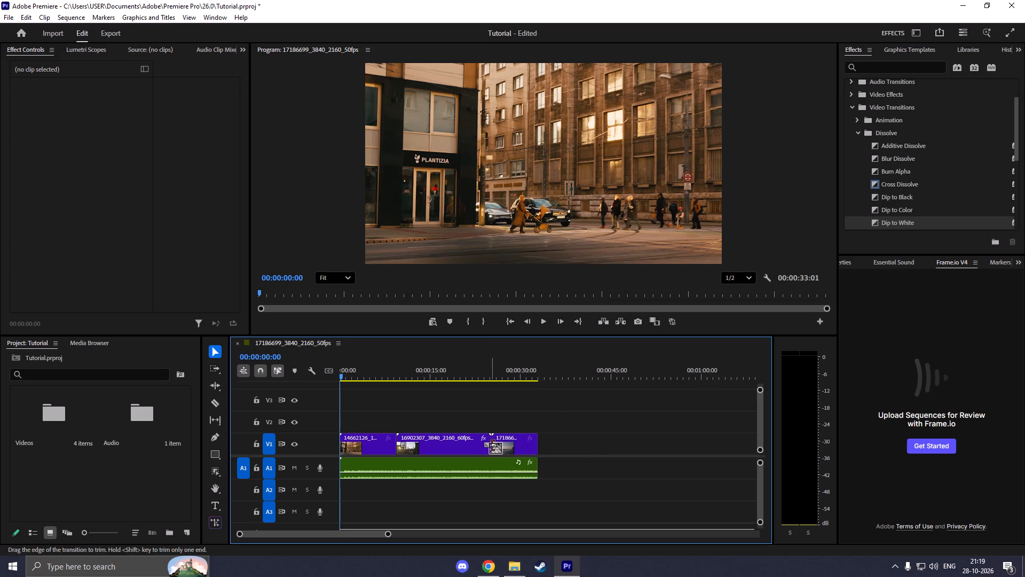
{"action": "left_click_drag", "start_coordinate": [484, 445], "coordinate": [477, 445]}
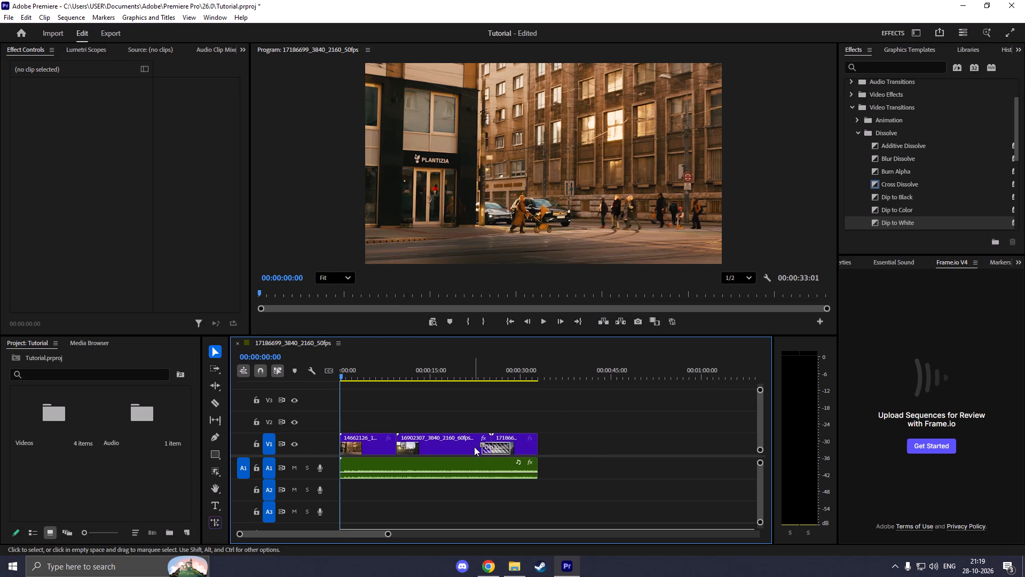
Play the sequence from about 00:00:18:13 to preview the lengthened Dip to White transition into the third clip.
{"action": "left_click_drag", "start_coordinate": [338, 378], "coordinate": [429, 384]}
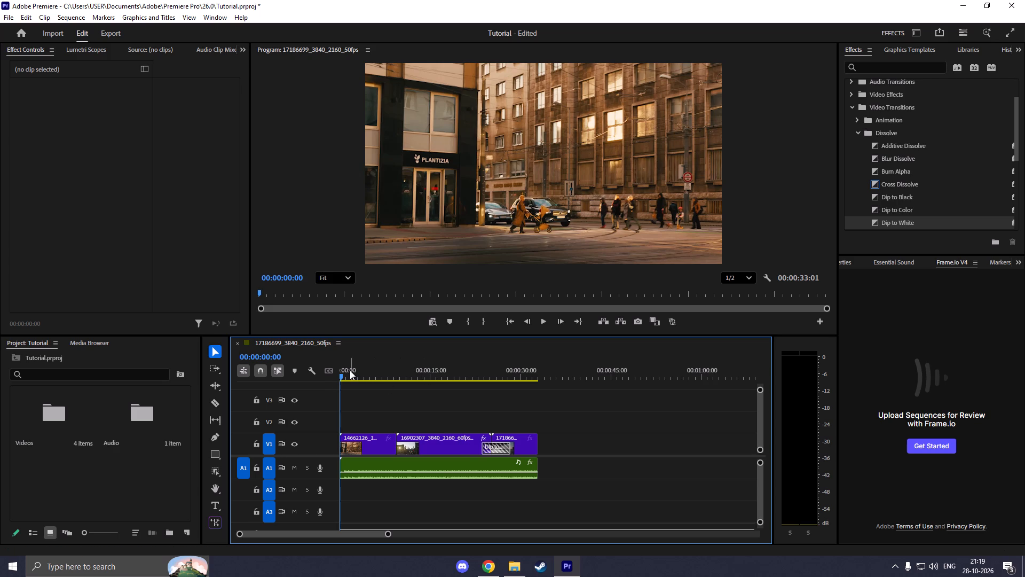
{"action": "left_click", "coordinate": [337, 377]}
{"action": "left_click_drag", "start_coordinate": [340, 377], "coordinate": [451, 383]}
{"action": "key", "text": "space"}
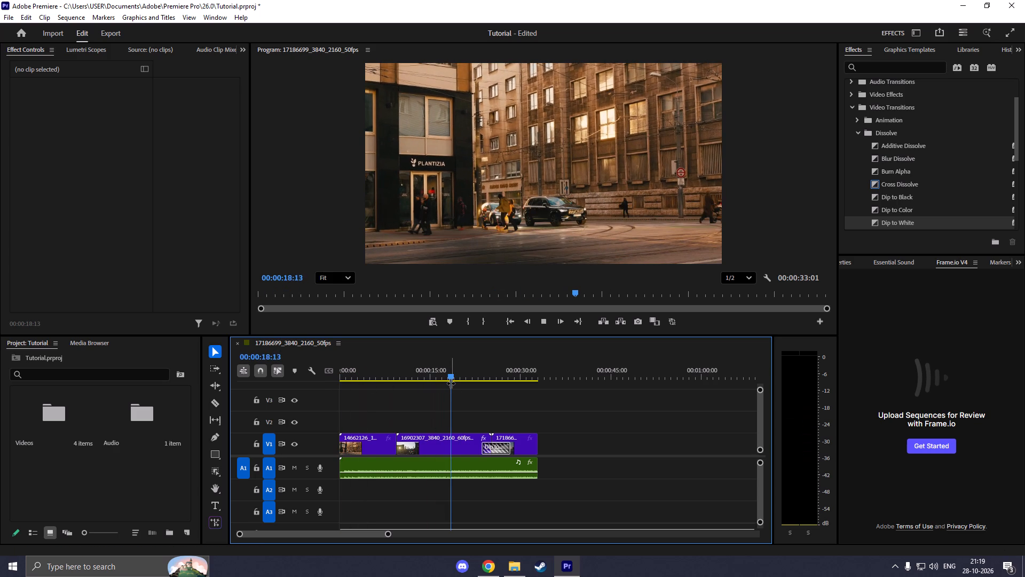
{"action": "key", "text": "space"}
{"action": "key", "text": "space"}
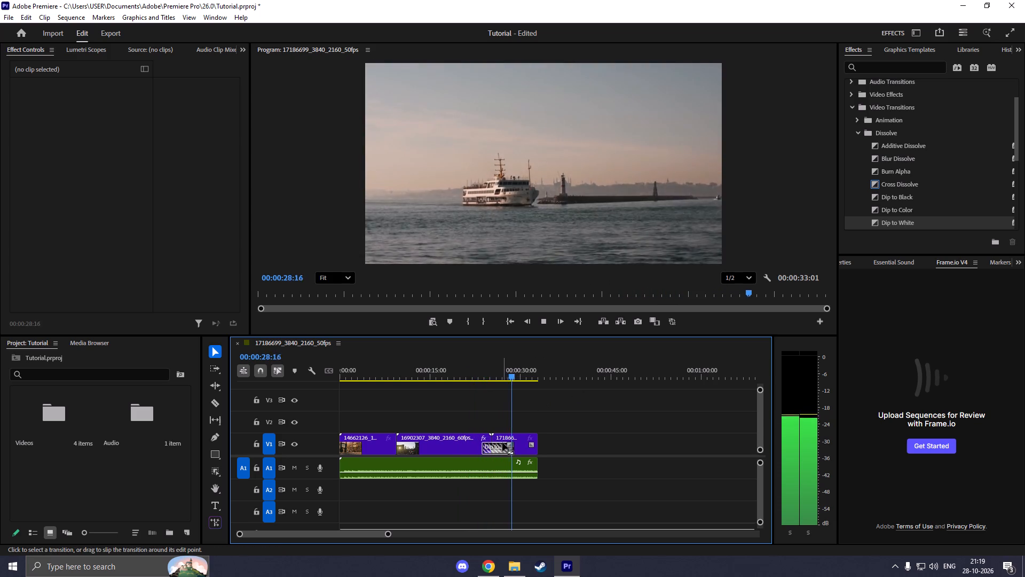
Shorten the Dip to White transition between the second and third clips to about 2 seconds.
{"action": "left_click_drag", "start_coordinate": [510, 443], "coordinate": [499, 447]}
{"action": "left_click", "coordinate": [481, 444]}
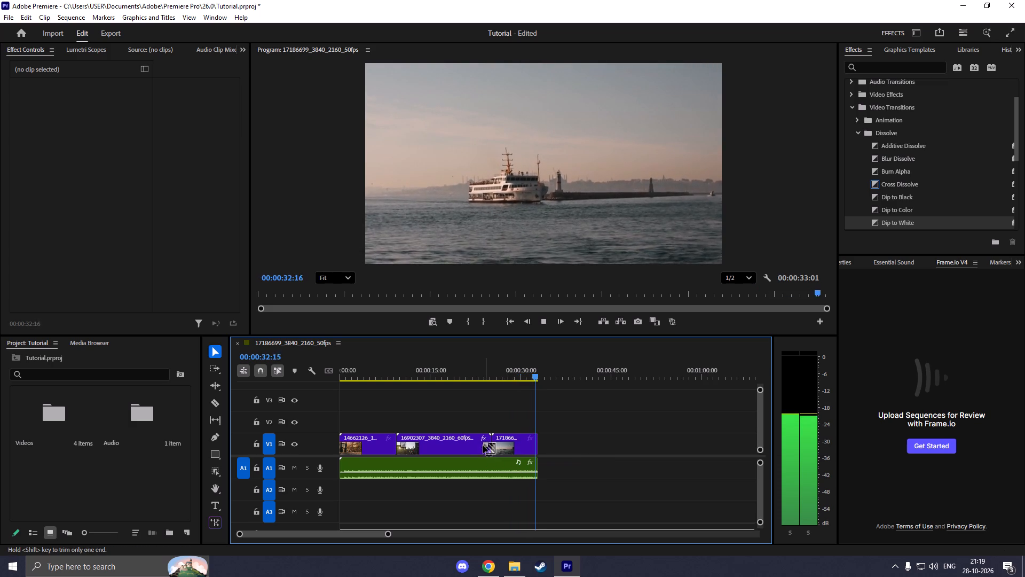
Play the sequence from about 00:00:21:21 to preview the shortened Dip to White transition.
{"action": "left_click_drag", "start_coordinate": [535, 376], "coordinate": [441, 391]}
{"action": "key", "text": "space"}
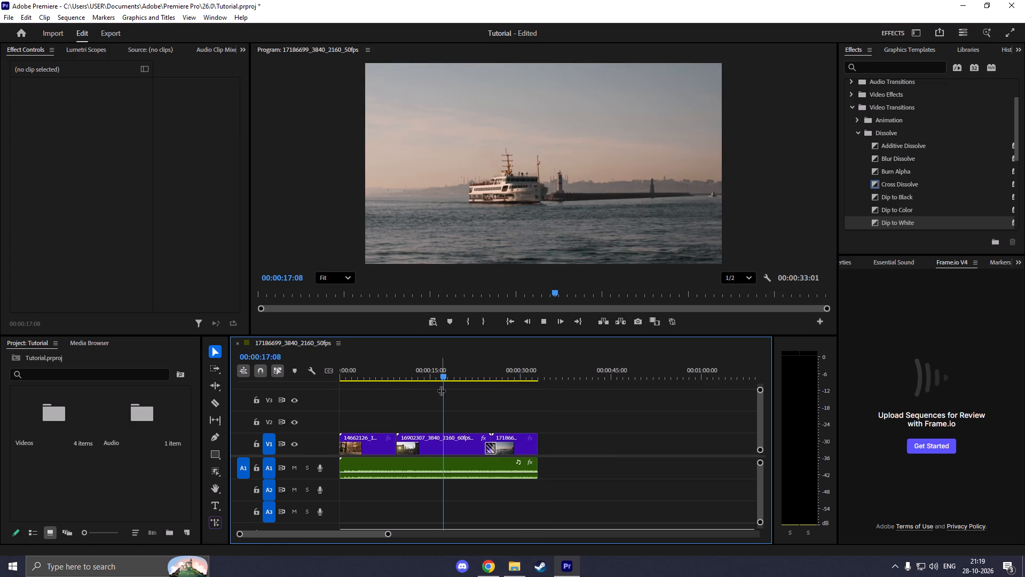
{"action": "left_click_drag", "start_coordinate": [442, 378], "coordinate": [469, 379]}
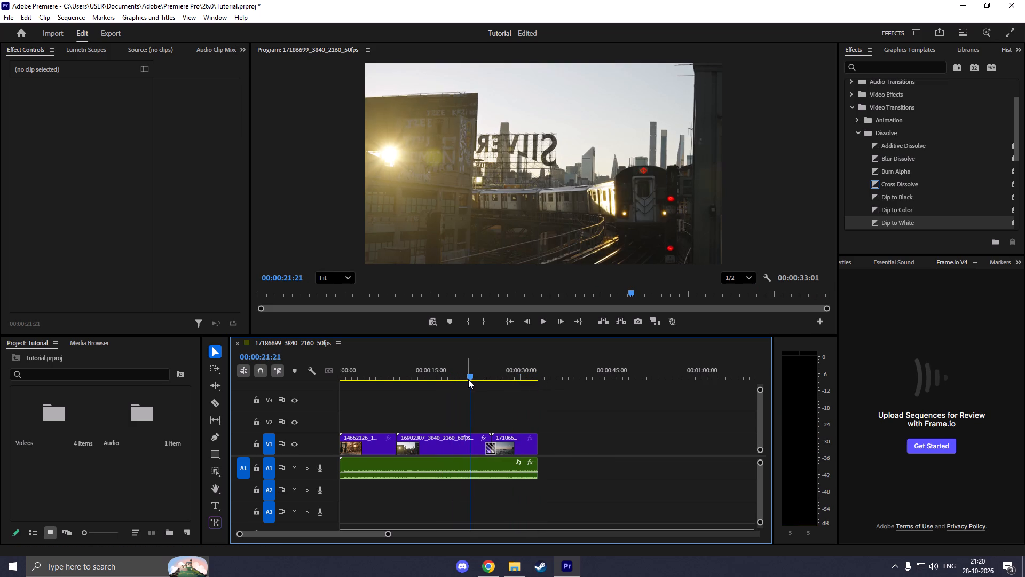
{"action": "key", "text": "space"}
{"action": "key", "text": "space"}
{"action": "key", "text": "space"}
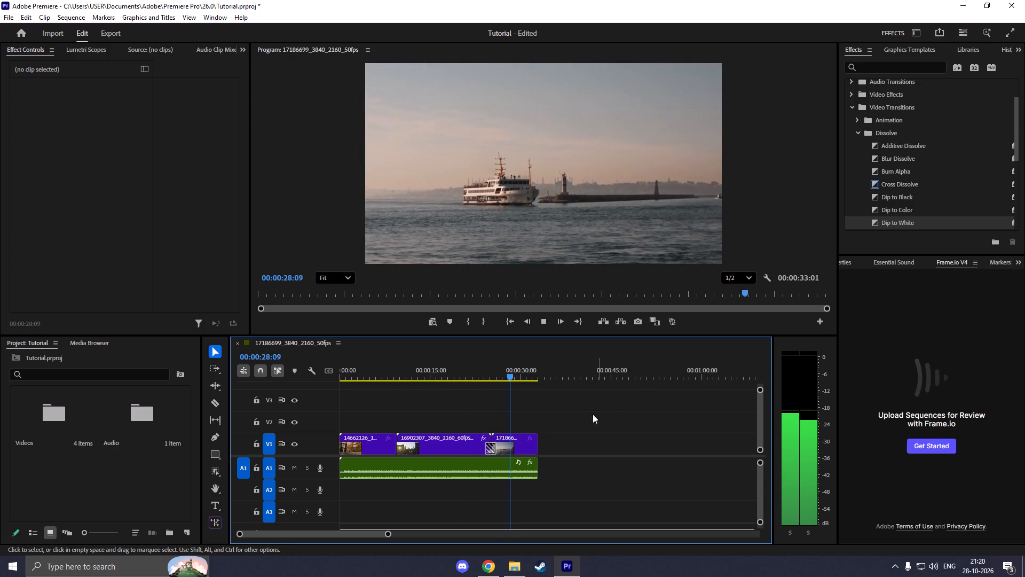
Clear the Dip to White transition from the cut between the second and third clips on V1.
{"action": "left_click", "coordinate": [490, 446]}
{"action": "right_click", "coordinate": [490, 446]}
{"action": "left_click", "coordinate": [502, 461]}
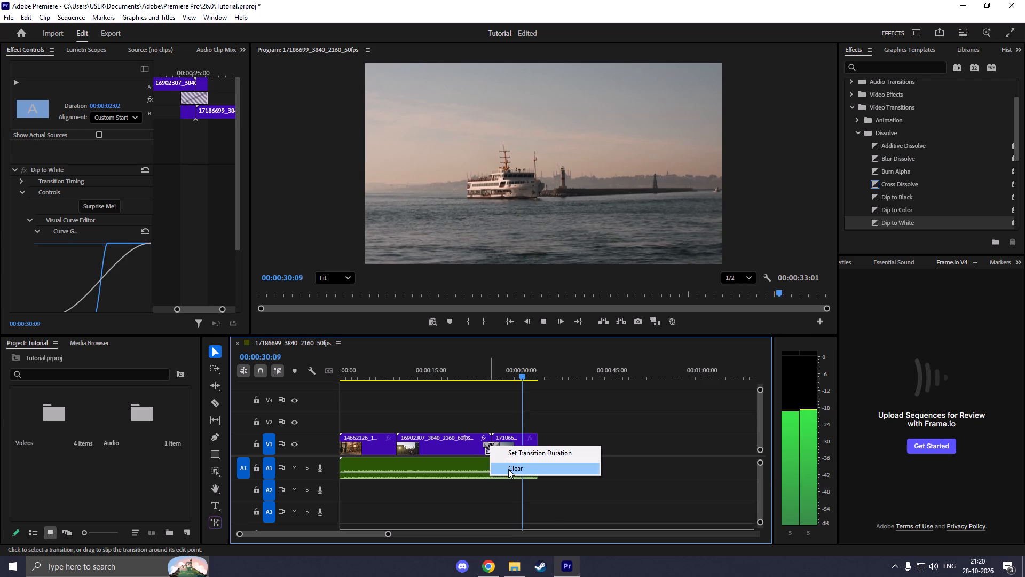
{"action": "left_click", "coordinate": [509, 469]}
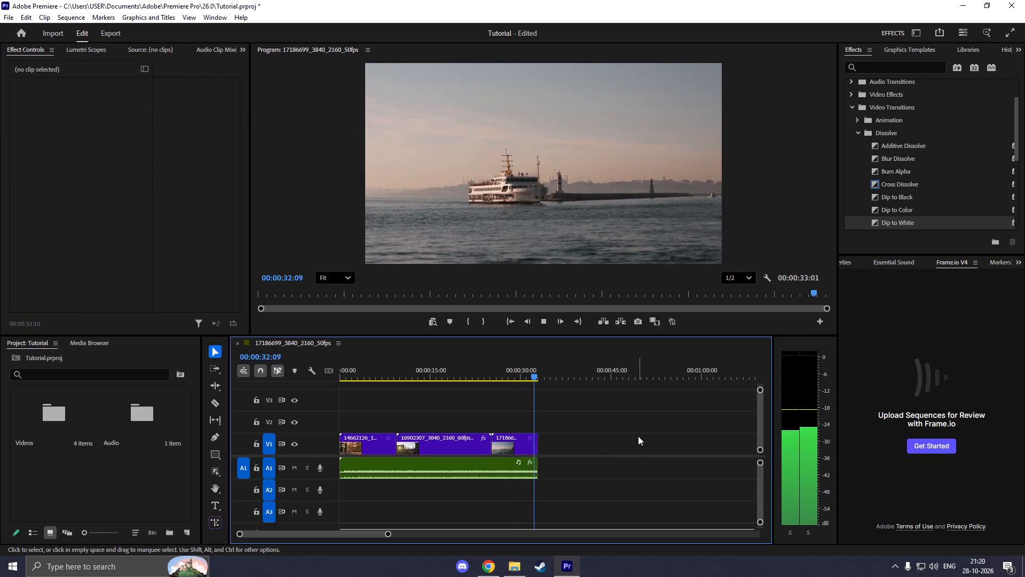
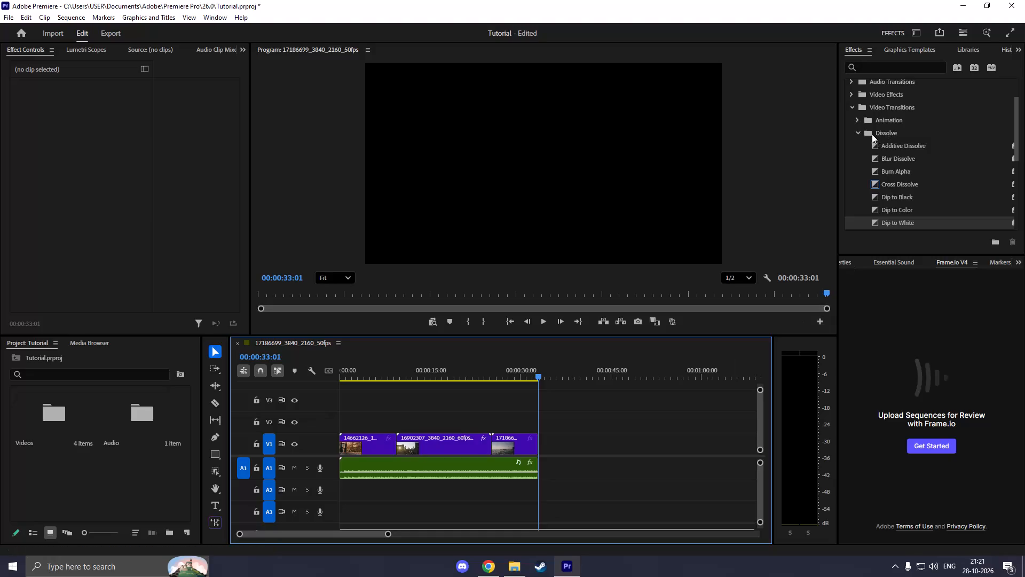
Collapse the Dissolve folder and the Video Transitions category in the effects list.
{"action": "left_click", "coordinate": [859, 135]}
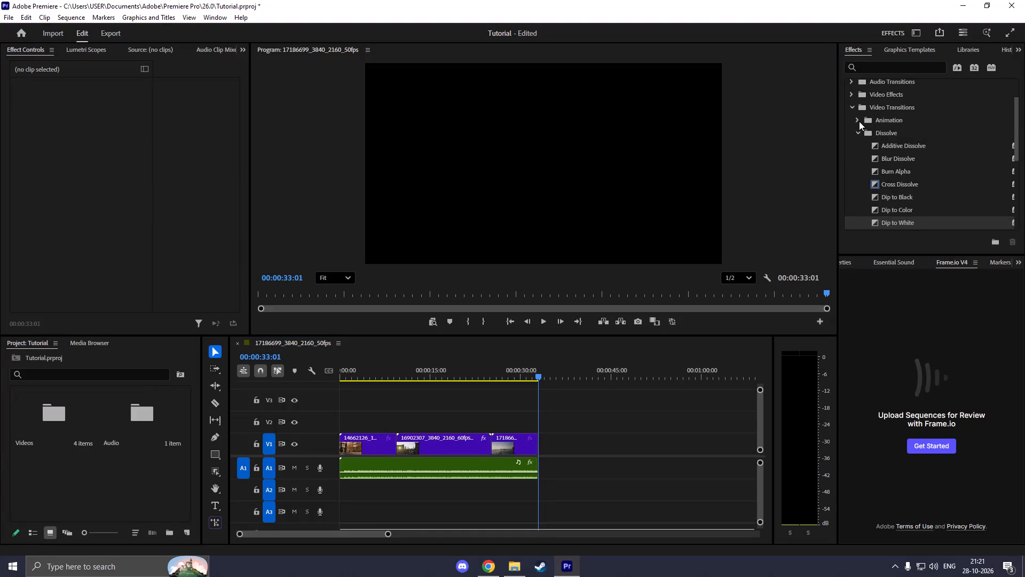
{"action": "left_click", "coordinate": [859, 121]}
{"action": "left_click", "coordinate": [859, 121]}
{"action": "left_click", "coordinate": [855, 106]}
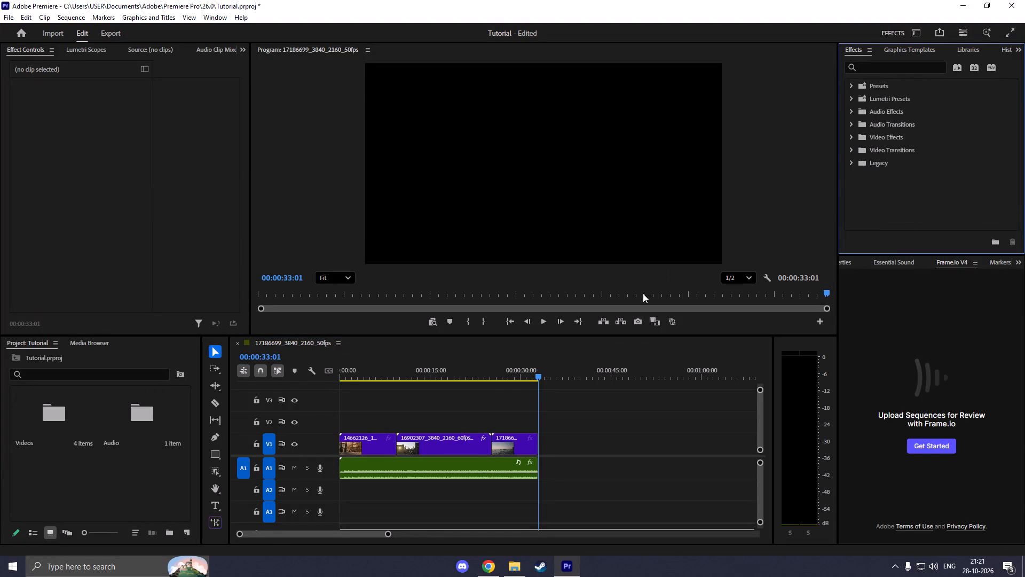
Return the playhead to 00:00:00:00 and view the effect properties of each V1 clip in turn, ending with the first clip selected.
{"action": "left_click_drag", "start_coordinate": [540, 376], "coordinate": [303, 379]}
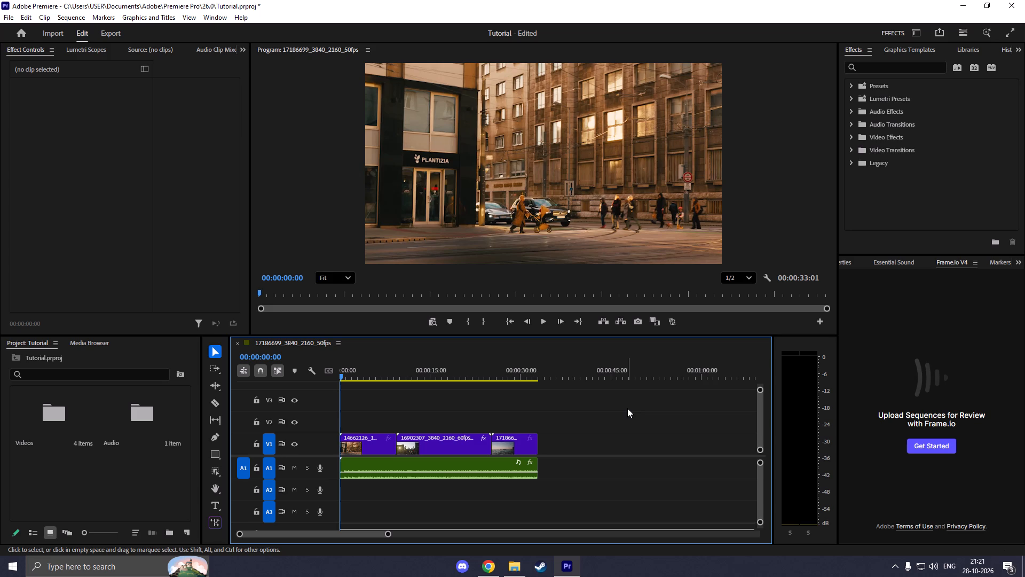
{"action": "left_click", "coordinate": [409, 439]}
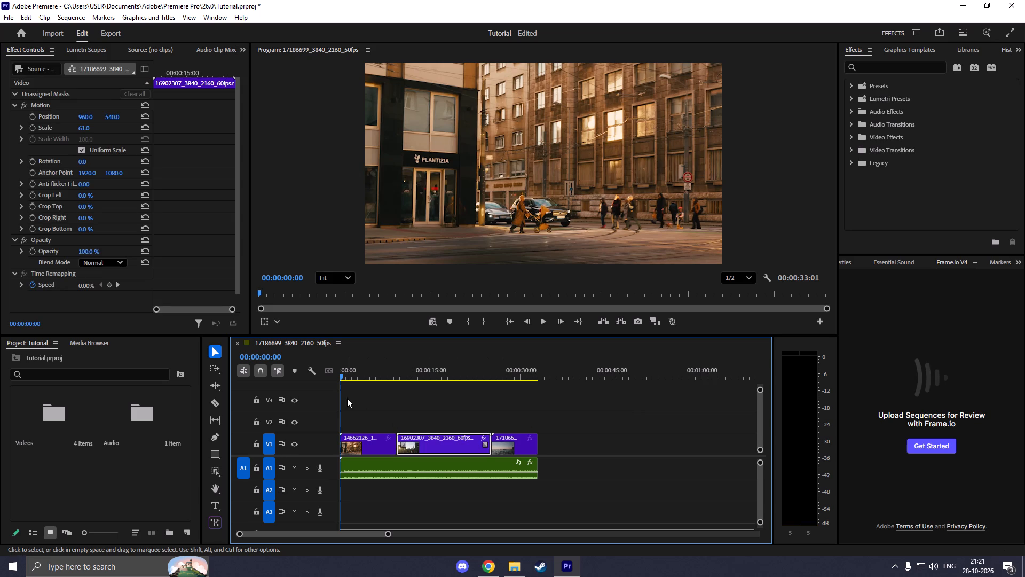
{"action": "left_click", "coordinate": [367, 434]}
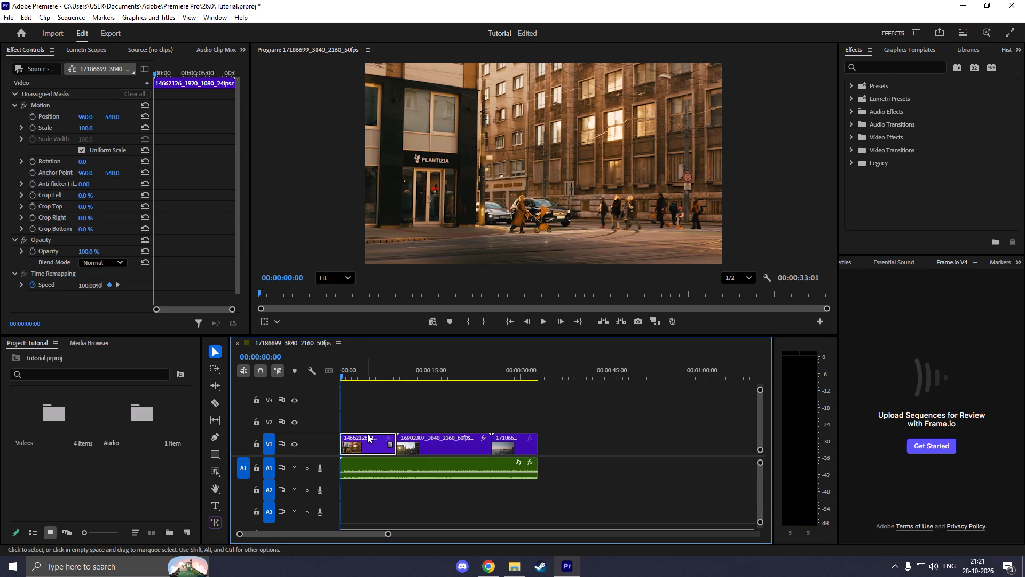
{"action": "left_click", "coordinate": [419, 440]}
{"action": "left_click", "coordinate": [507, 443]}
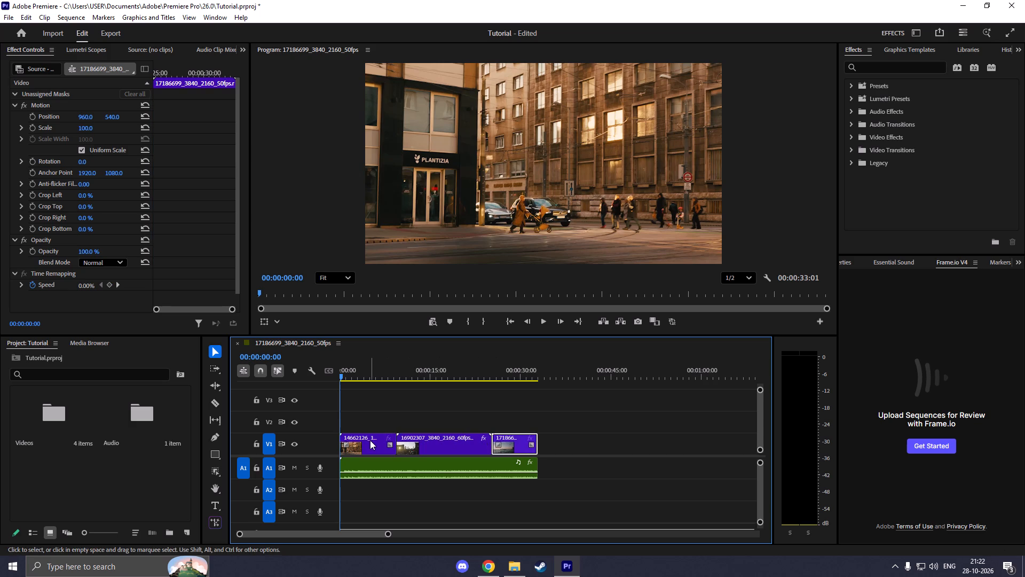
{"action": "left_click", "coordinate": [370, 440]}
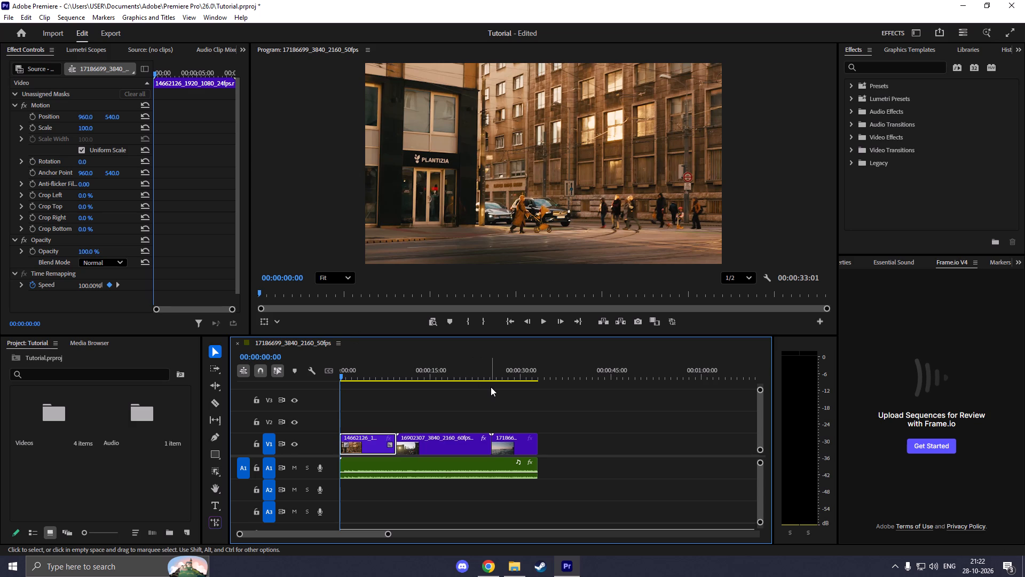
Increase the video track height and enlarge the timeline scale until the three clips nearly fill its width.
{"action": "left_click", "coordinate": [758, 391]}
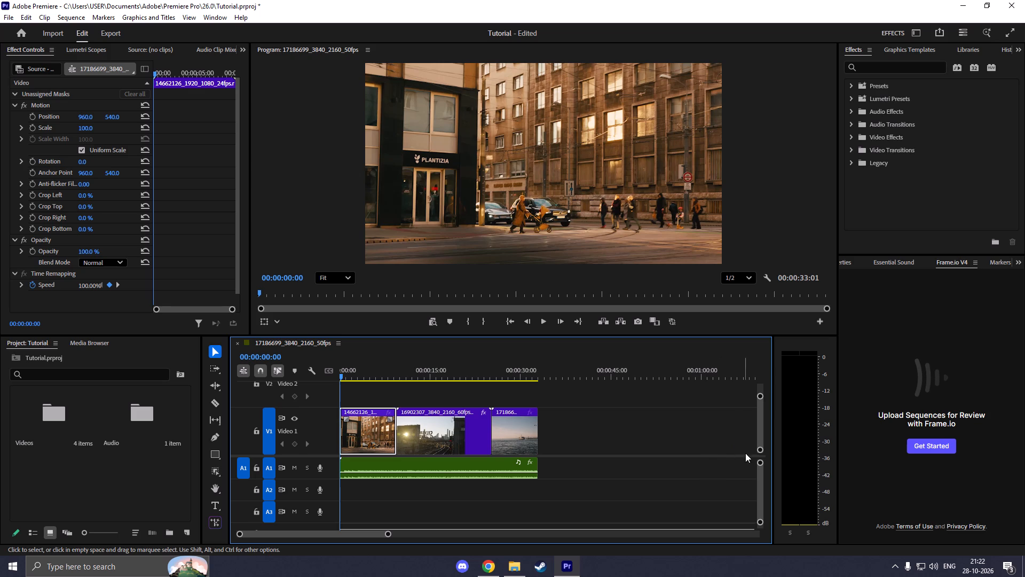
{"action": "left_click_drag", "start_coordinate": [388, 533], "coordinate": [358, 535]}
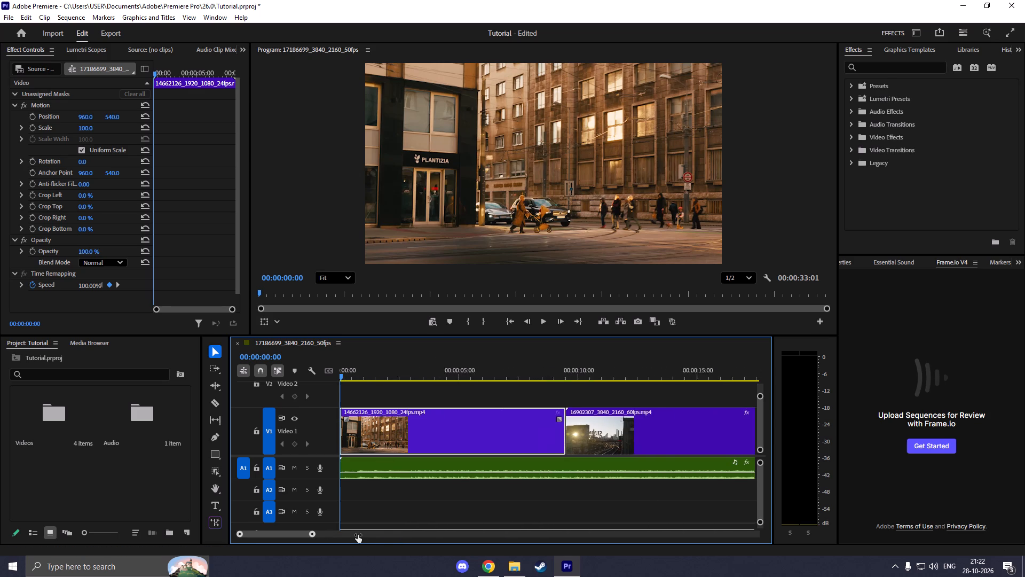
{"action": "left_click_drag", "start_coordinate": [358, 535], "coordinate": [395, 526]}
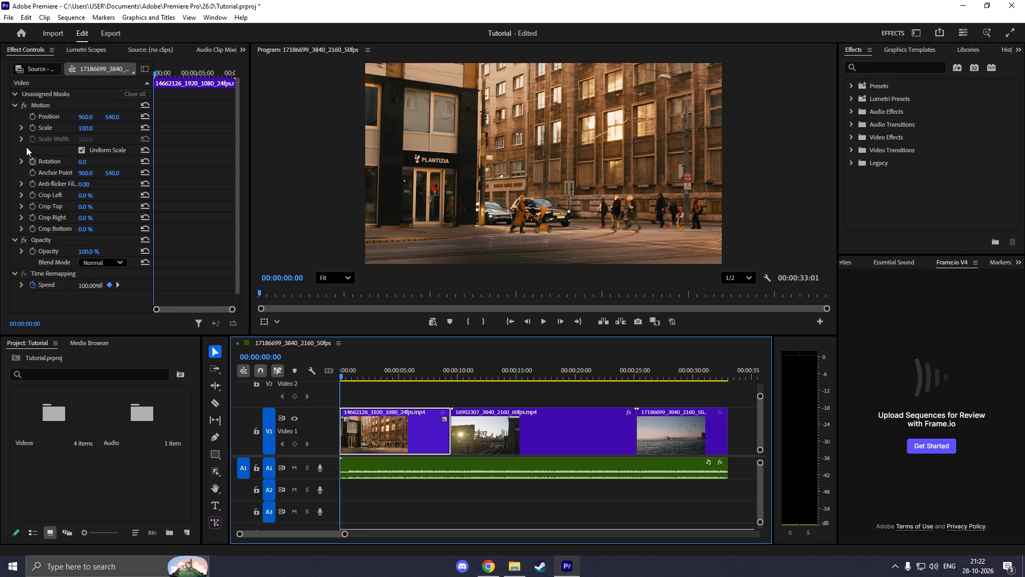
Collapse the Motion, Time Remapping and Opacity property groups of the first clip, 14662126_1920_1080_24fps.mp4.
{"action": "scroll", "coordinate": [25, 227], "scroll_direction": "down", "scroll_amount": 1}
{"action": "scroll", "coordinate": [25, 227], "scroll_direction": "up", "scroll_amount": 2}
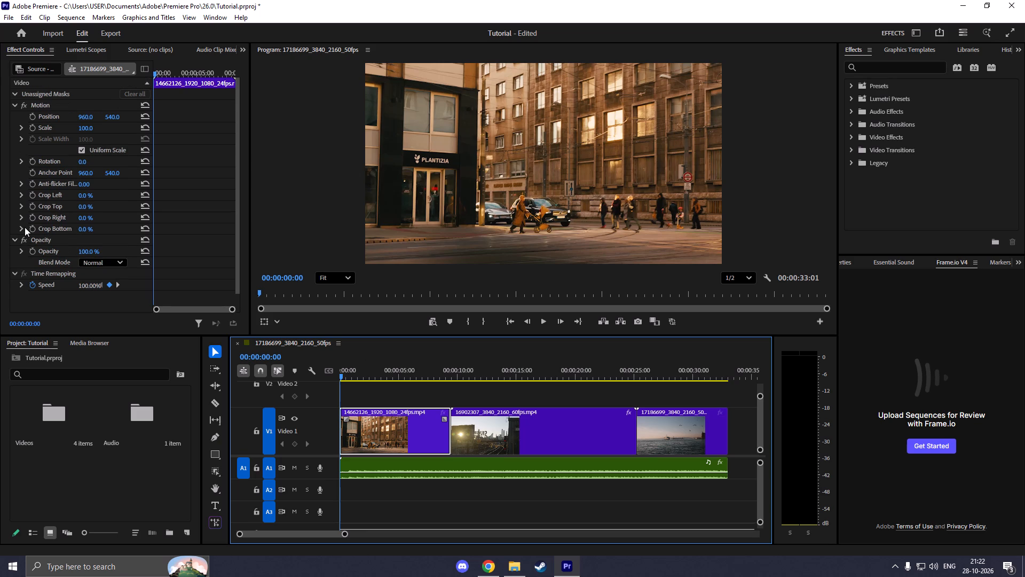
{"action": "left_click", "coordinate": [14, 105]}
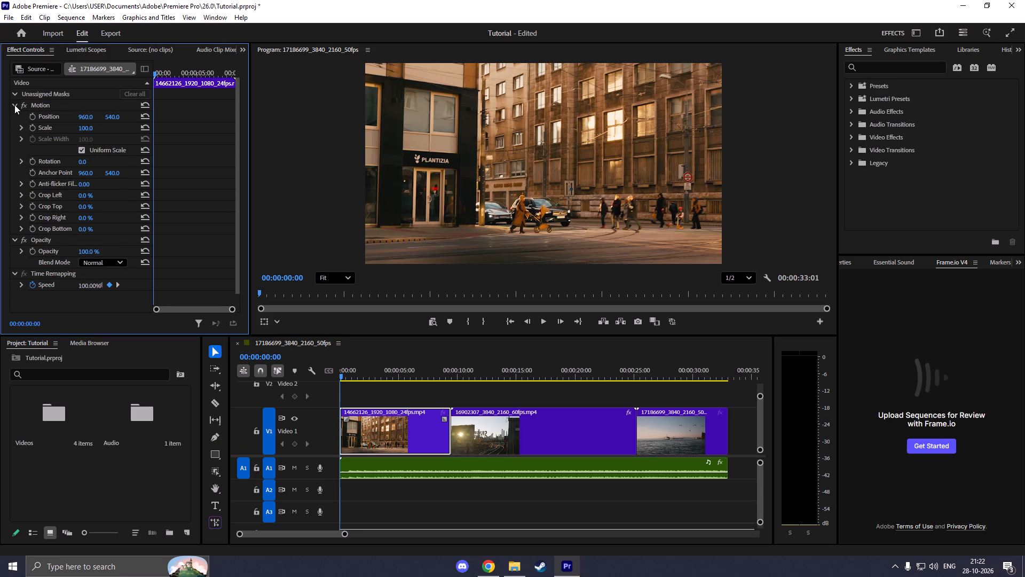
{"action": "left_click", "coordinate": [13, 148]}
{"action": "left_click", "coordinate": [13, 117]}
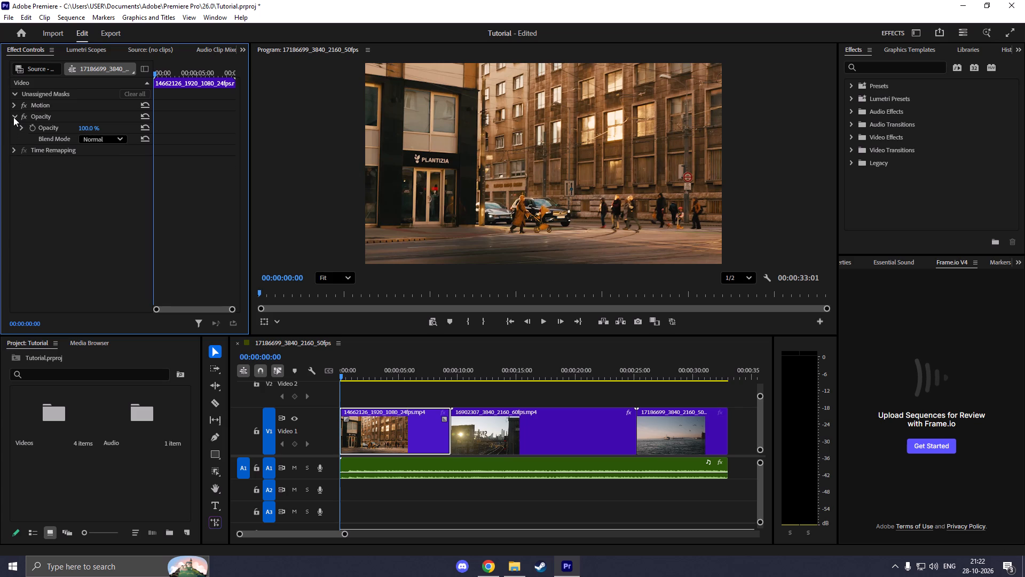
Expand the Motion property group of the first clip.
{"action": "left_click", "coordinate": [13, 104]}
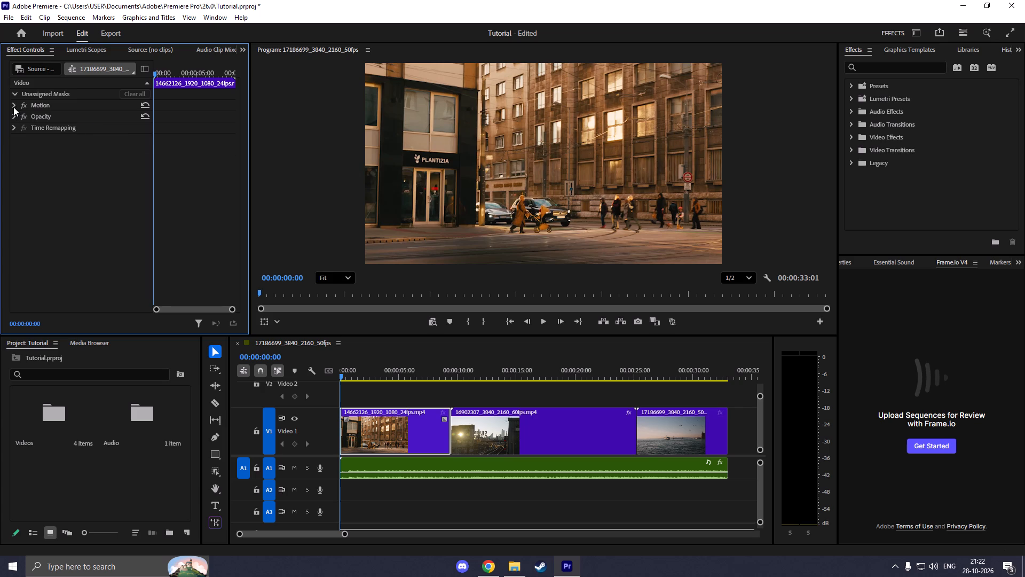
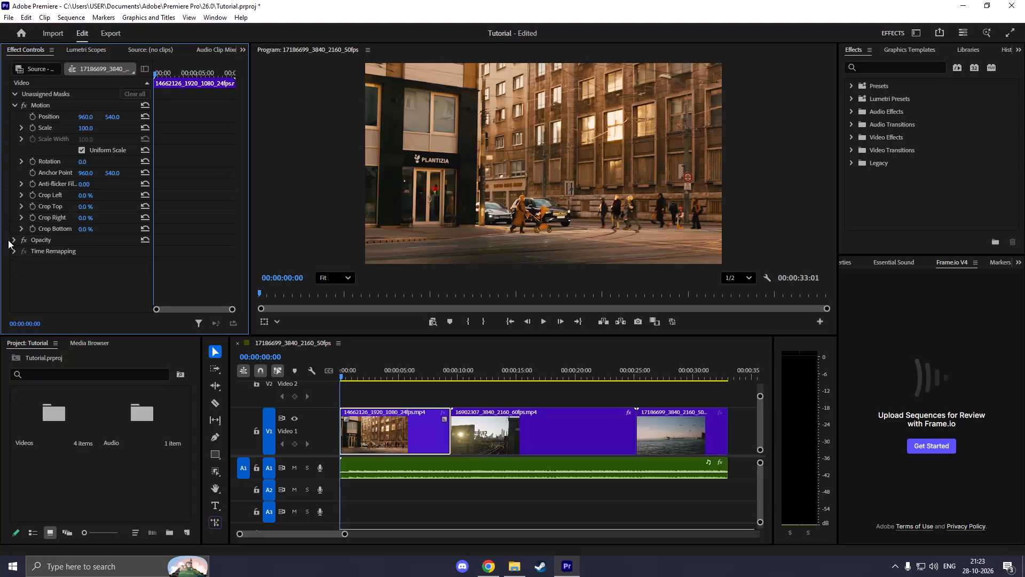
Expand the Opacity property group of the first clip, 14662126_1920_1080_24fps.mp4.
{"action": "left_click", "coordinate": [12, 241]}
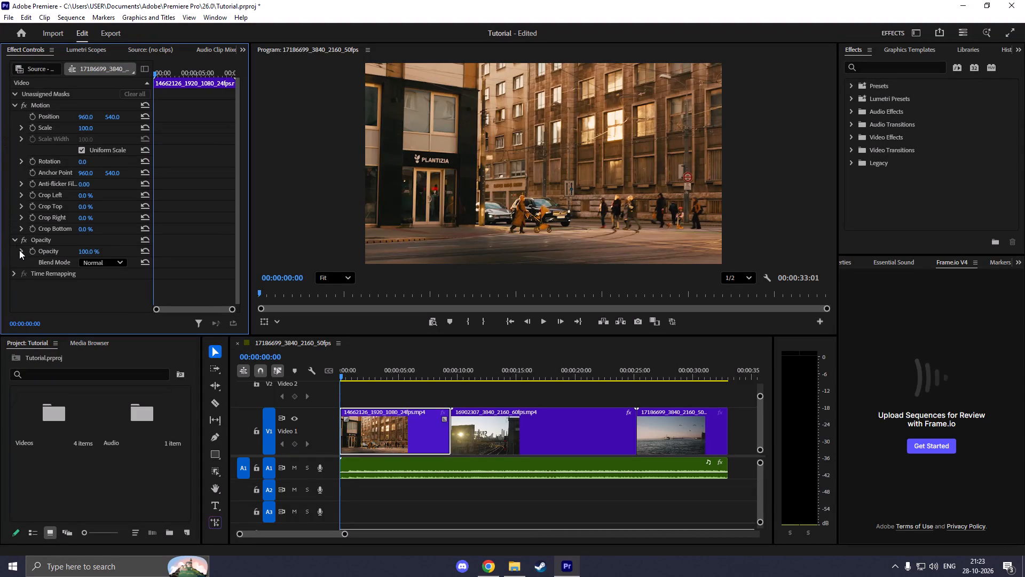
{"action": "left_click", "coordinate": [21, 252]}
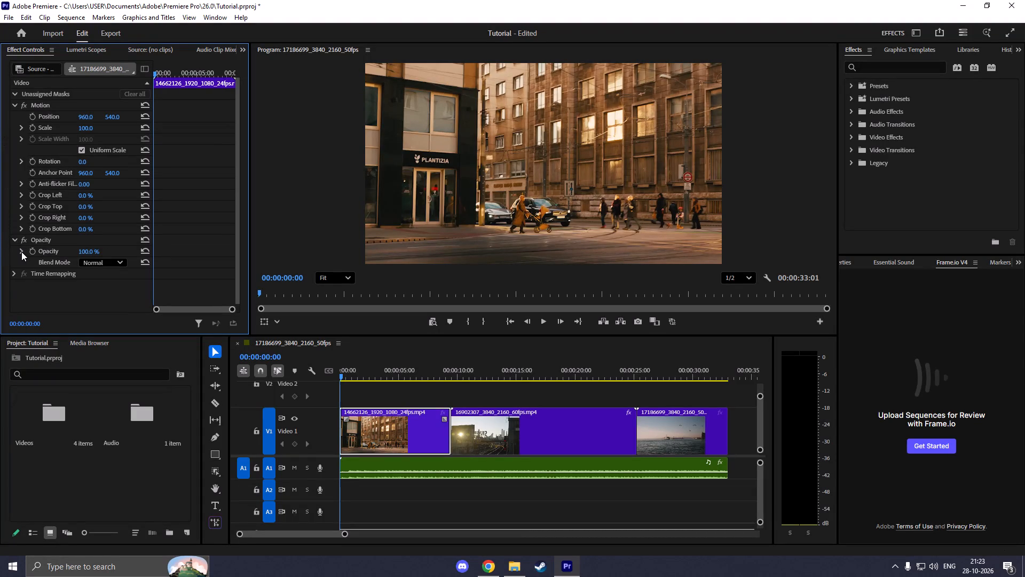
{"action": "left_click", "coordinate": [21, 252]}
Reduce the height of the Video 1 track in the timeline.
{"action": "left_click_drag", "start_coordinate": [303, 407], "coordinate": [303, 418]}
{"action": "double_click", "coordinate": [312, 408]}
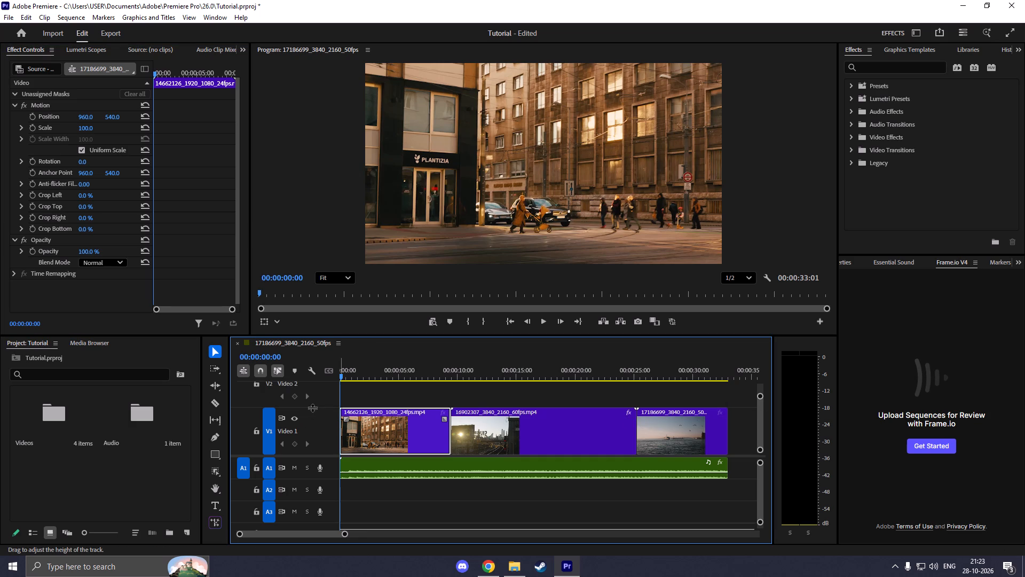
{"action": "left_click_drag", "start_coordinate": [312, 408], "coordinate": [312, 414]}
{"action": "left_click_drag", "start_coordinate": [312, 408], "coordinate": [312, 413]}
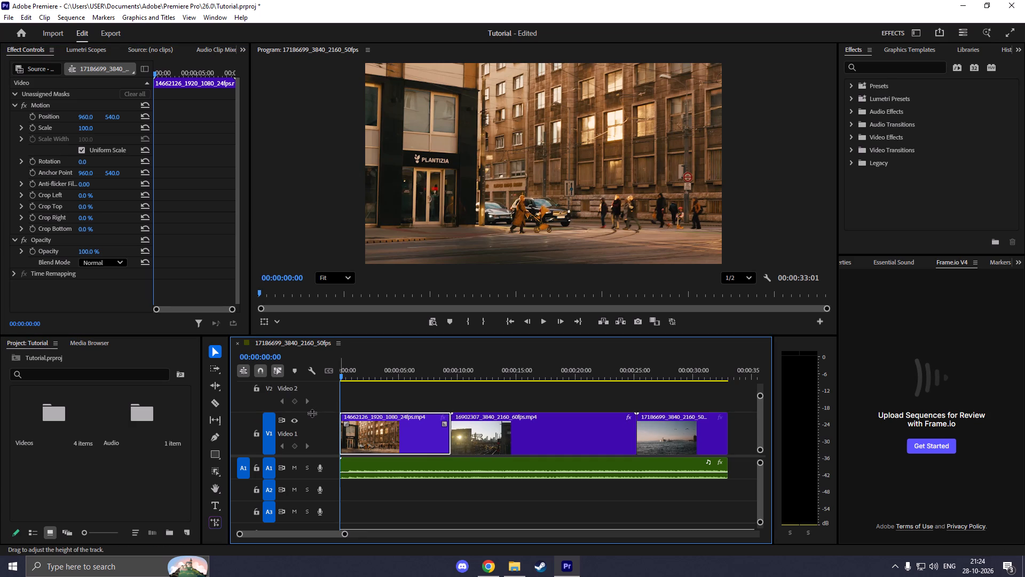
{"action": "left_click_drag", "start_coordinate": [312, 413], "coordinate": [311, 419]}
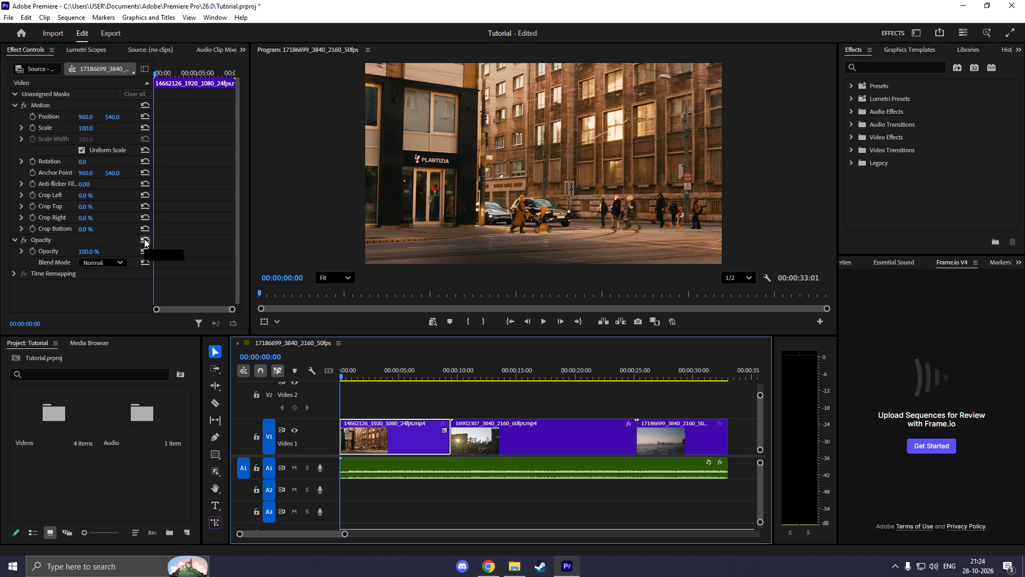
Expand the Time Remapping property group of the first clip, keeping the Opacity group open.
{"action": "left_click", "coordinate": [38, 243]}
{"action": "double_click", "coordinate": [37, 242]}
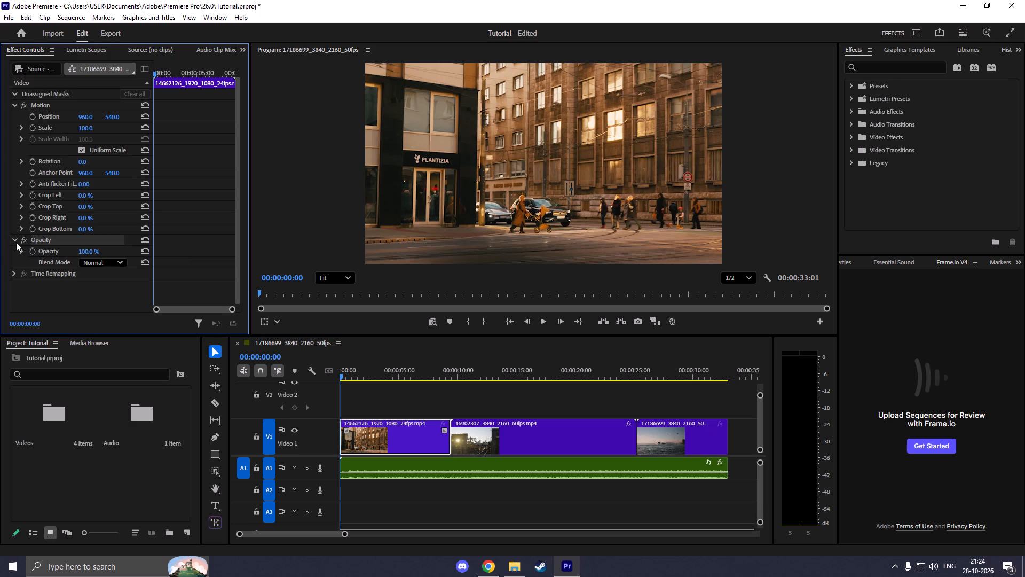
{"action": "left_click", "coordinate": [19, 259]}
{"action": "left_click", "coordinate": [14, 270]}
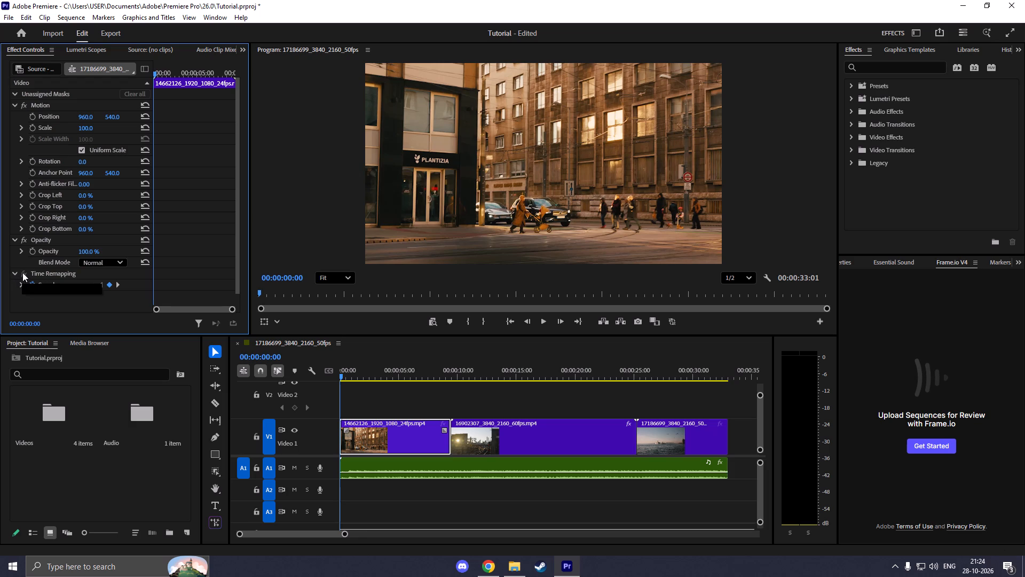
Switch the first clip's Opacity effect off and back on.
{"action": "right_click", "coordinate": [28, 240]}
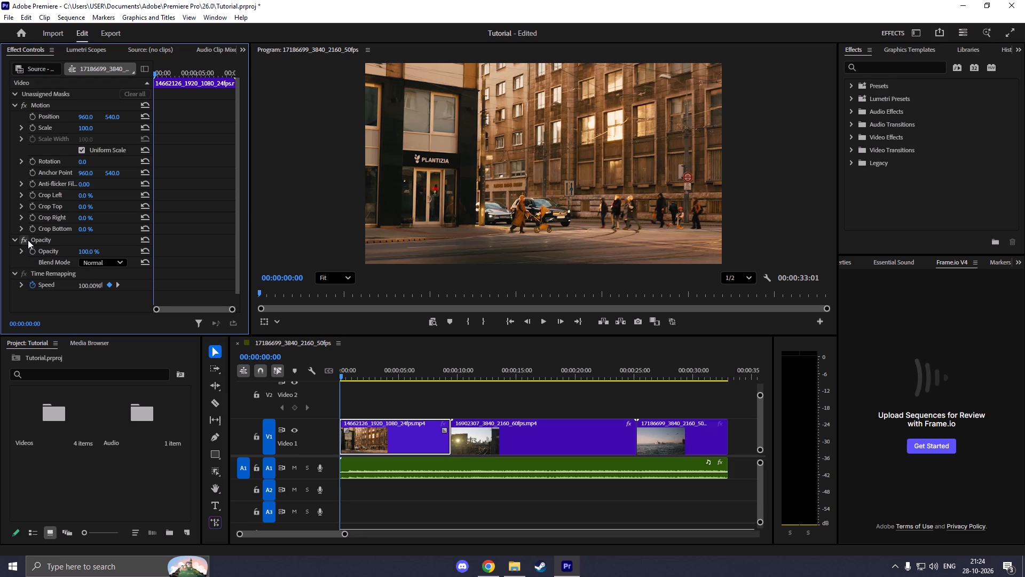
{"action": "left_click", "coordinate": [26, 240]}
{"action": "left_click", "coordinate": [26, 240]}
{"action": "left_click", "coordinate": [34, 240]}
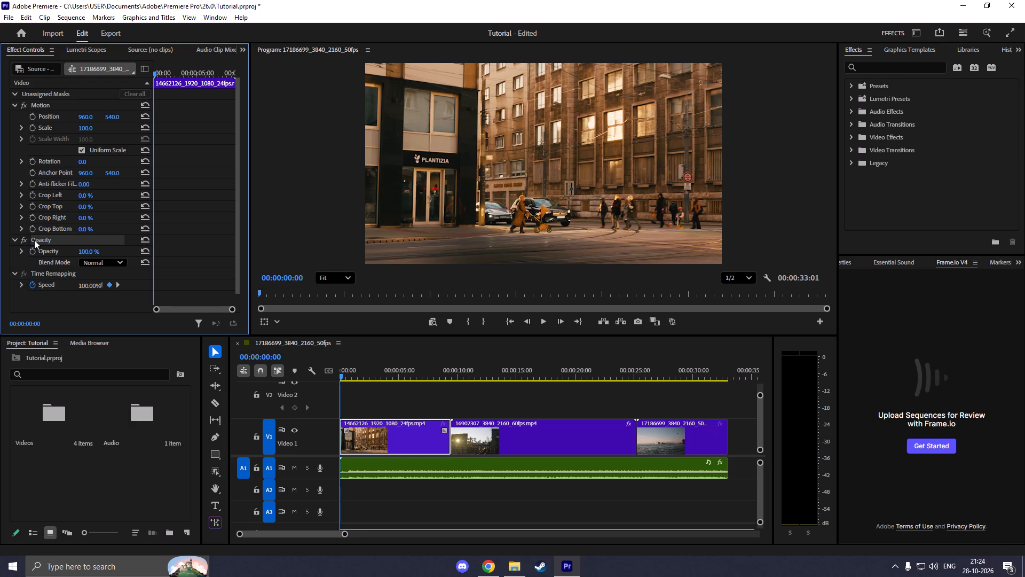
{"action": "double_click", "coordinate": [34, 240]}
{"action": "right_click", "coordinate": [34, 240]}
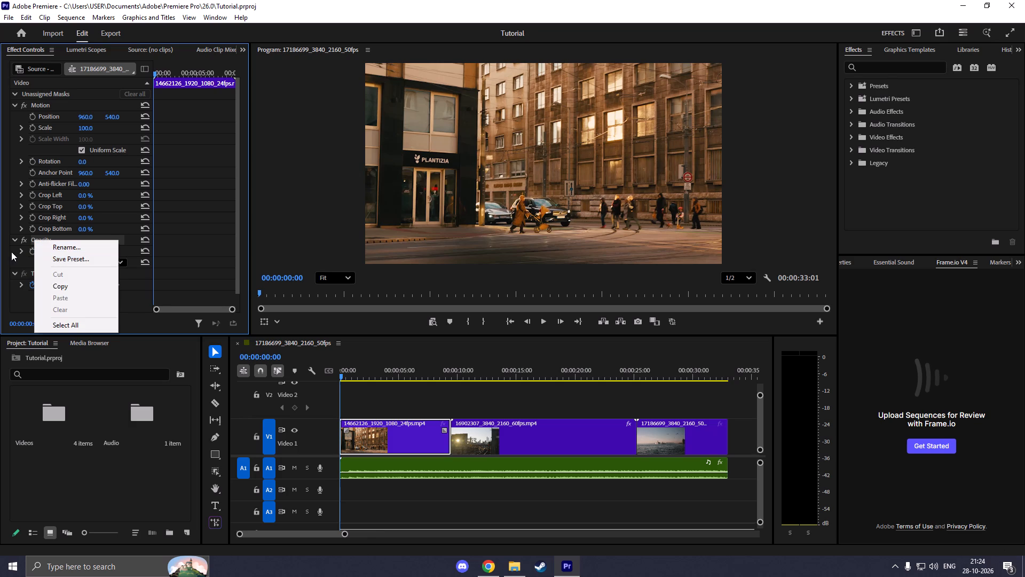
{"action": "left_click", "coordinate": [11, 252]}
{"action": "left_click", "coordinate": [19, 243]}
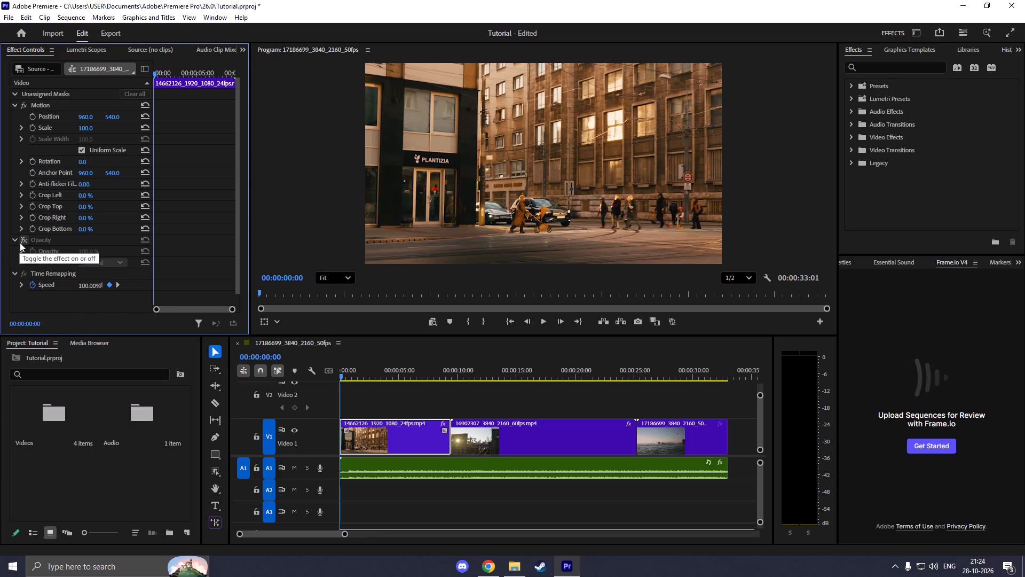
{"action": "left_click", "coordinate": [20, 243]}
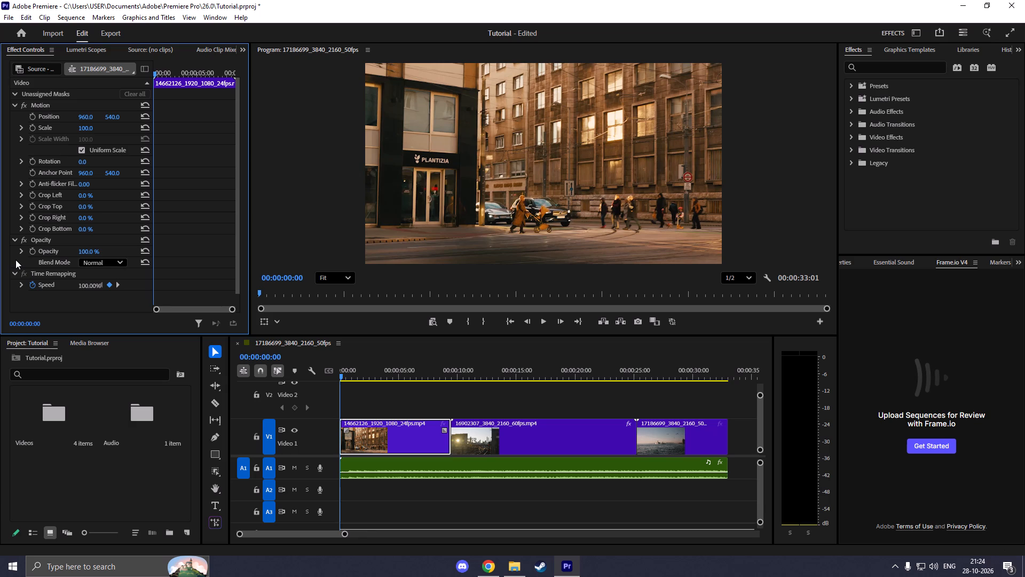
View the Show Clip Keyframes options, including Opacity, for the second V1 clip, 16902307_3840_2160_60fps.mp4, without choosing any.
{"action": "left_click", "coordinate": [516, 439]}
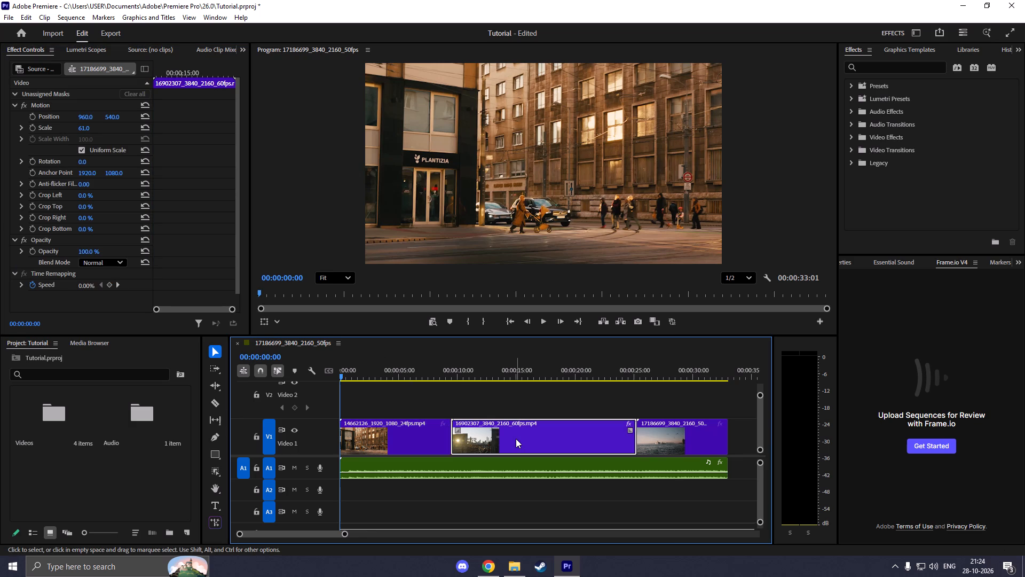
{"action": "right_click", "coordinate": [516, 439]}
{"action": "scroll", "coordinate": [547, 459], "scroll_direction": "down", "scroll_amount": 3}
{"action": "left_click", "coordinate": [571, 549]}
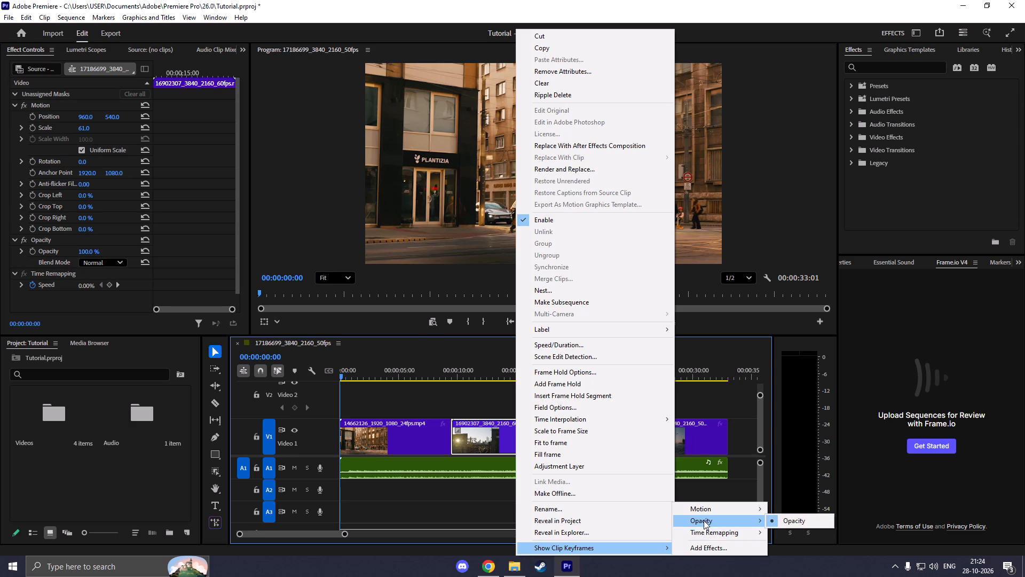
{"action": "left_click", "coordinate": [467, 512]}
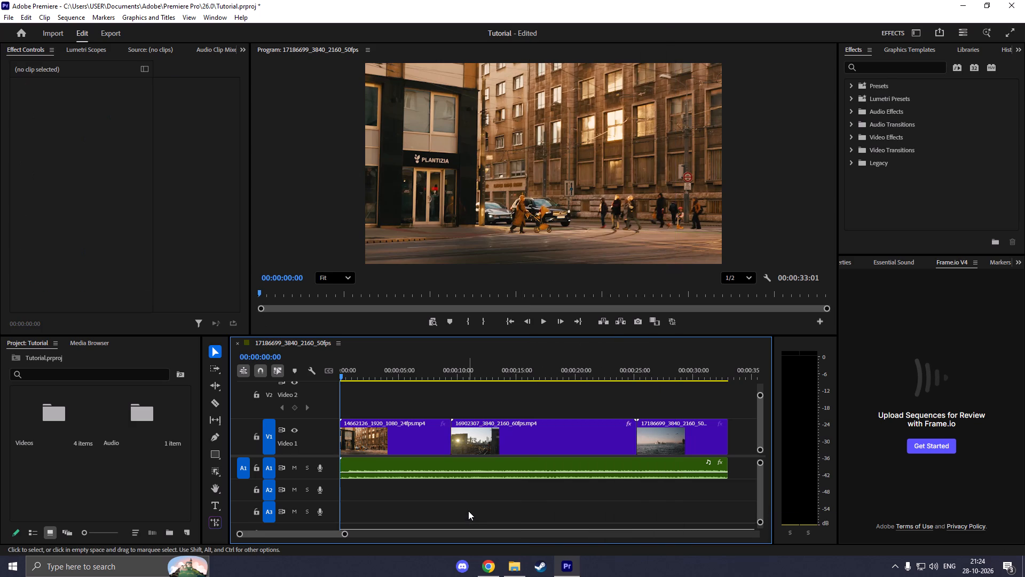
Select the second V1 clip, 16902307_3840_2160_60fps.mp4.
{"action": "left_click", "coordinate": [525, 443]}
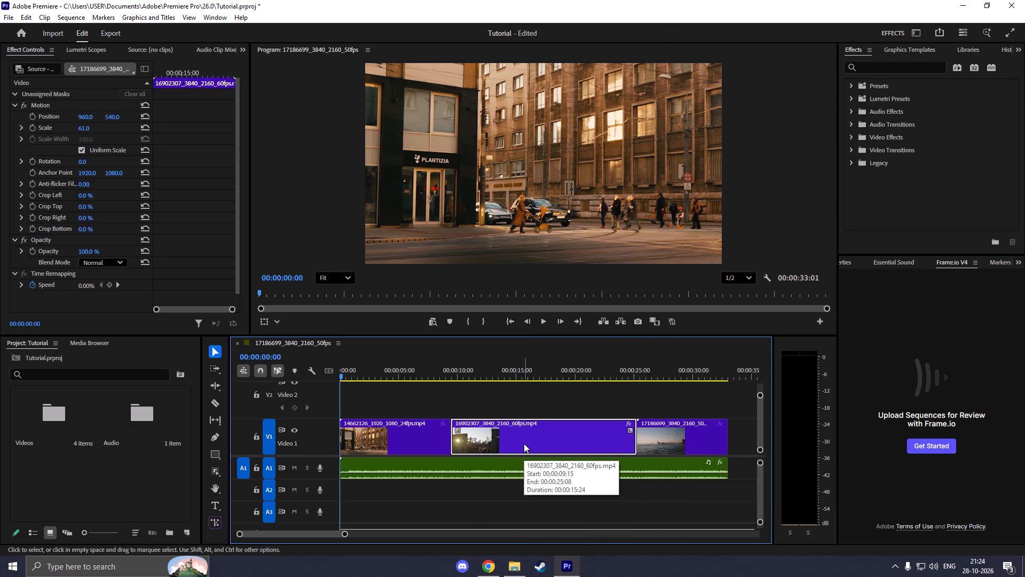
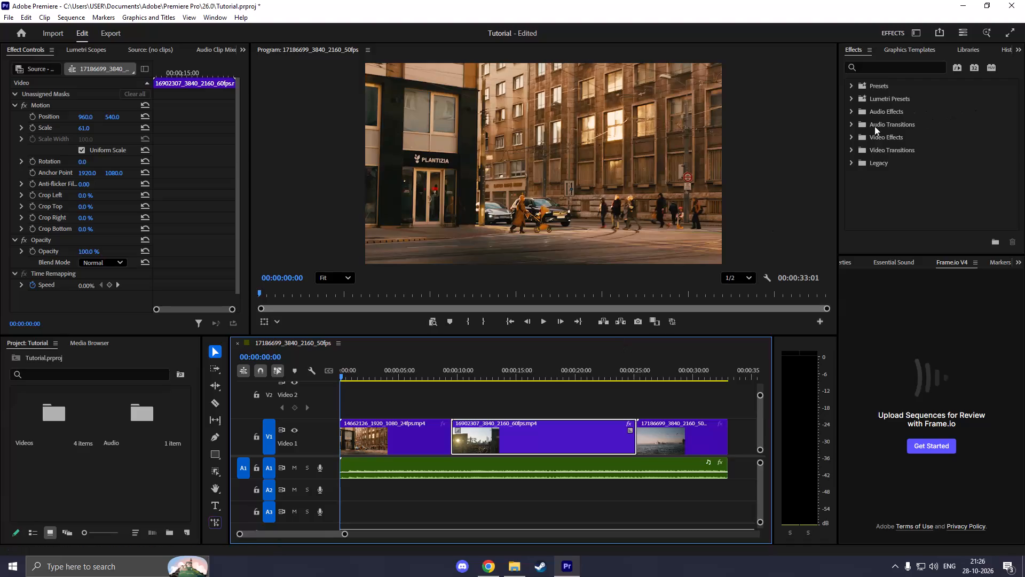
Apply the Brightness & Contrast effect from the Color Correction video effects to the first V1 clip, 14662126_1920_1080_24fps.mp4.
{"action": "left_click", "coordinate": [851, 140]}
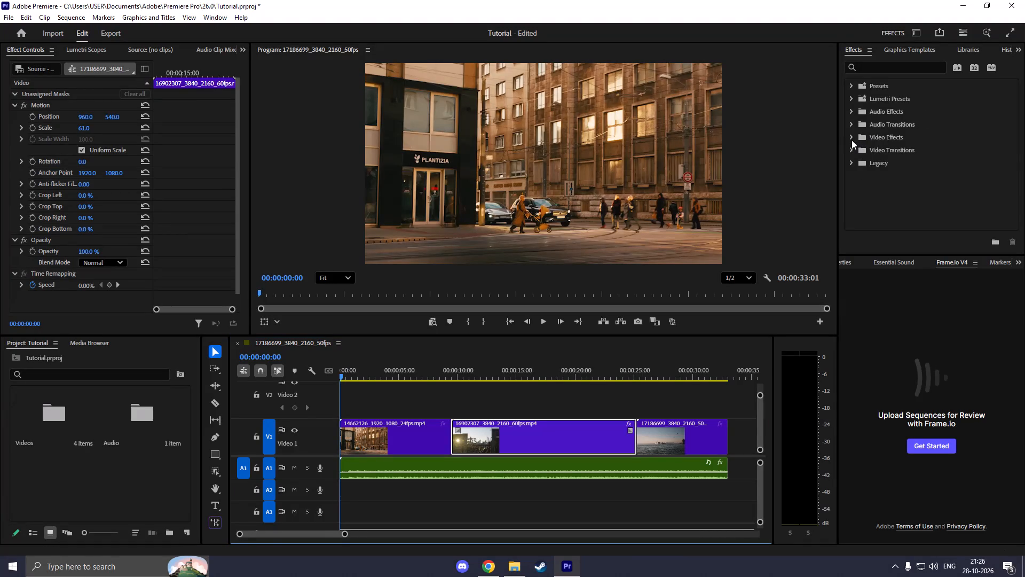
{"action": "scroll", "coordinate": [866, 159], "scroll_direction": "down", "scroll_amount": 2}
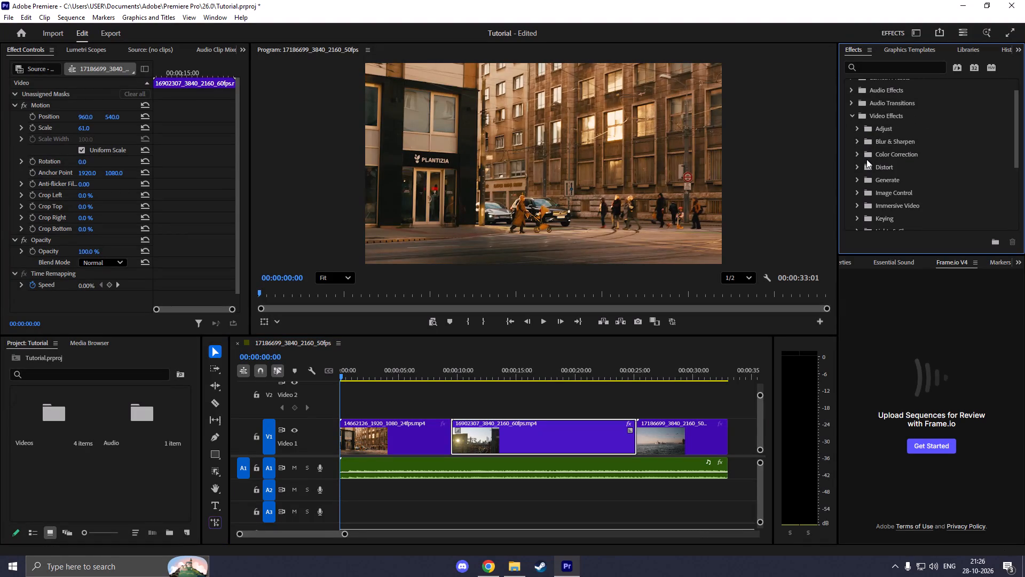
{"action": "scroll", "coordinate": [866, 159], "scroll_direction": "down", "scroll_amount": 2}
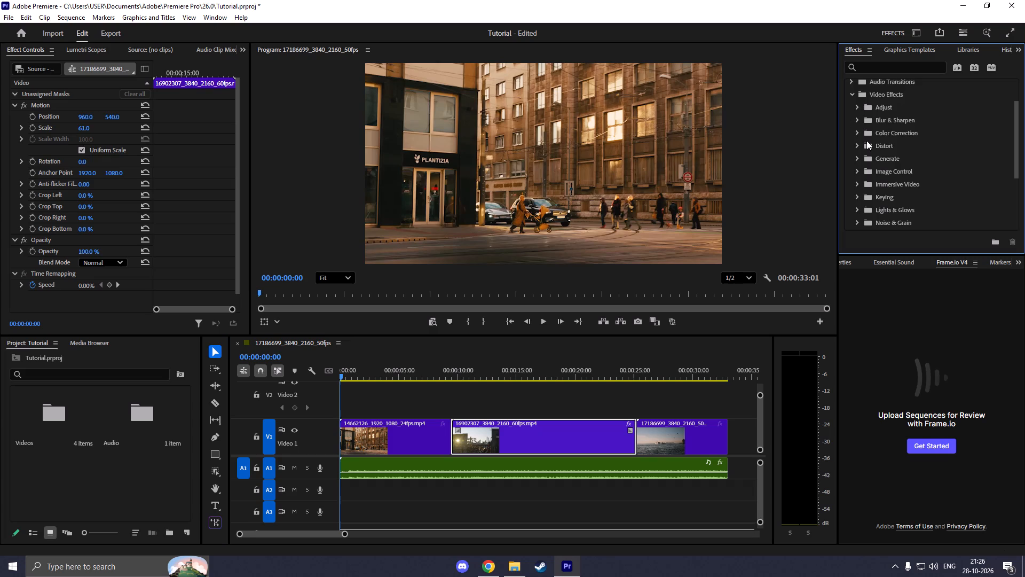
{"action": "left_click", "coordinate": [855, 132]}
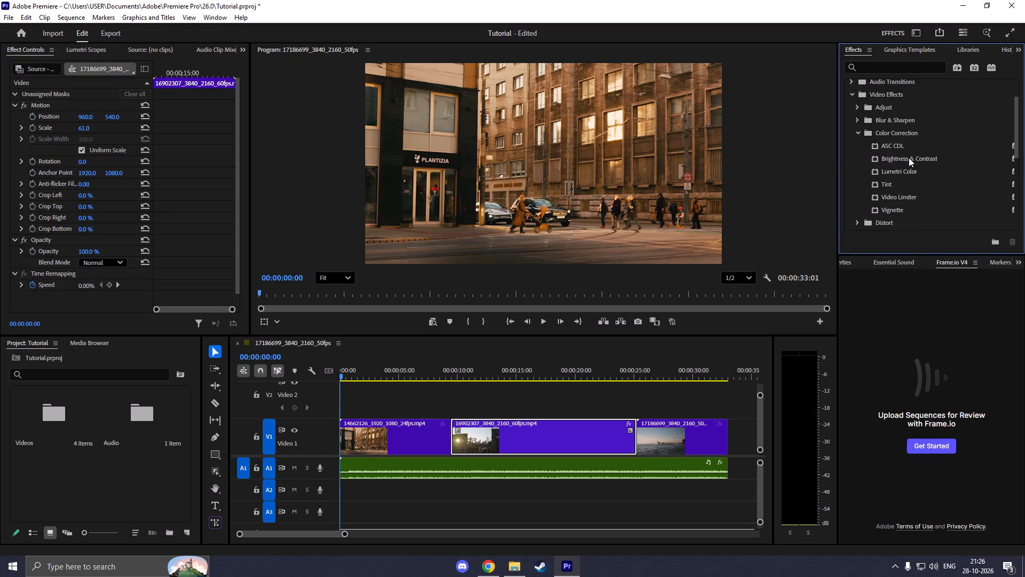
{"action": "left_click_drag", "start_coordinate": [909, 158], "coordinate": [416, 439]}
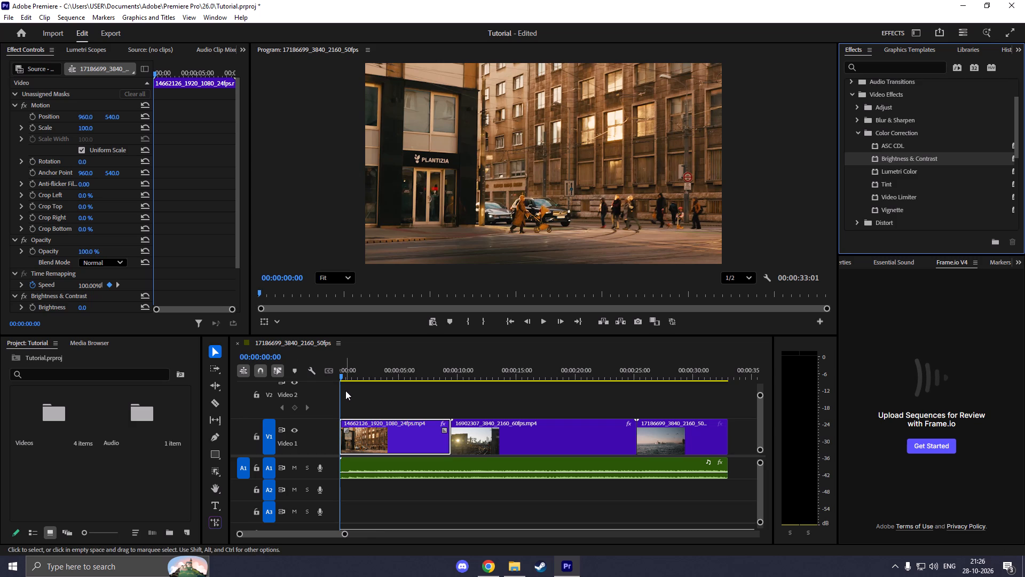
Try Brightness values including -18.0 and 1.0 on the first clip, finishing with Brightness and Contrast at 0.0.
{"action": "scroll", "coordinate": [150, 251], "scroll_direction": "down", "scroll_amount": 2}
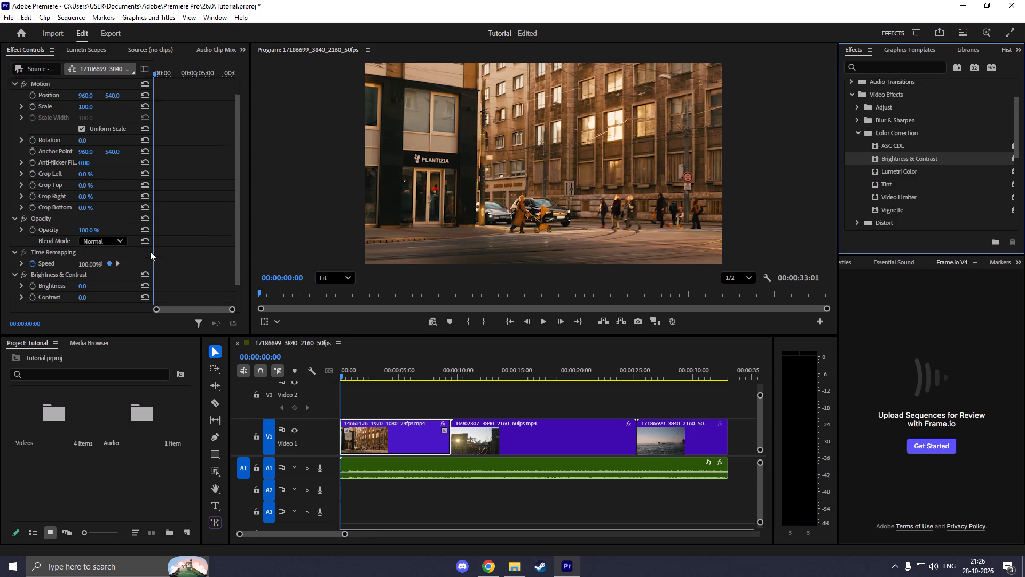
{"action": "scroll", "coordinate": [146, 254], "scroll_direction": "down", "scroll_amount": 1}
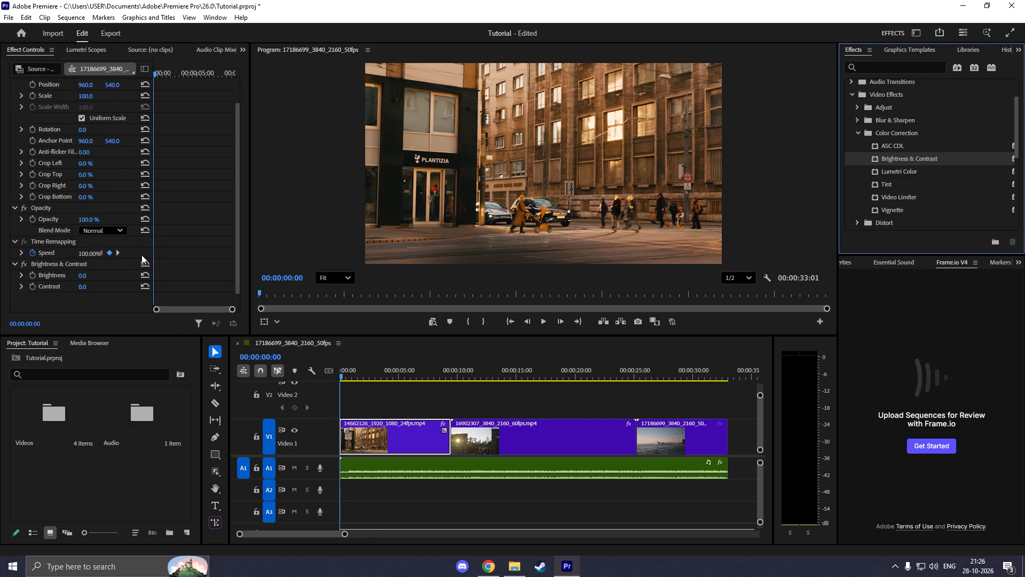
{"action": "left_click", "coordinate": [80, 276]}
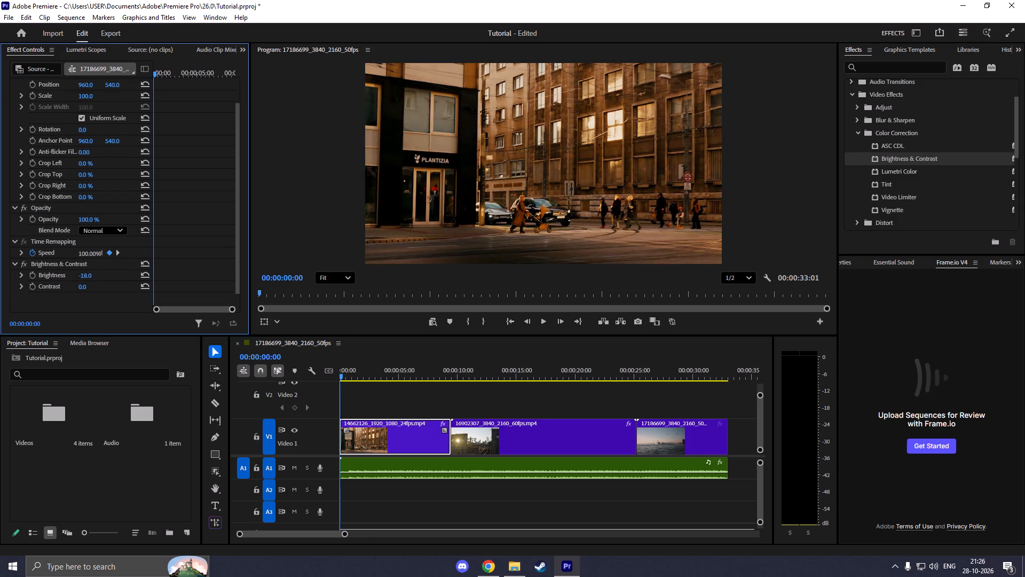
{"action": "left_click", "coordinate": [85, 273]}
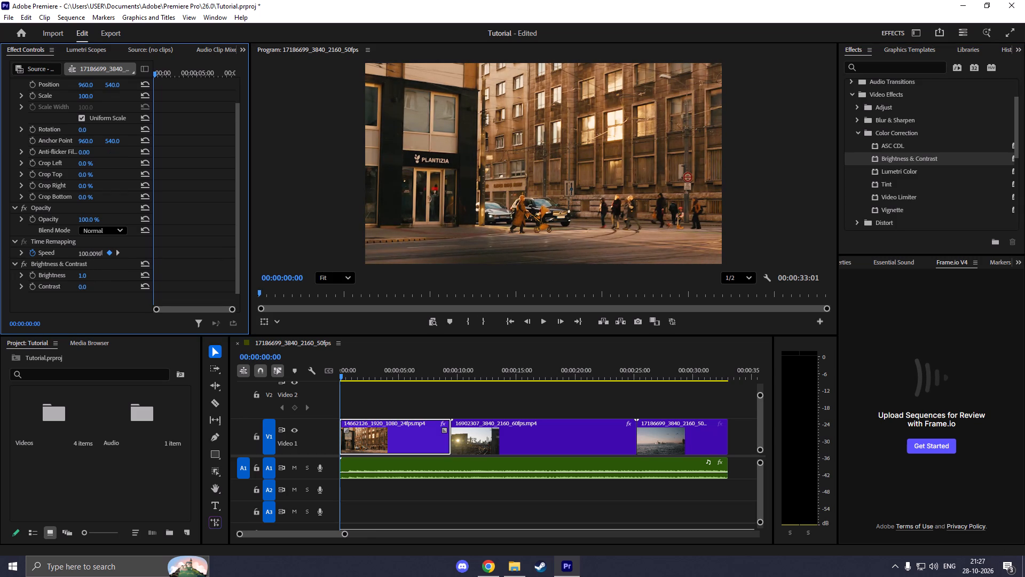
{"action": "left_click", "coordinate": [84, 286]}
Collapse the Time Remapping property group of the first clip.
{"action": "left_click", "coordinate": [12, 240]}
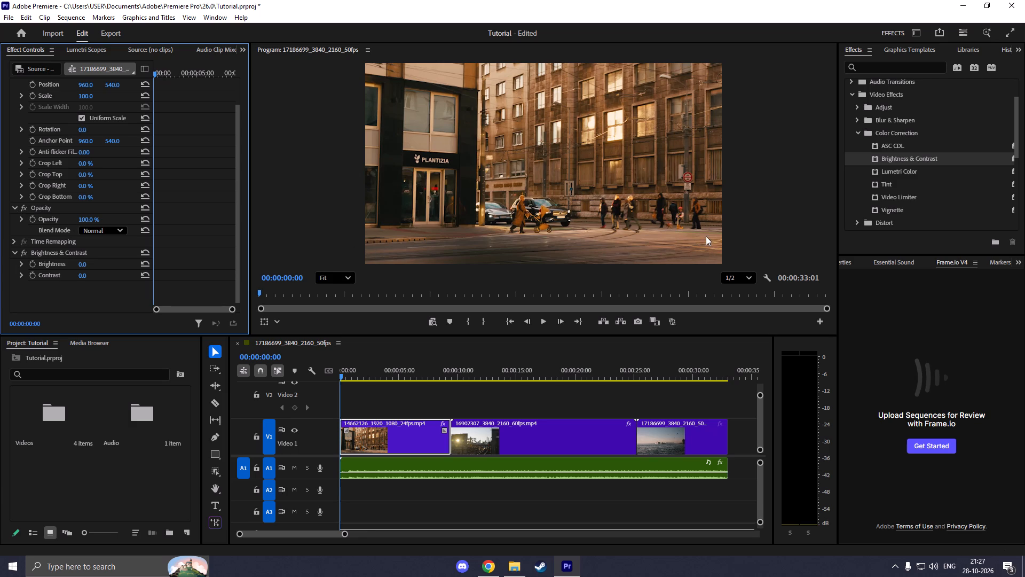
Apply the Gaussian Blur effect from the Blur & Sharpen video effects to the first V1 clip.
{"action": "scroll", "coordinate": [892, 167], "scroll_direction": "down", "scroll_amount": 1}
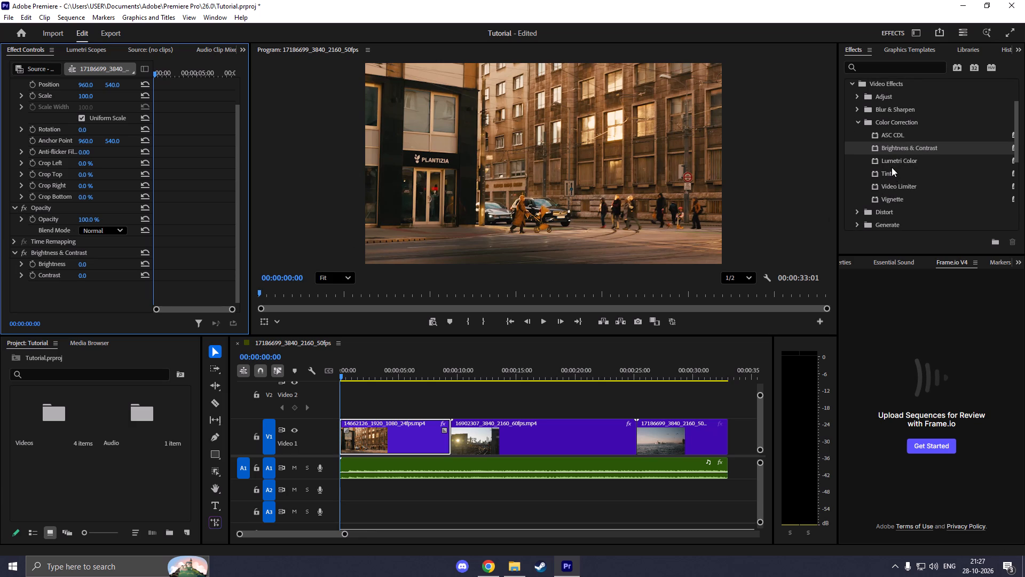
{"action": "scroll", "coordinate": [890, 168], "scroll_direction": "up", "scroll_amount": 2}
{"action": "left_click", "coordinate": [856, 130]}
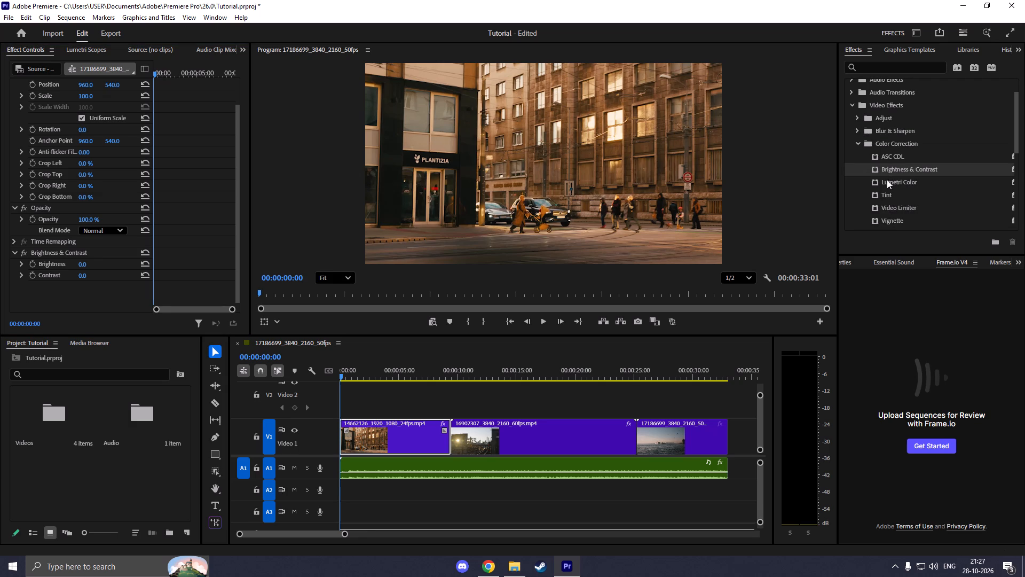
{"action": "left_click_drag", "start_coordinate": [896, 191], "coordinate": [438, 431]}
Examine the first clip's Gaussian Blur controls, collapsing and expanding the effect and its Controls group.
{"action": "scroll", "coordinate": [121, 273], "scroll_direction": "down", "scroll_amount": 3}
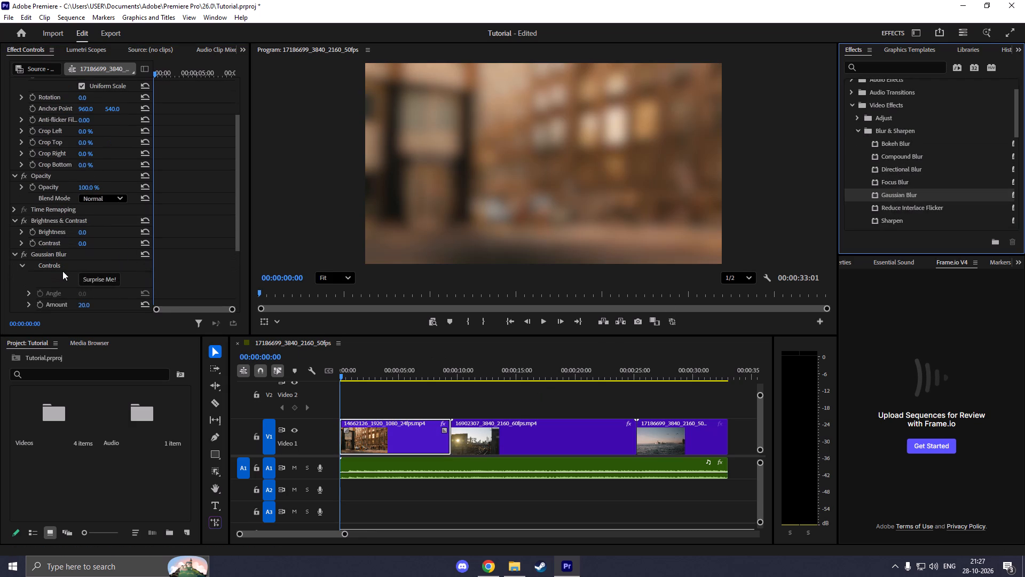
{"action": "scroll", "coordinate": [62, 271], "scroll_direction": "down", "scroll_amount": 1}
{"action": "left_click", "coordinate": [23, 255]}
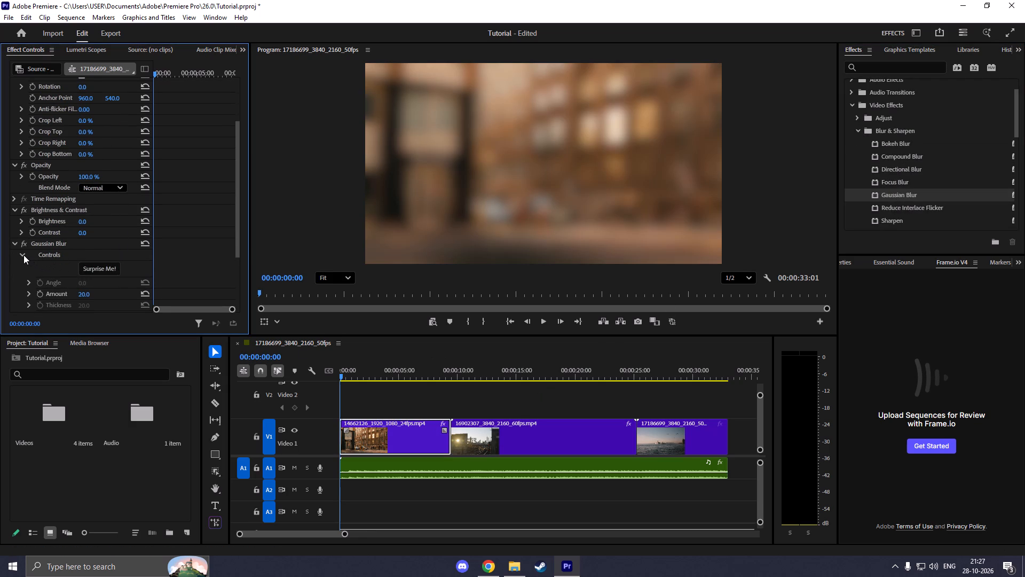
{"action": "left_click", "coordinate": [15, 261]}
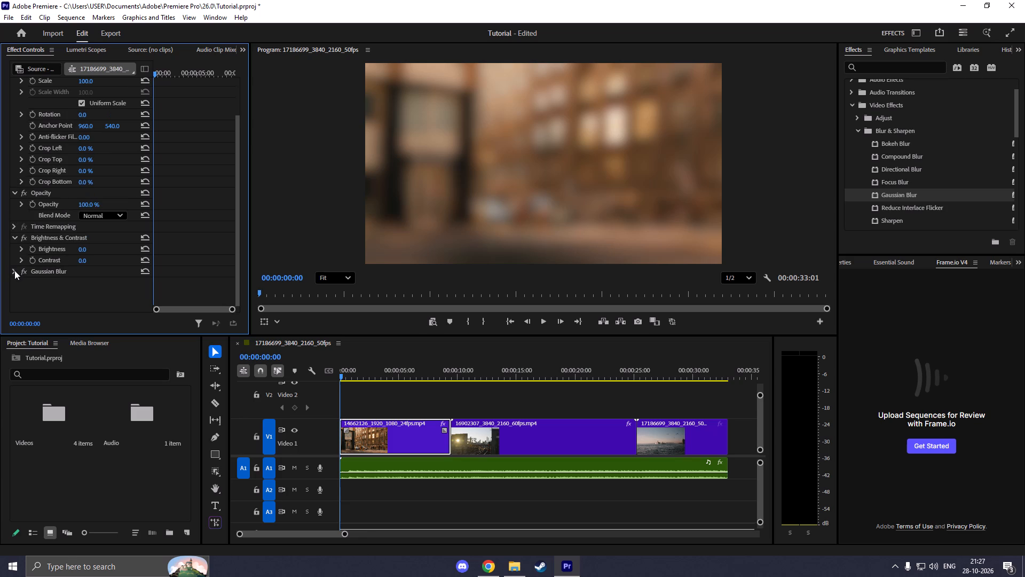
{"action": "left_click", "coordinate": [13, 271]}
{"action": "left_click", "coordinate": [22, 283]}
{"action": "scroll", "coordinate": [35, 274], "scroll_direction": "down", "scroll_amount": 1}
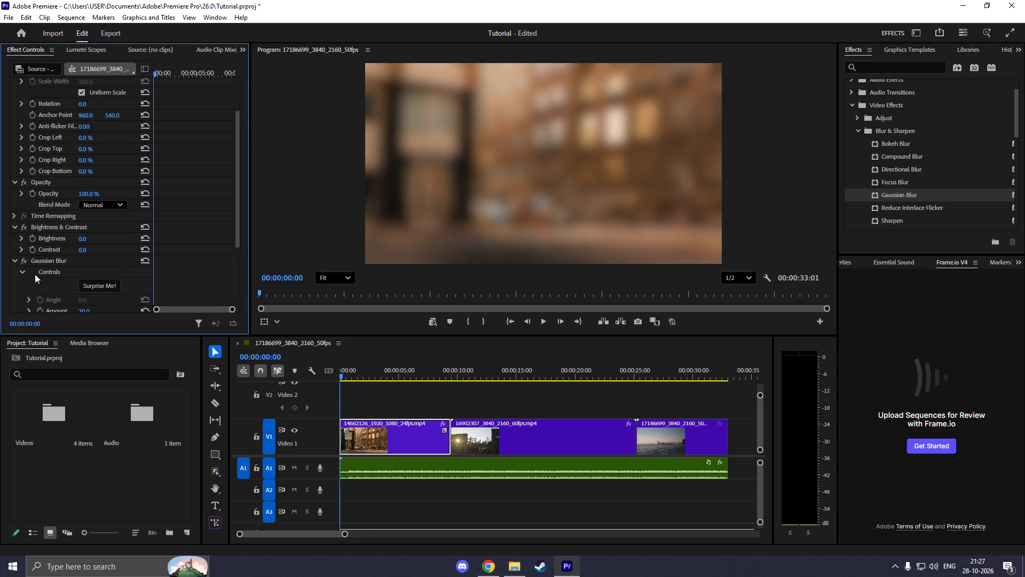
{"action": "scroll", "coordinate": [35, 274], "scroll_direction": "down", "scroll_amount": 1}
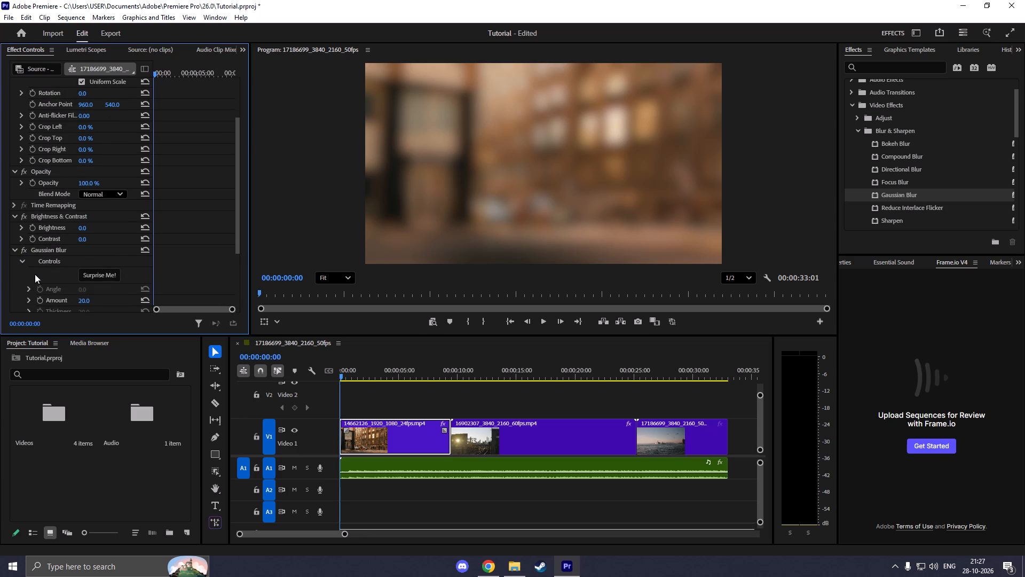
{"action": "scroll", "coordinate": [36, 274], "scroll_direction": "down", "scroll_amount": 3}
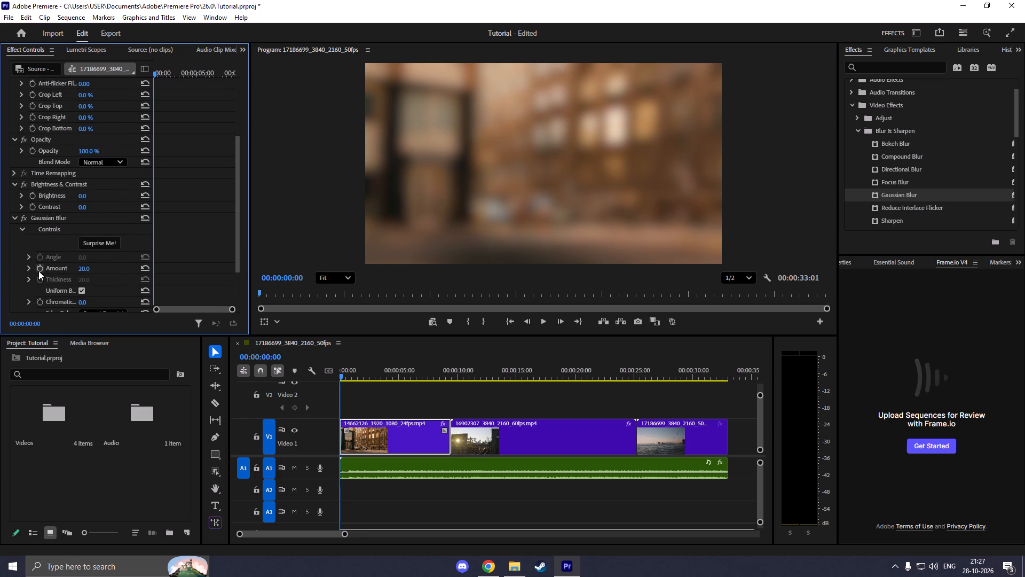
{"action": "scroll", "coordinate": [38, 271], "scroll_direction": "down", "scroll_amount": 1}
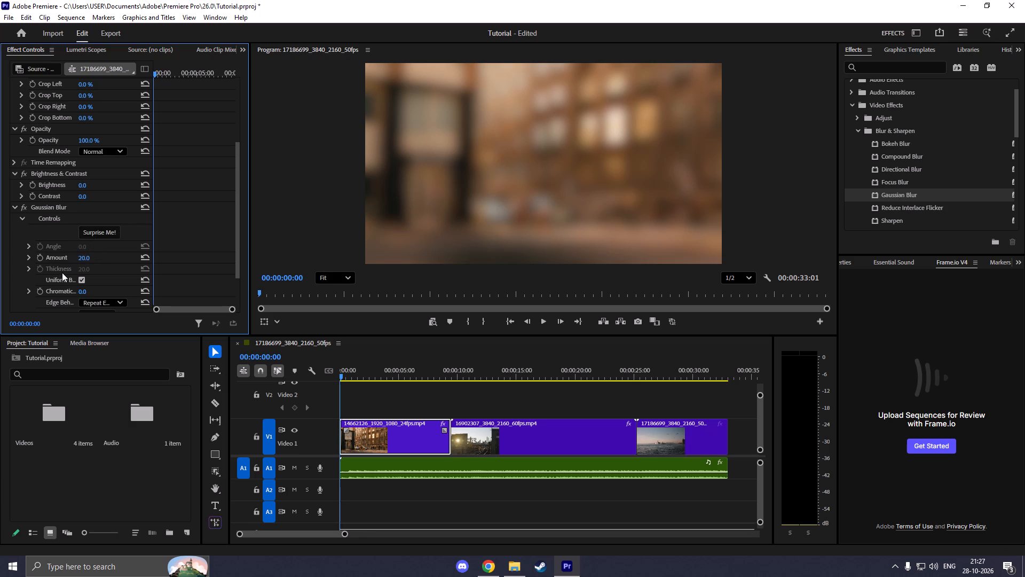
{"action": "scroll", "coordinate": [62, 272], "scroll_direction": "down", "scroll_amount": 3}
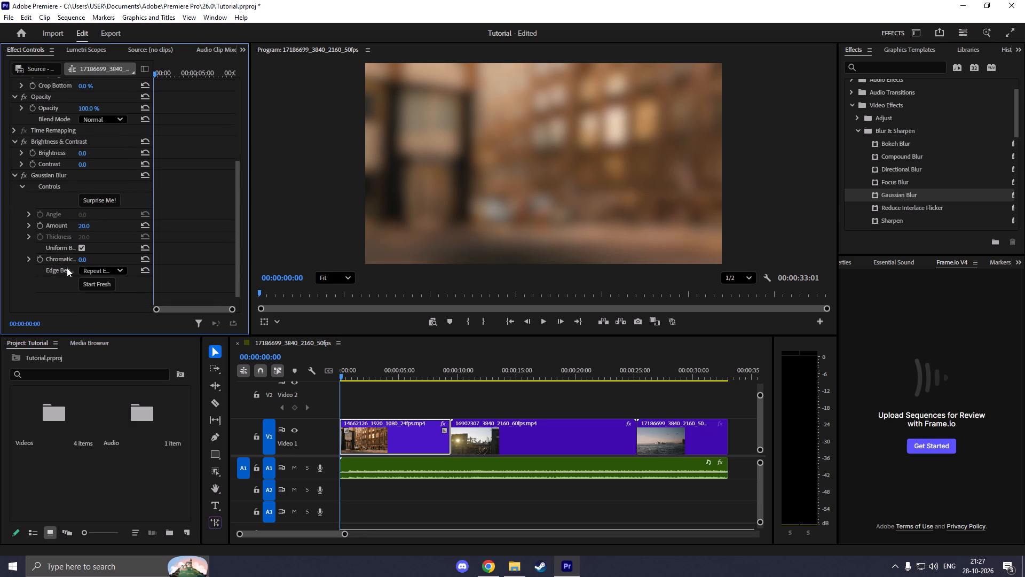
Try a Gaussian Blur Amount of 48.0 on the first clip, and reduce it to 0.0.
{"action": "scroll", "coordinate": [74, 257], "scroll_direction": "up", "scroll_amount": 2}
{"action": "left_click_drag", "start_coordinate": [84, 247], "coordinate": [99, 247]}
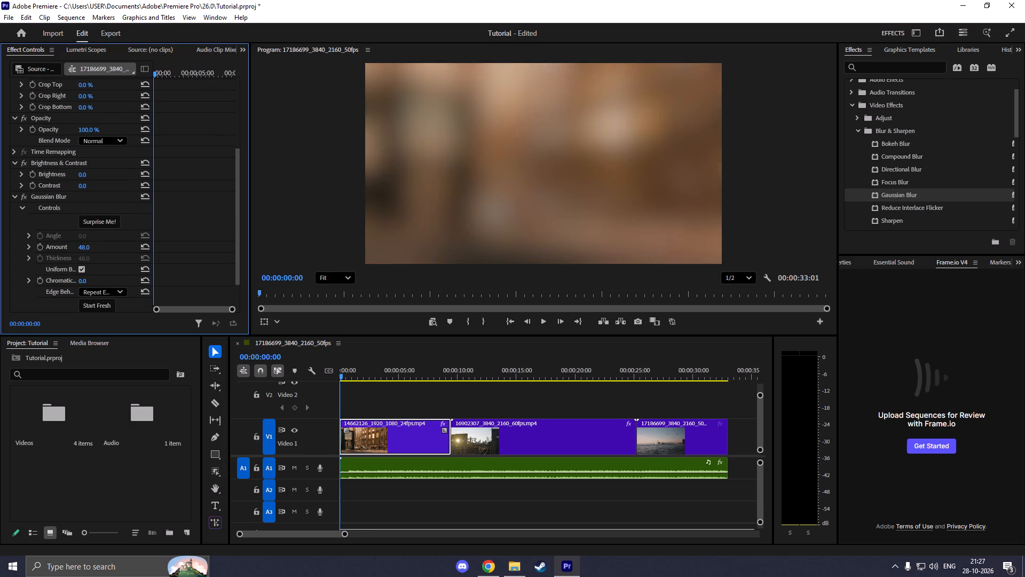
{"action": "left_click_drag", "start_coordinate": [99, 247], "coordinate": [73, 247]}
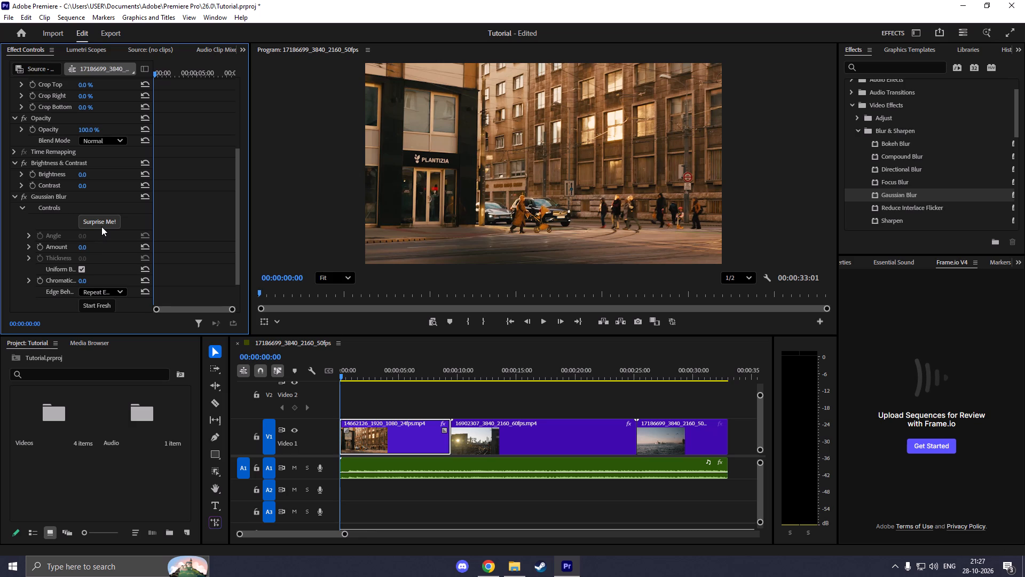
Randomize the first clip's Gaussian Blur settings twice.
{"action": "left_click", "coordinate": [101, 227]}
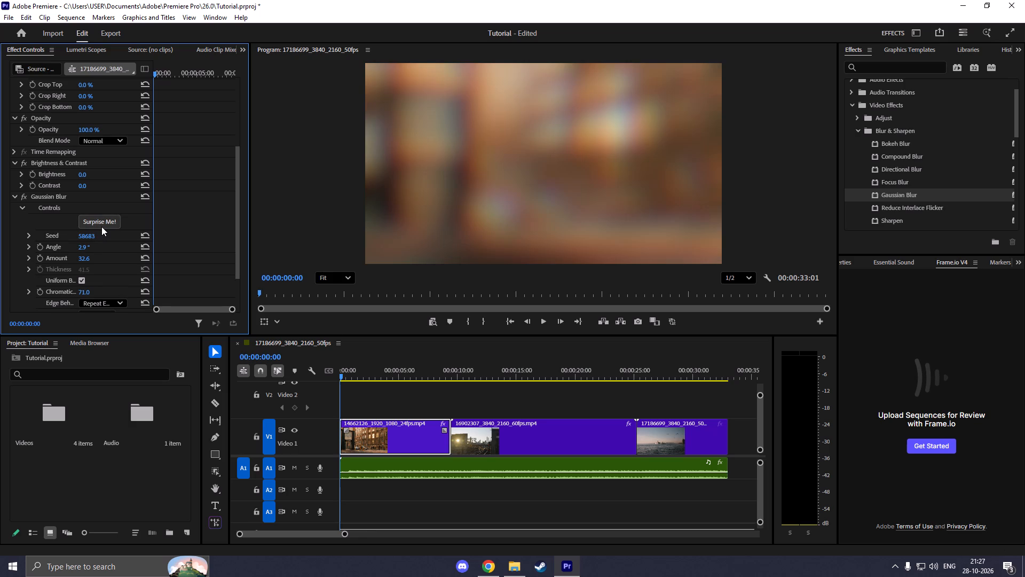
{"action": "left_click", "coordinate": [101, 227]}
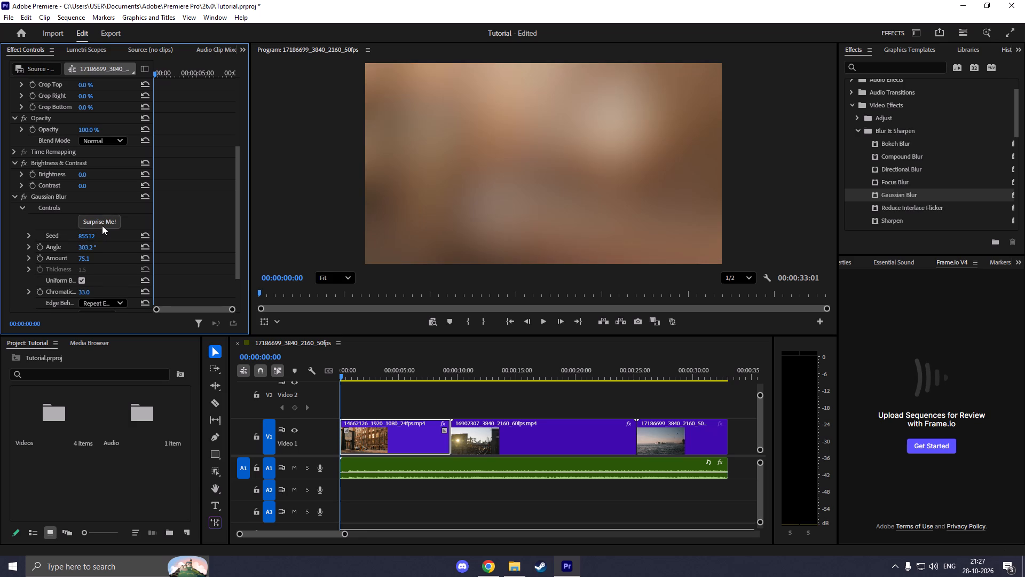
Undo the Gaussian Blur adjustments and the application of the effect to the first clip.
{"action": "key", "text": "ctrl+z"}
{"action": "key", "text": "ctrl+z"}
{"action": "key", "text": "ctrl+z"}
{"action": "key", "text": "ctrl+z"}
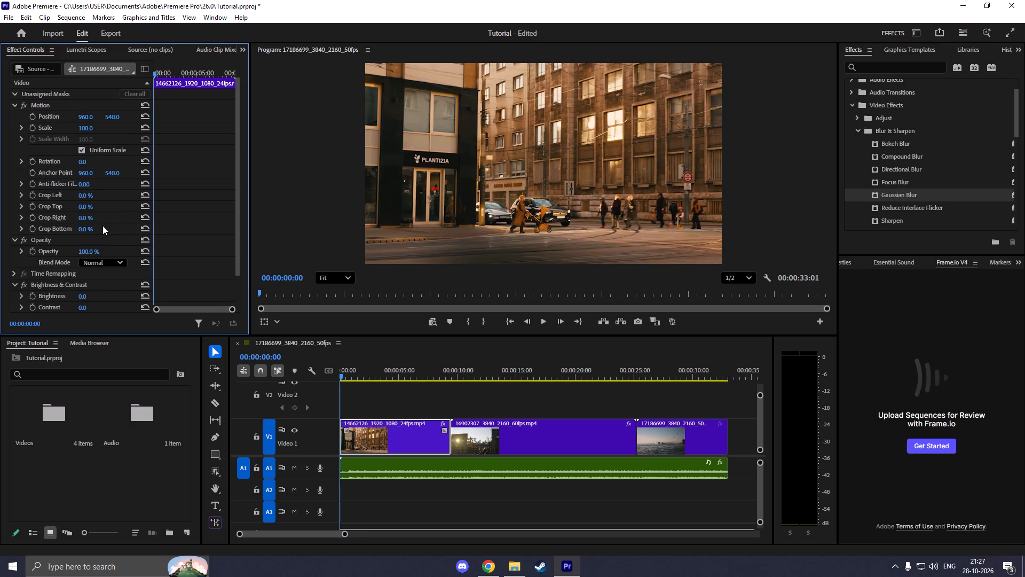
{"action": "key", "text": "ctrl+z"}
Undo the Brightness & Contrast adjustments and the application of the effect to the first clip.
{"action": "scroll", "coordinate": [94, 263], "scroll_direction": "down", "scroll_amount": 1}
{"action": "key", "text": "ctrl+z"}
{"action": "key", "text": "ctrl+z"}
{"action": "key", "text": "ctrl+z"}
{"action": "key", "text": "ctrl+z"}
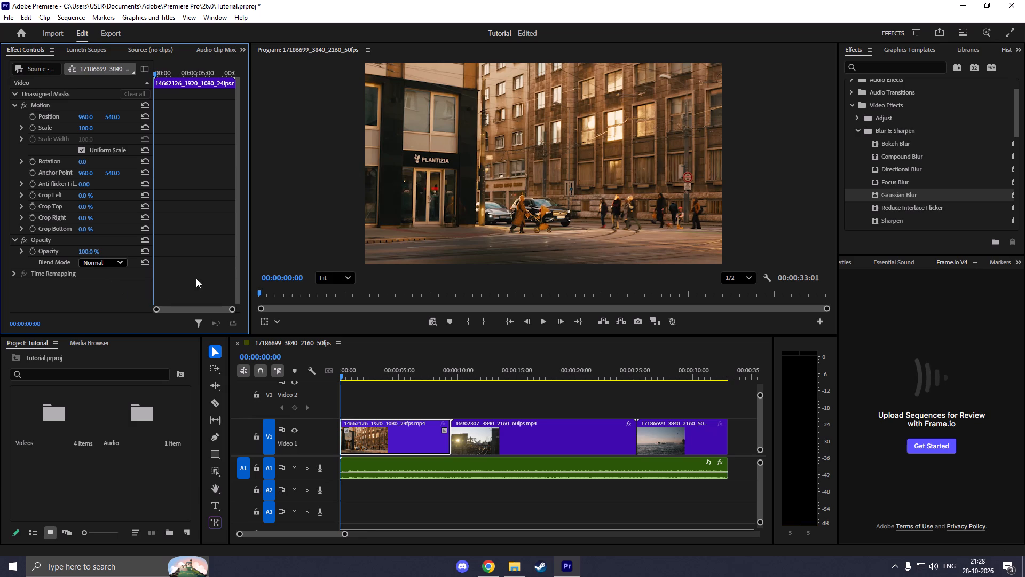
Save the Tutorial project and exit Premiere Pro.
{"action": "left_click", "coordinate": [472, 223]}
{"action": "key", "text": "ctrl+s"}
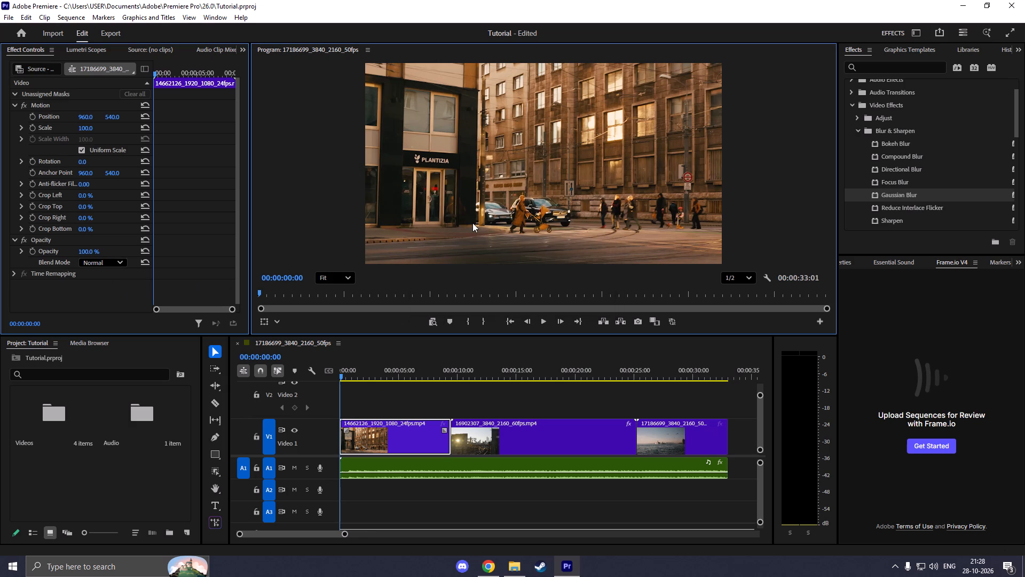
{"action": "left_click", "coordinate": [1018, 9]}
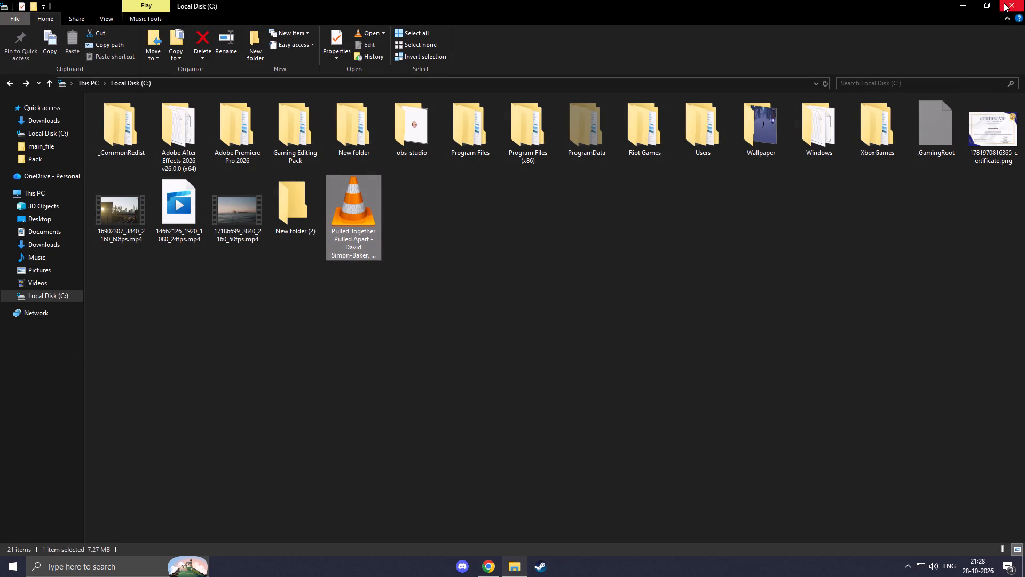
Close the Local Disk (C:) folder window and the YouTube Studio browser window.
{"action": "left_click", "coordinate": [1006, 1]}
{"action": "left_click", "coordinate": [1013, 1]}
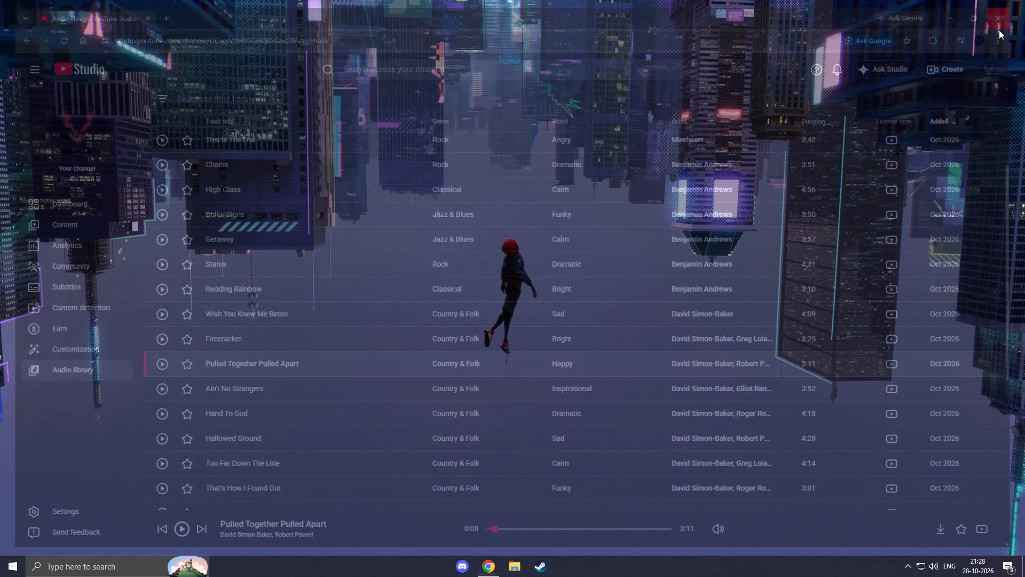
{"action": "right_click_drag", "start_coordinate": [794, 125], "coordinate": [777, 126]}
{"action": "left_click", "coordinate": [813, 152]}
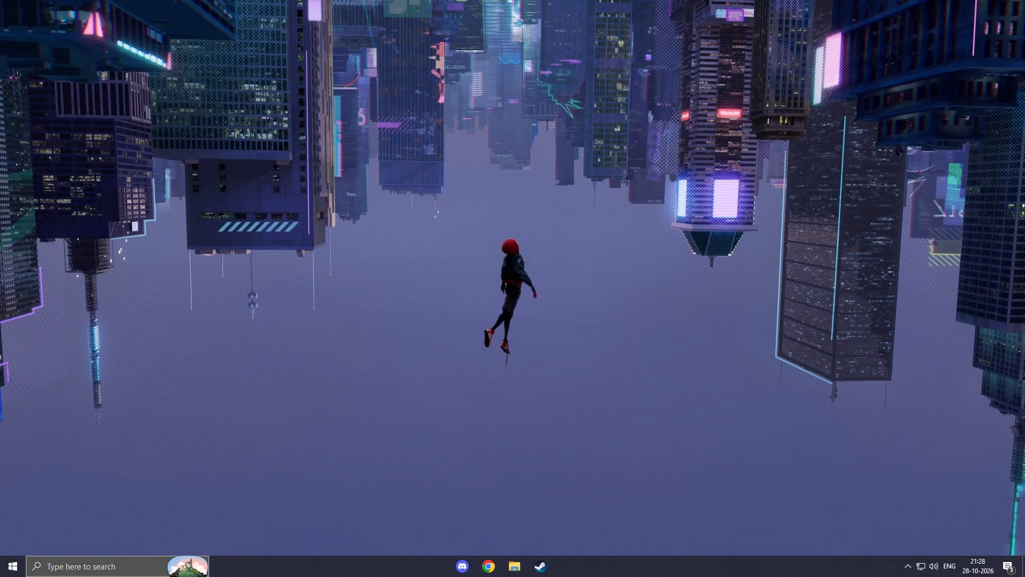
Empty the Recycle Bin, permanently deleting 16961991_2160_3840_30fps.mp4, and close its window.
{"action": "left_click", "coordinate": [91, 576]}
{"action": "left_click", "coordinate": [108, 367]}
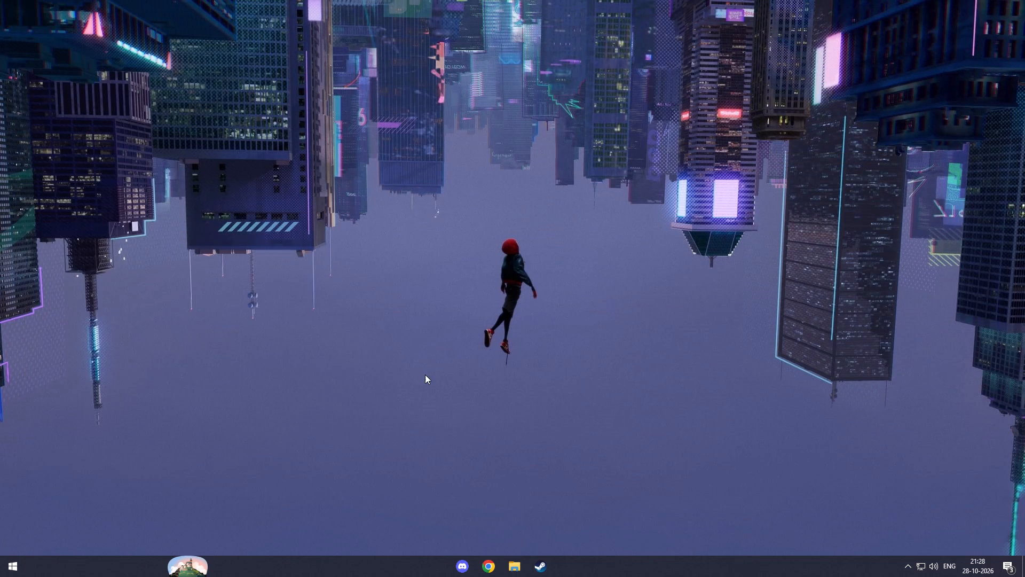
{"action": "right_click", "coordinate": [456, 353]}
{"action": "left_click", "coordinate": [506, 448]}
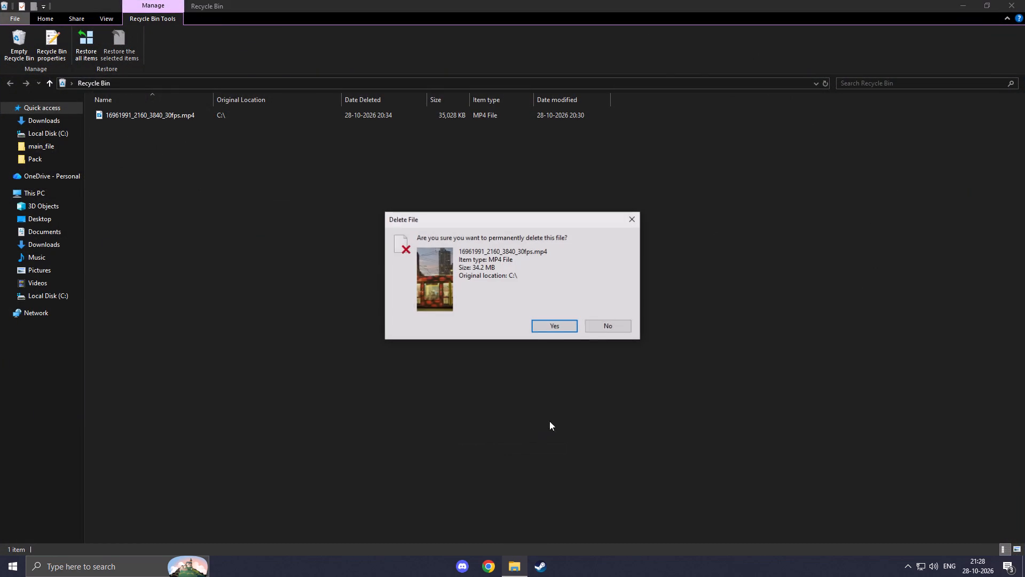
{"action": "left_click", "coordinate": [571, 333]}
{"action": "left_click", "coordinate": [1024, 0]}
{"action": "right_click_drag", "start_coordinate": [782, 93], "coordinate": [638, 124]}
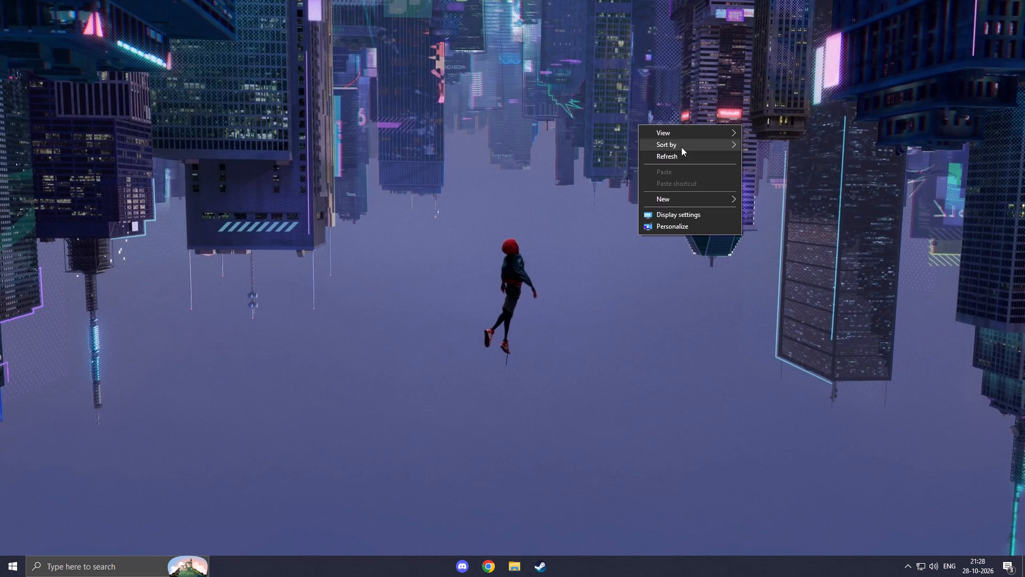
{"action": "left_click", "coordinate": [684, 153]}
Bring up the computer's power options for shutting it down.
{"action": "left_click", "coordinate": [0, 576]}
{"action": "left_click", "coordinate": [16, 548]}
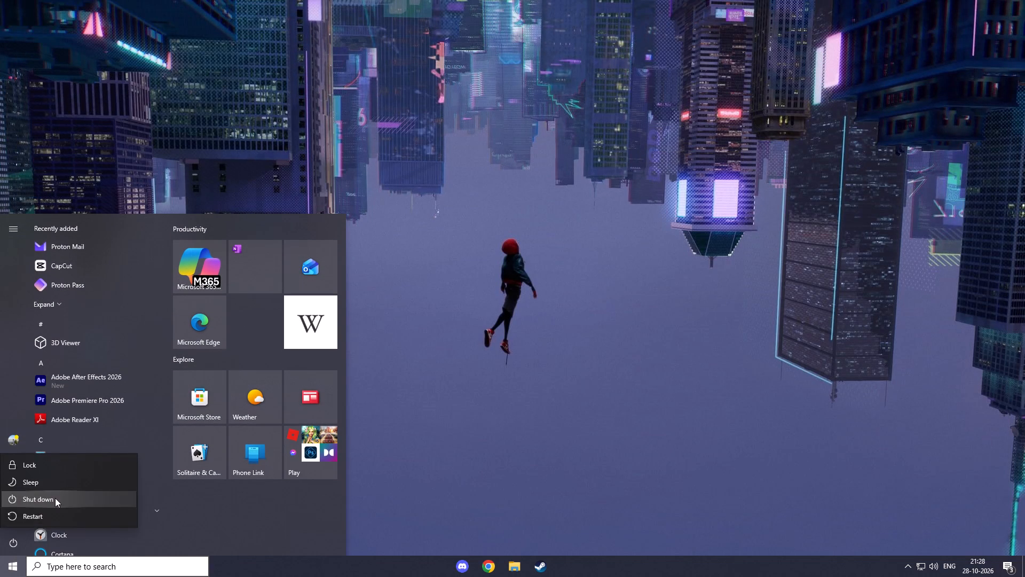